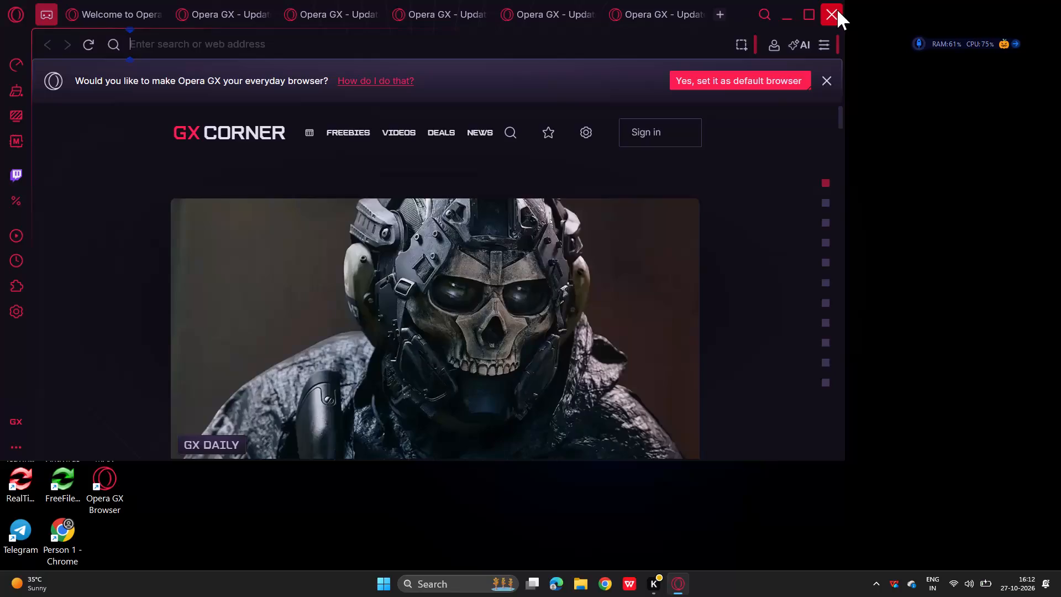
# Close the Opera GX browser window.
pyautogui.click(837, 10)
# Launch WPS Office from the desktop.
pyautogui.click(464, 590)
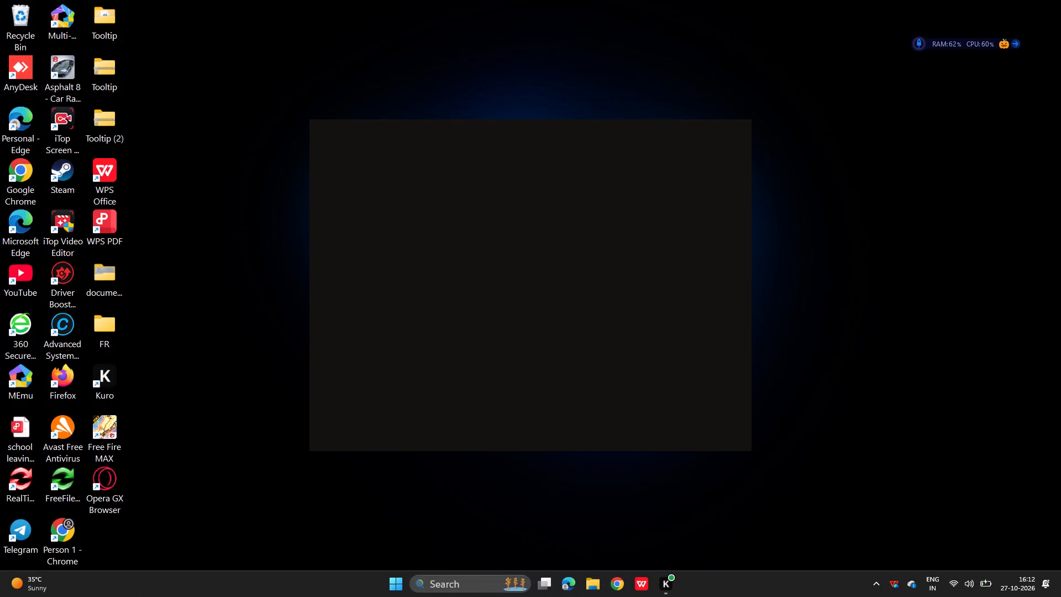
pyautogui.click(464, 590)
pyautogui.doubleClick(640, 583)
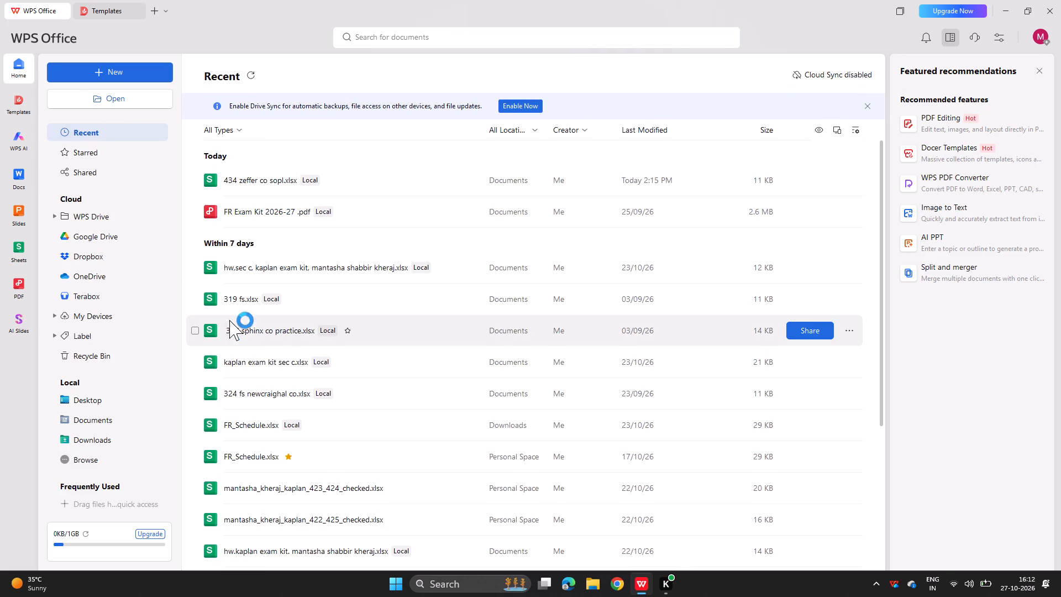
# Find the local copy of FR Exam Kit 2026-27 .pdf among the recent documents and open it.
pyautogui.scroll(-1, 246, 382)
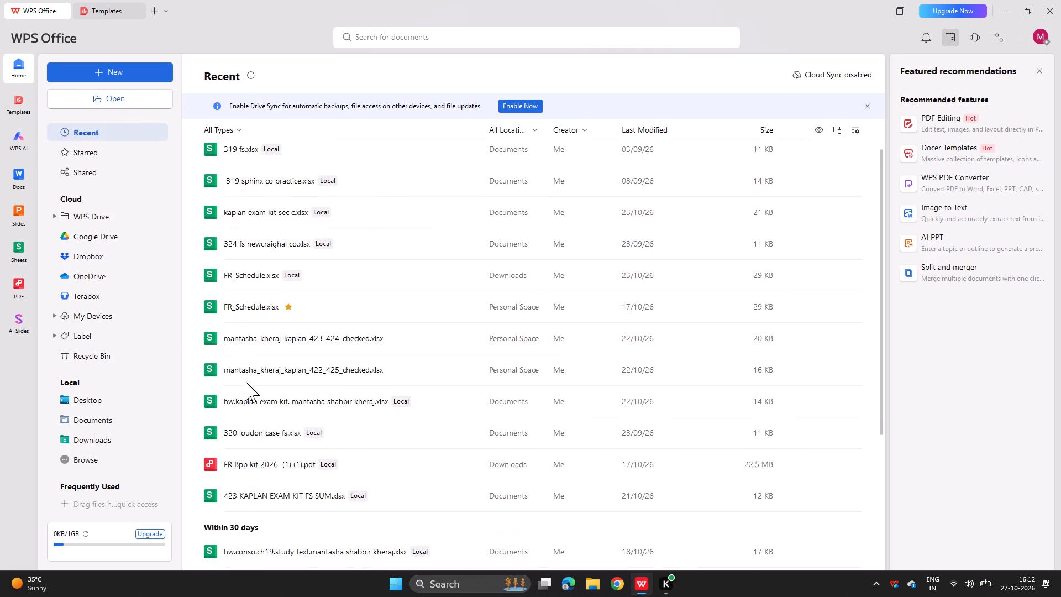
pyautogui.scroll(-1, 246, 382)
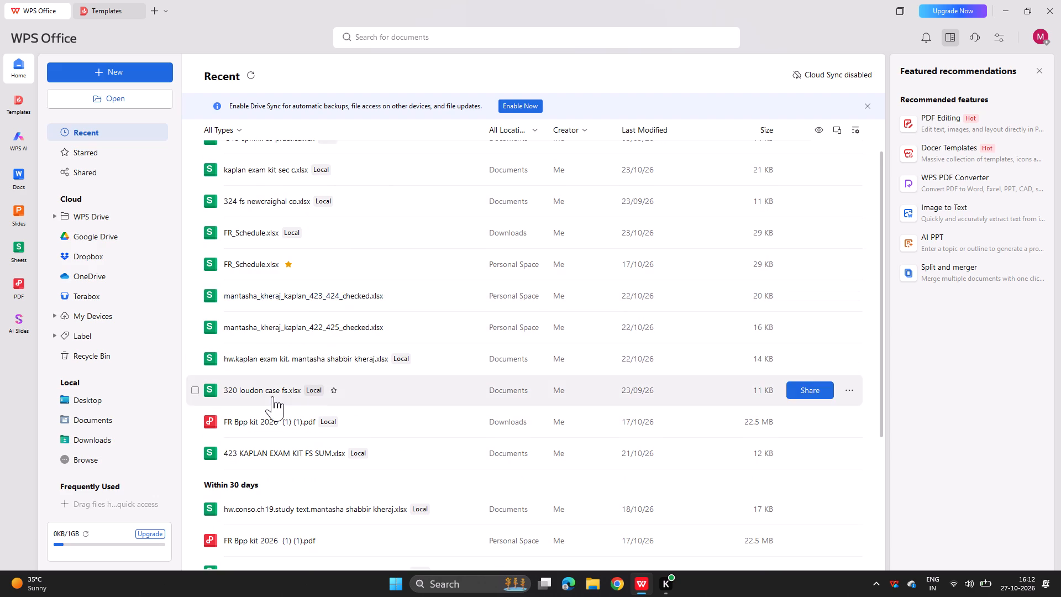
pyautogui.scroll(1, 272, 396)
pyautogui.scroll(-2, 249, 514)
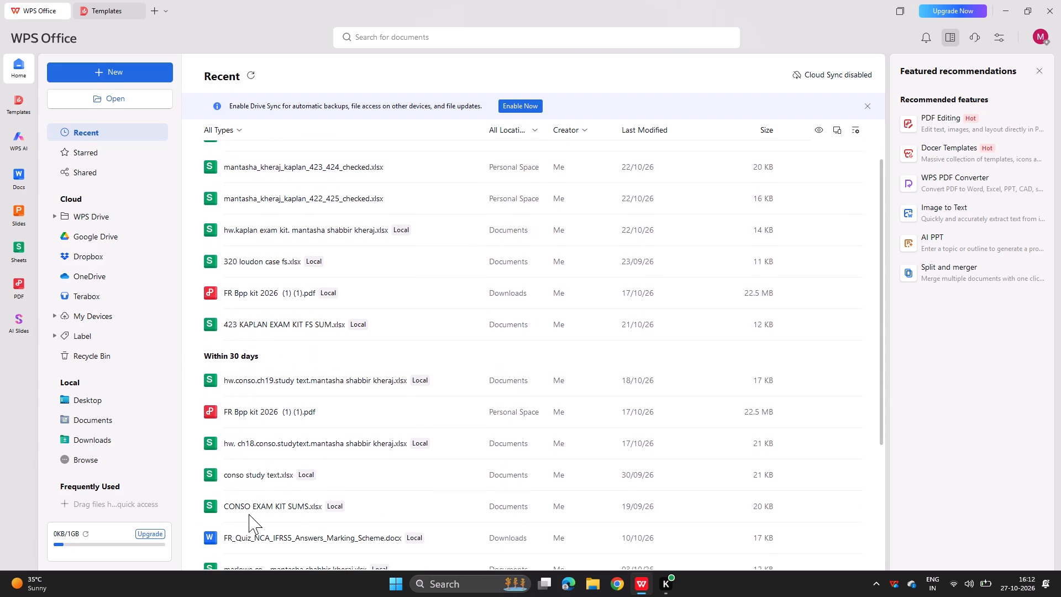
pyautogui.scroll(-4, 278, 505)
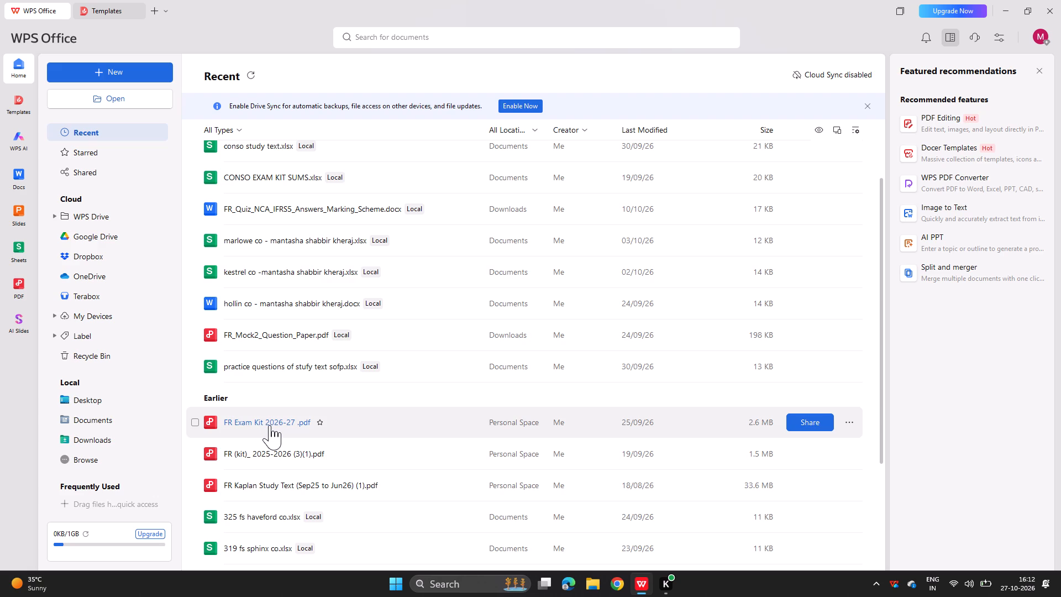
pyautogui.scroll(7, 433, 253)
pyautogui.doubleClick(272, 209)
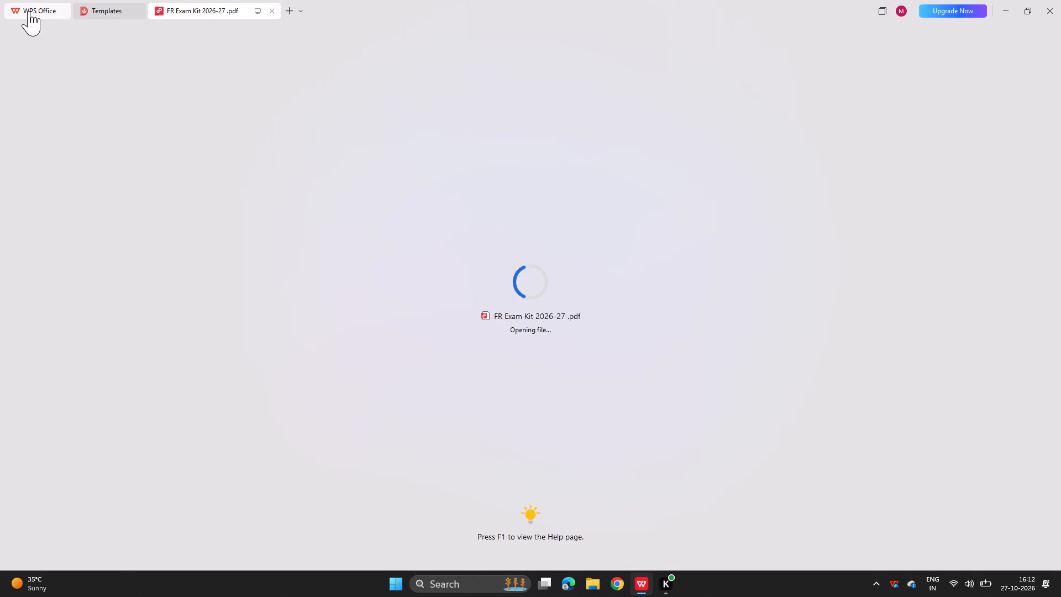
# Return to the recent documents list and open the Personal Space copy of FR Exam Kit 2026-27 .pdf from the Earlier group.
pyautogui.click(29, 11)
pyautogui.scroll(-2, 290, 381)
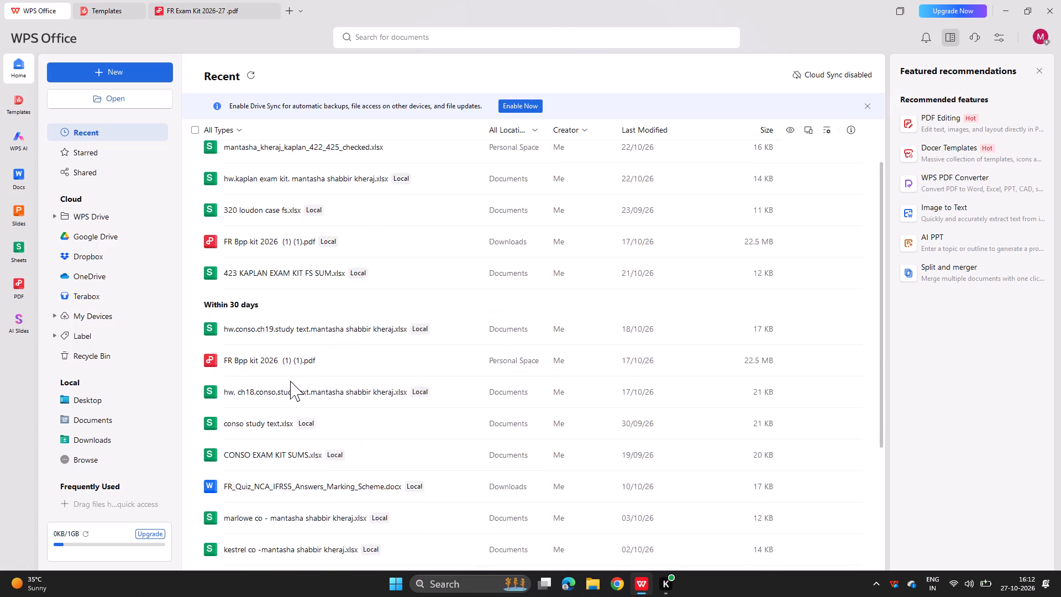
pyautogui.scroll(-1, 290, 381)
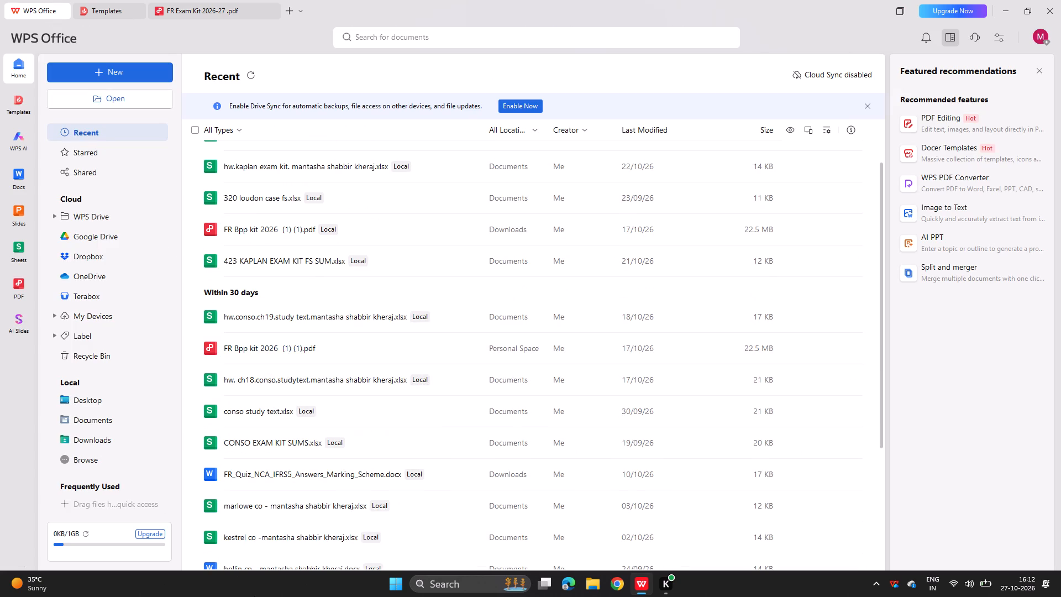
pyautogui.scroll(-4, 254, 596)
pyautogui.scroll(-2, 348, 507)
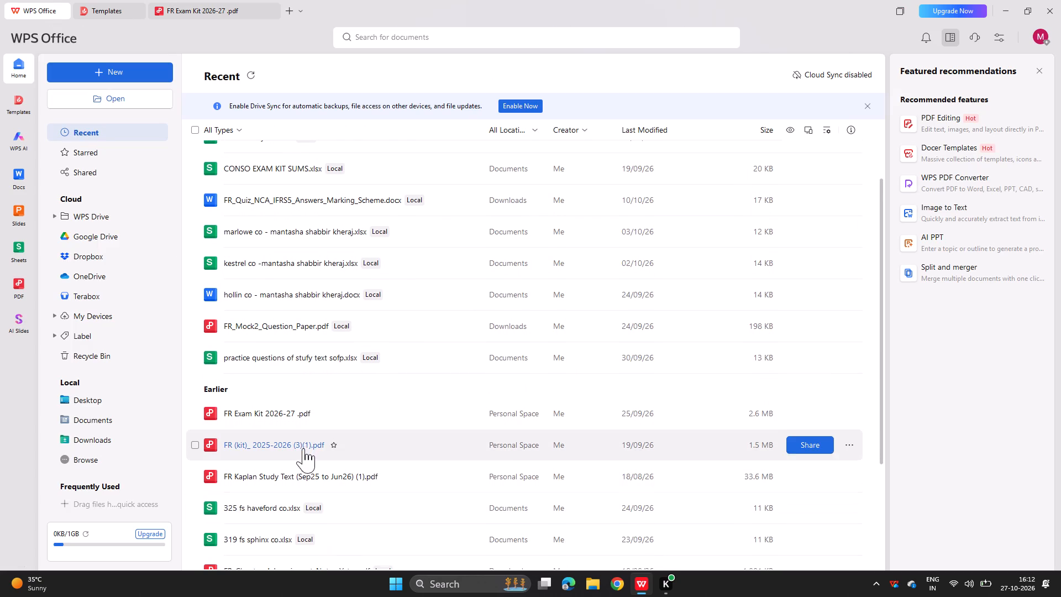
pyautogui.doubleClick(250, 407)
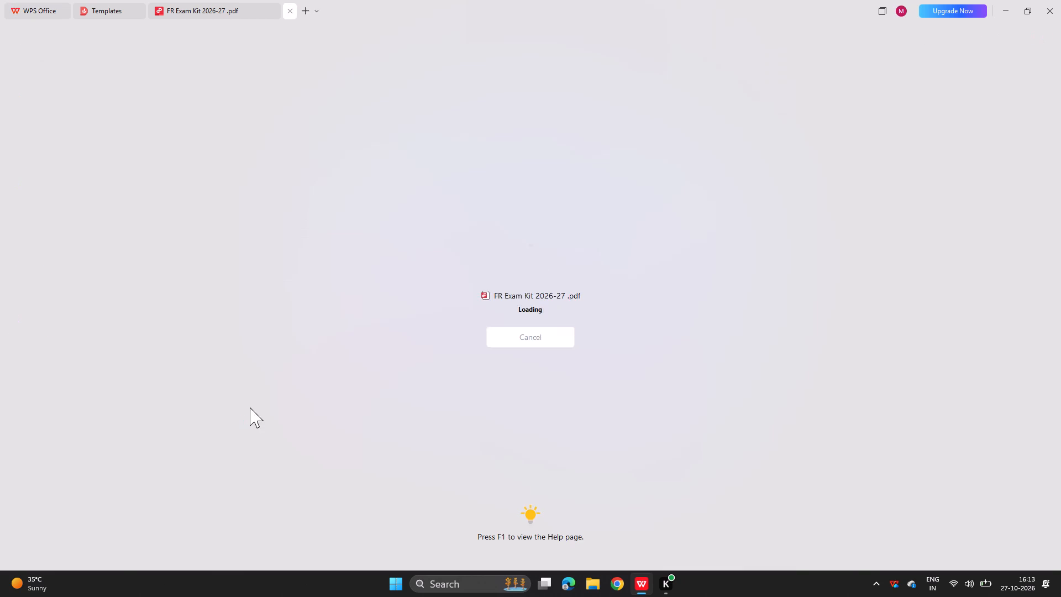
# Go to page 315 of the exam kit PDF.
pyautogui.scroll(1, 344, 257)
pyautogui.scroll(1, 318, 296)
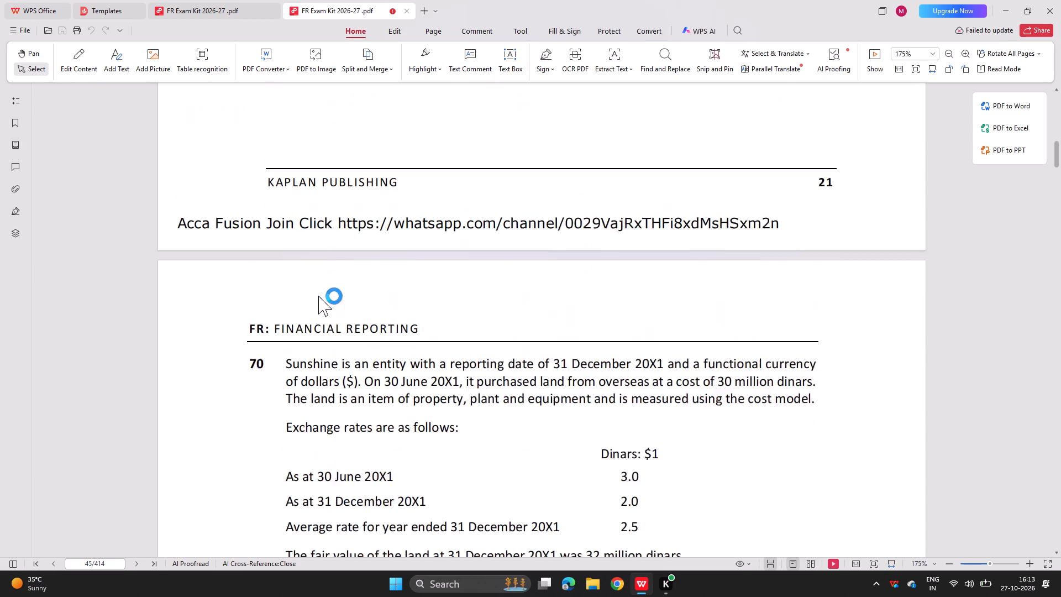
pyautogui.scroll(1, 318, 296)
pyautogui.click(92, 563)
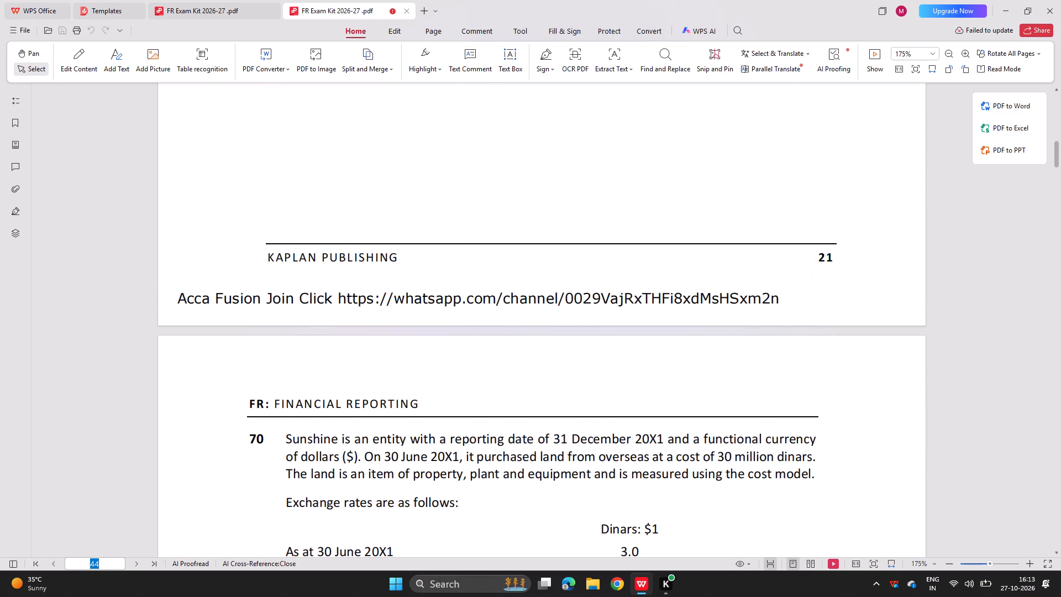
pyautogui.press('BackSpace')
pyautogui.write('315')
pyautogui.press('Return')
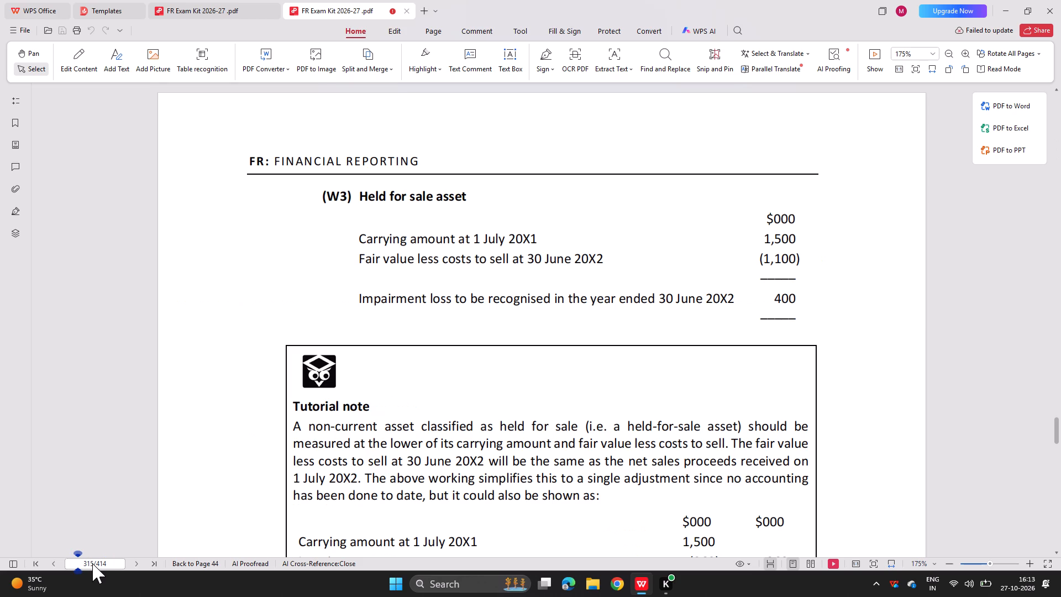
# Look back from page 315 through the Print Co and Mims Co answers to around page 309.
pyautogui.scroll(6, 354, 394)
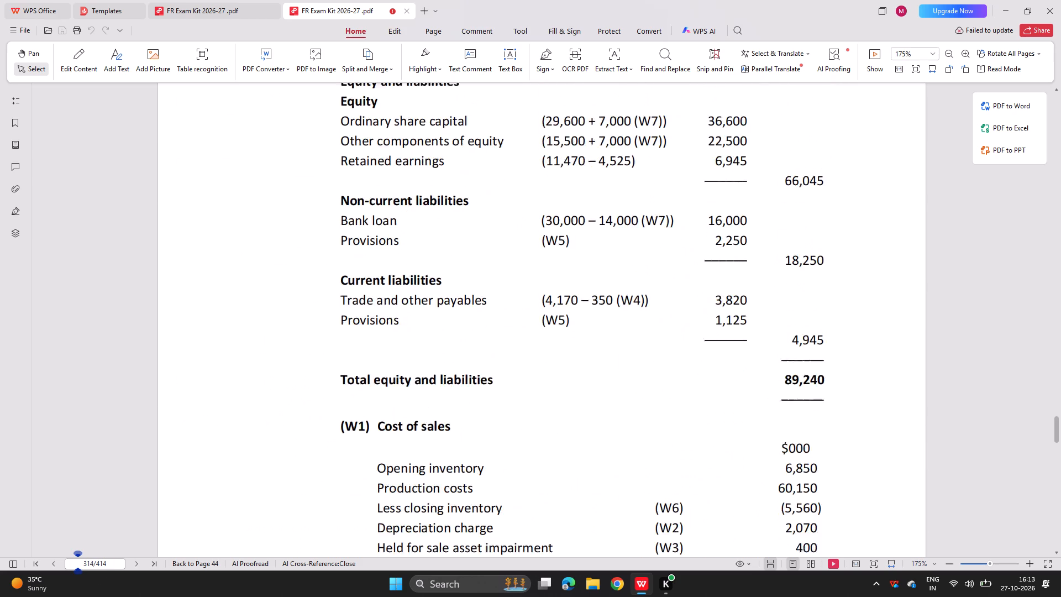
pyautogui.scroll(6, 354, 394)
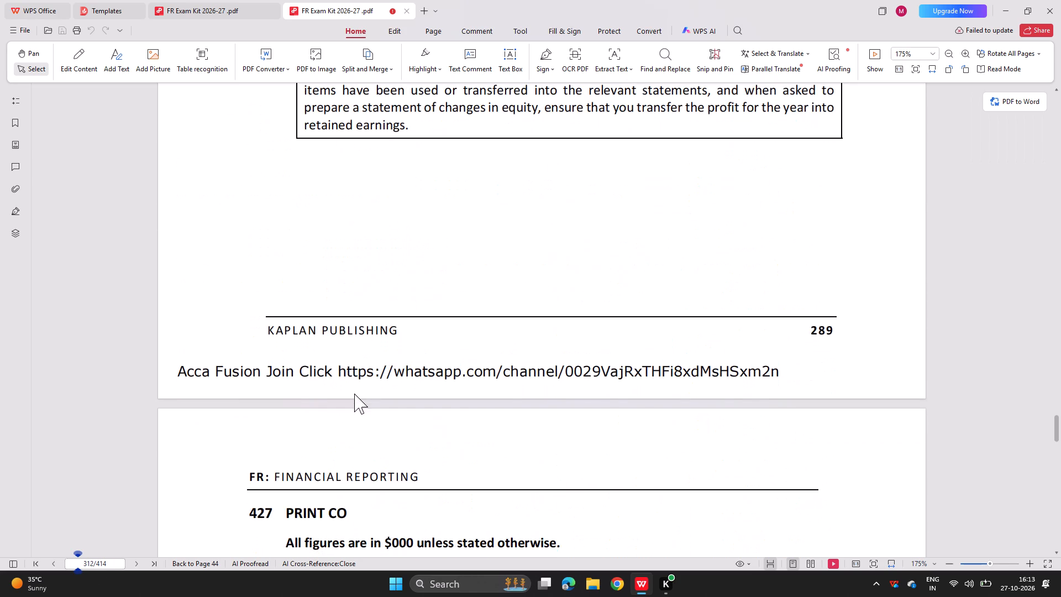
pyautogui.scroll(6, 354, 394)
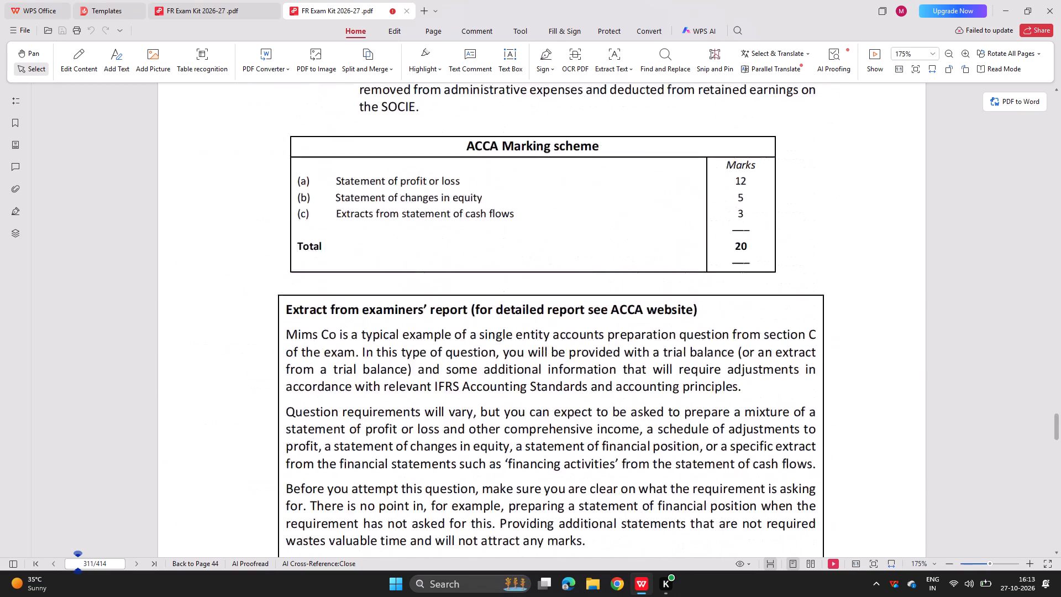
pyautogui.scroll(8, 354, 394)
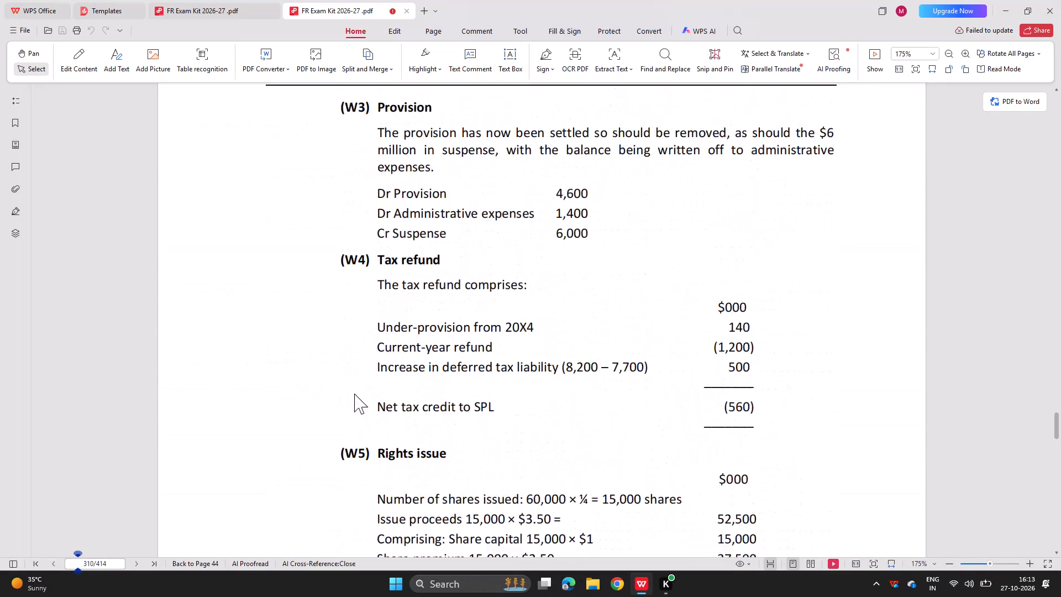
pyautogui.scroll(8, 354, 394)
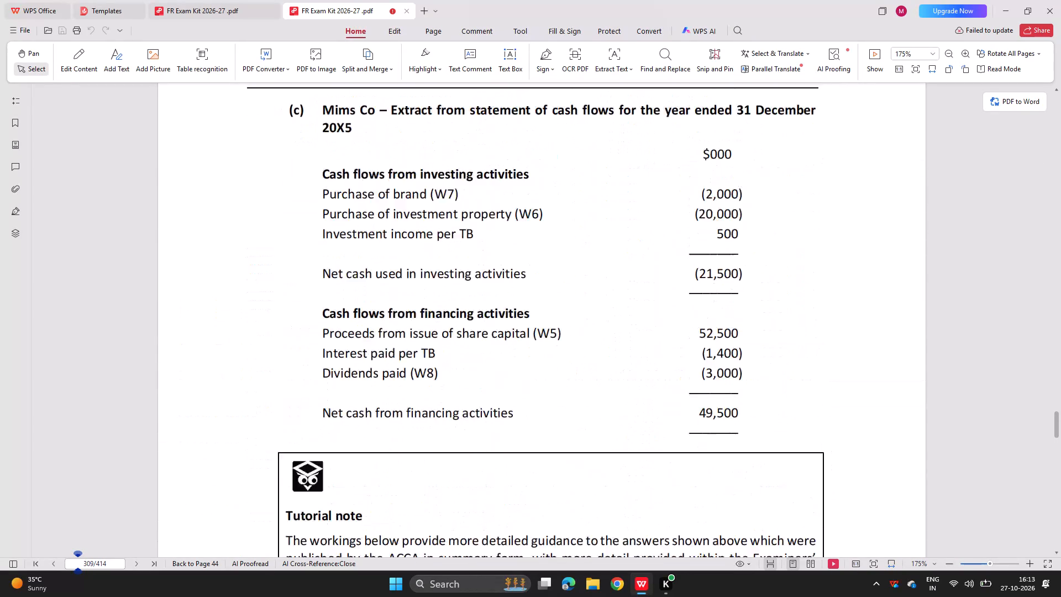
pyautogui.scroll(4, 354, 394)
# Look forward through the Mims Co and Print Co answers, including the workings and examiner's comments, to page 318.
pyautogui.scroll(-5, 354, 394)
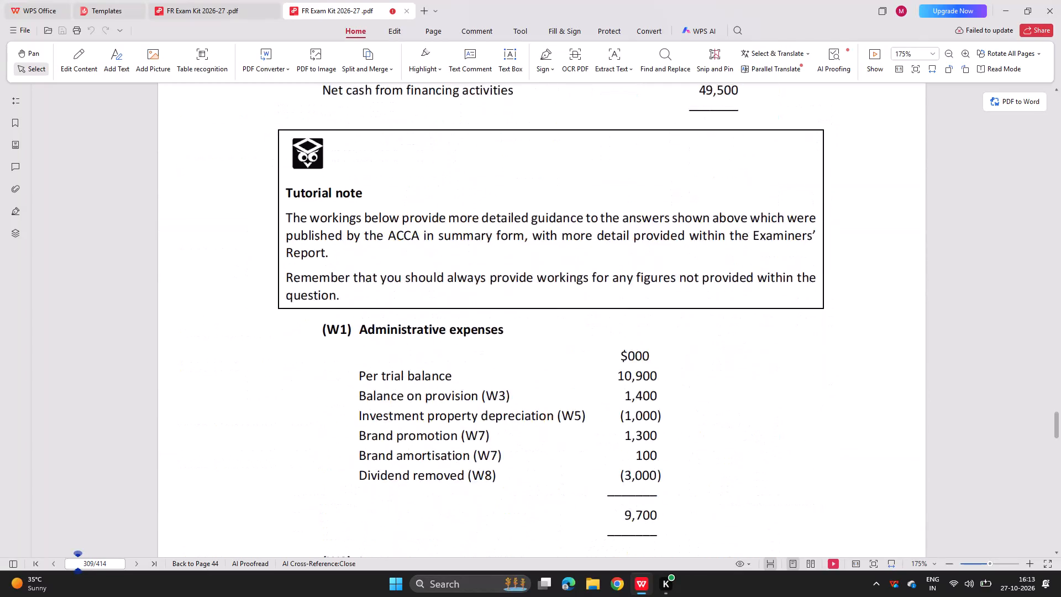
pyautogui.scroll(-9, 354, 394)
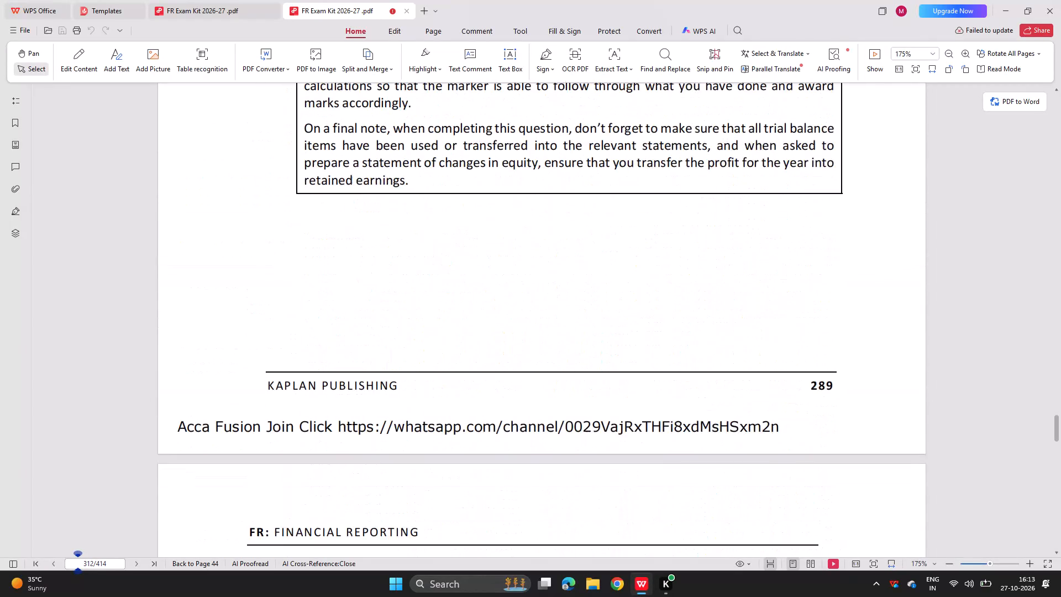
pyautogui.scroll(-9, 354, 394)
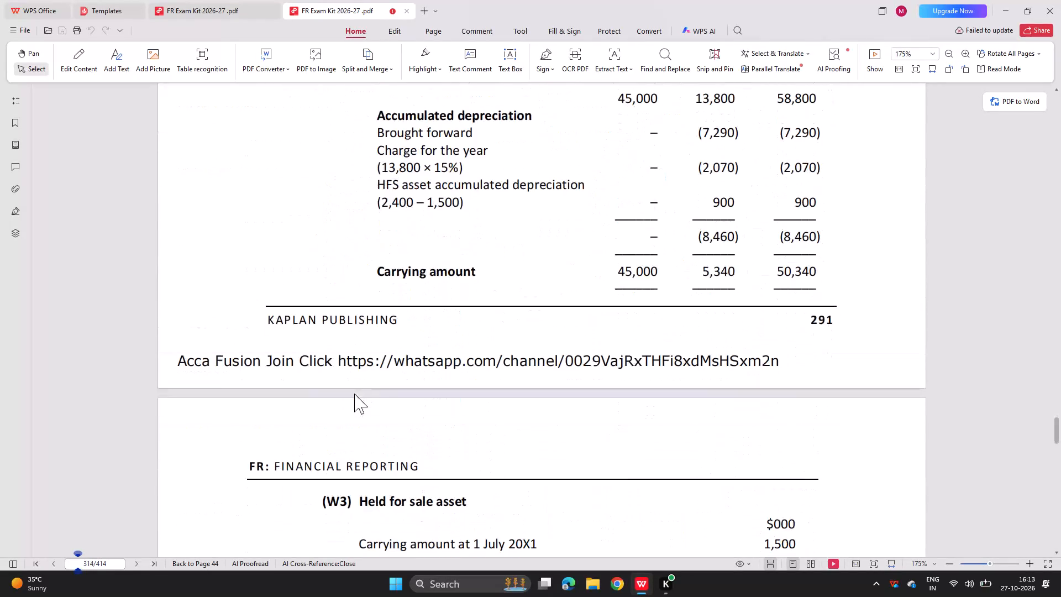
pyautogui.scroll(-9, 354, 394)
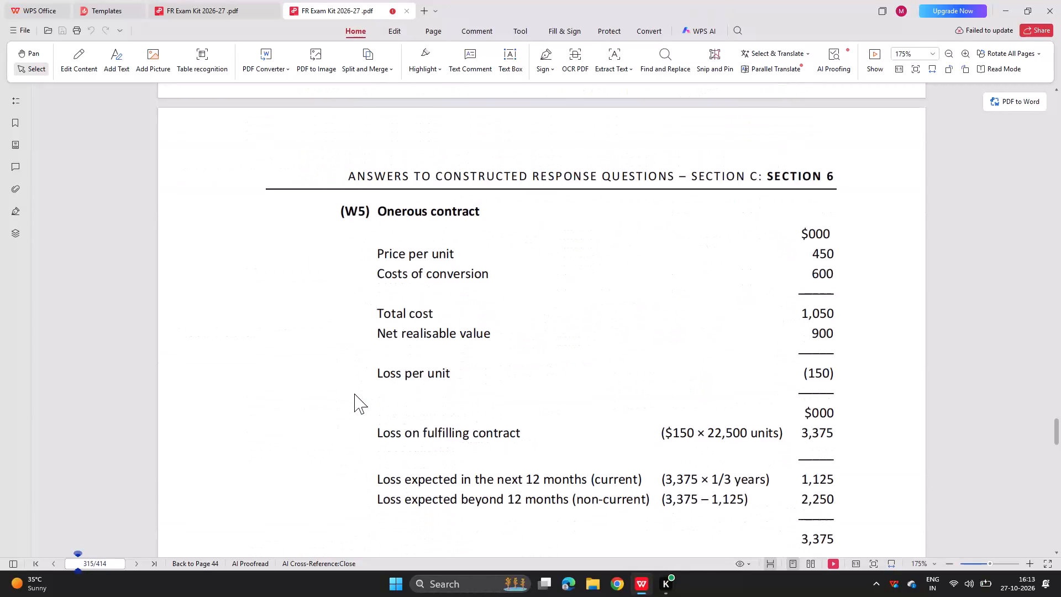
pyautogui.scroll(-9, 354, 394)
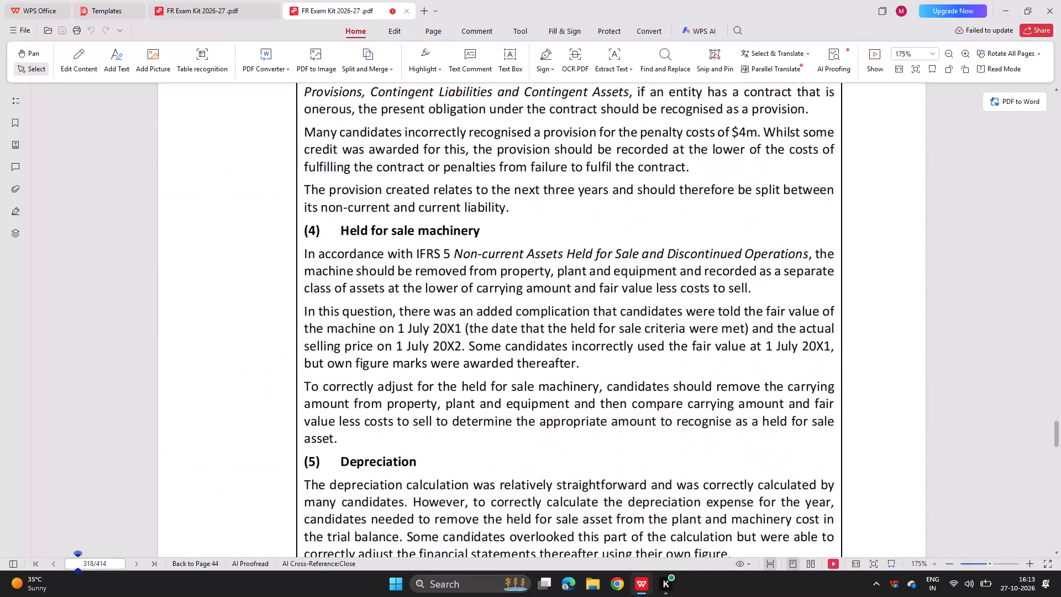
# Look forward from page 318 through the answers to 428 Sphinx Co, 429 Gibraltar Co and 430 Newcraighall Co, to the end of page 327.
pyautogui.scroll(-6, 354, 394)
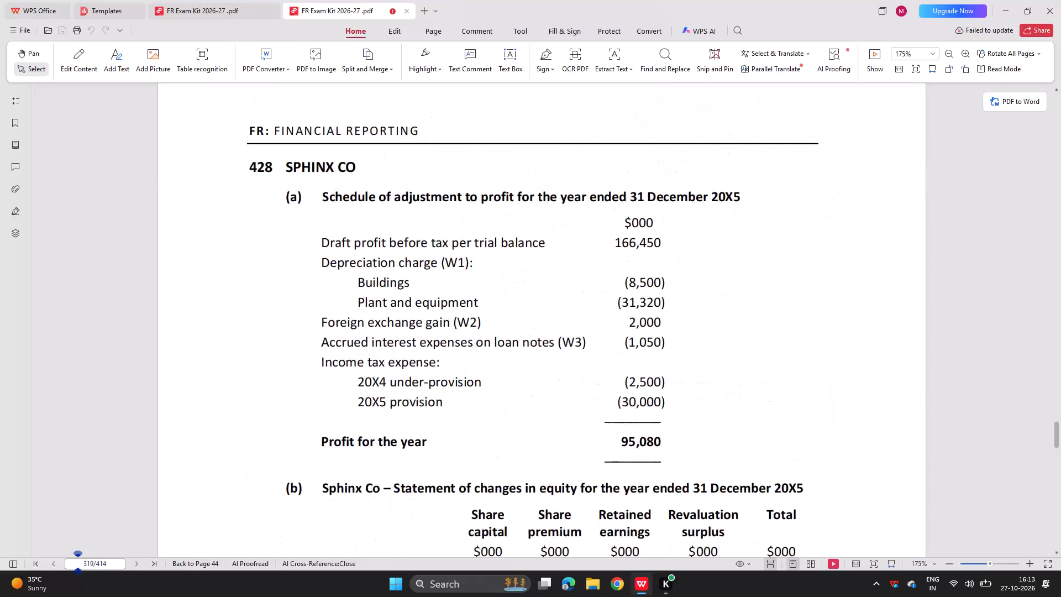
pyautogui.scroll(-6, 354, 394)
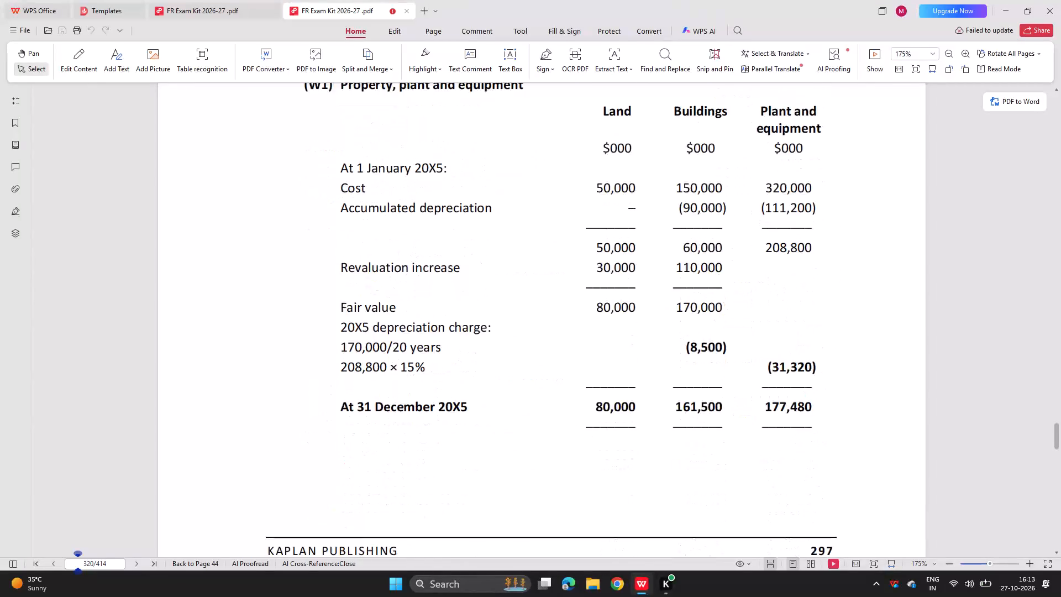
pyautogui.scroll(-6, 354, 394)
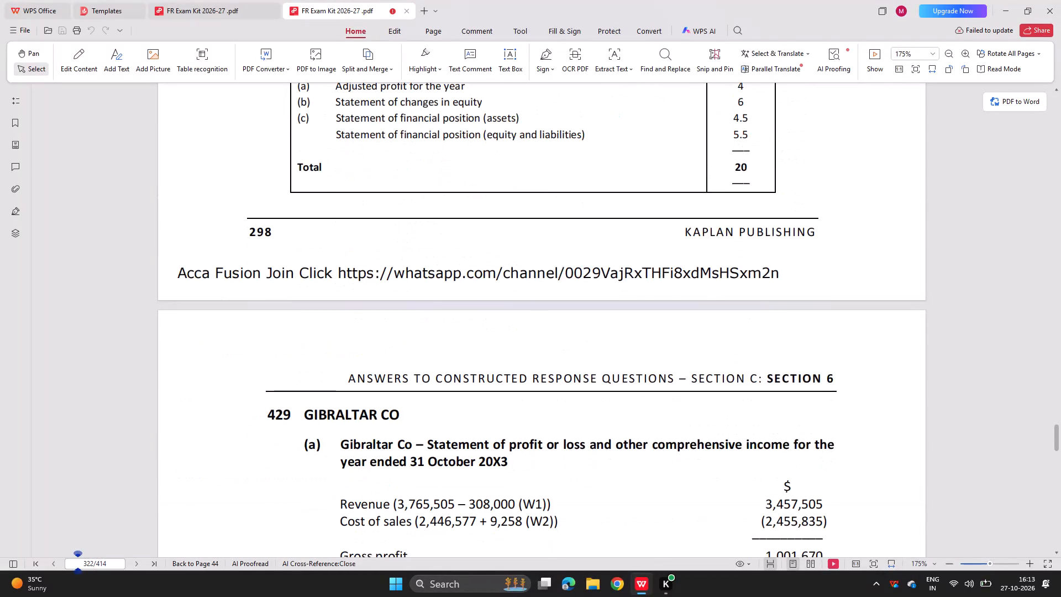
pyautogui.scroll(-5, 354, 394)
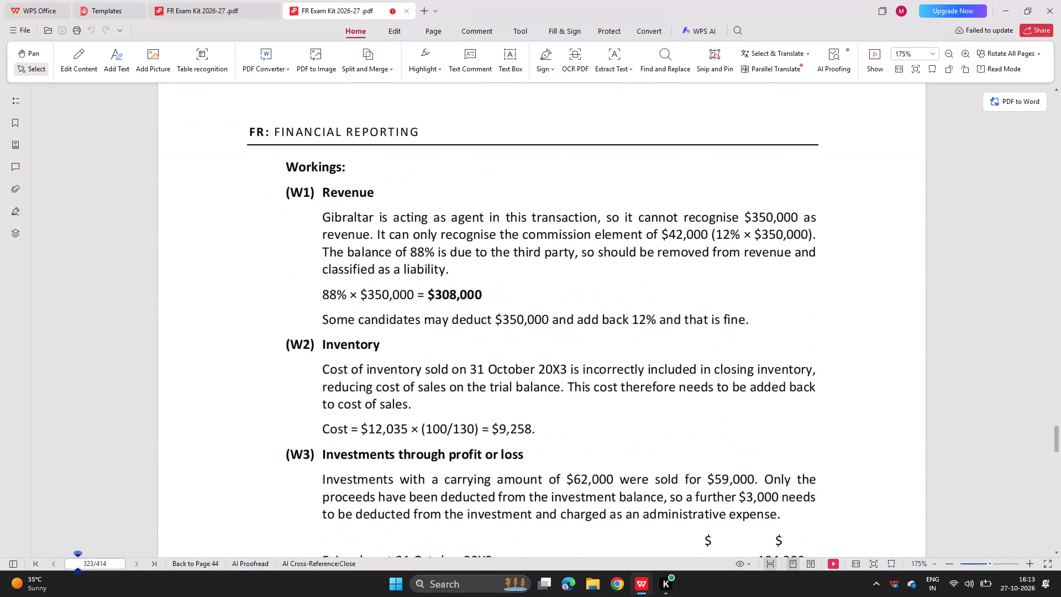
pyautogui.scroll(-5, 354, 394)
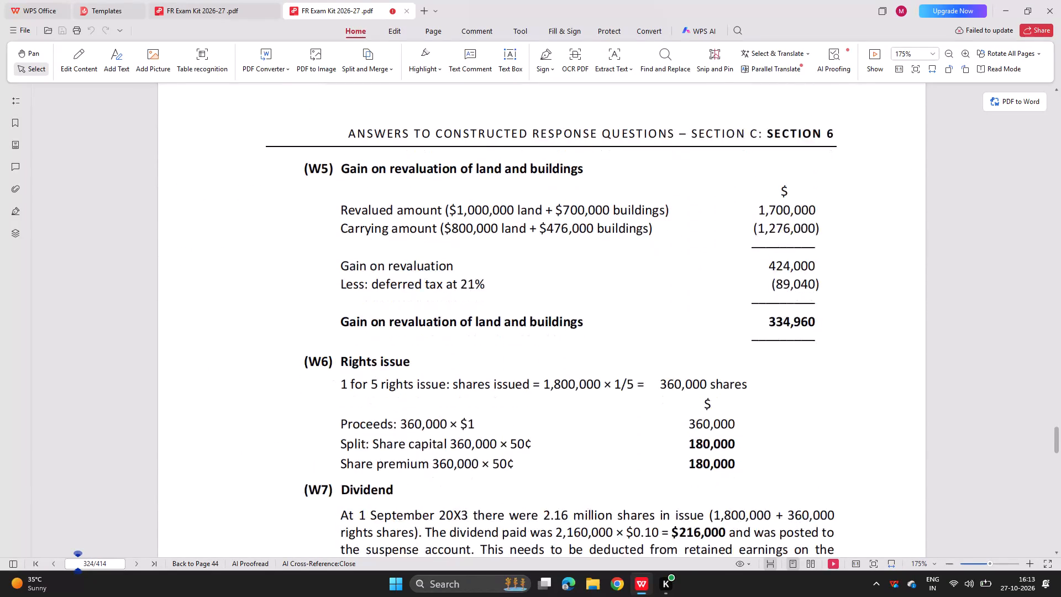
pyautogui.scroll(-5, 354, 394)
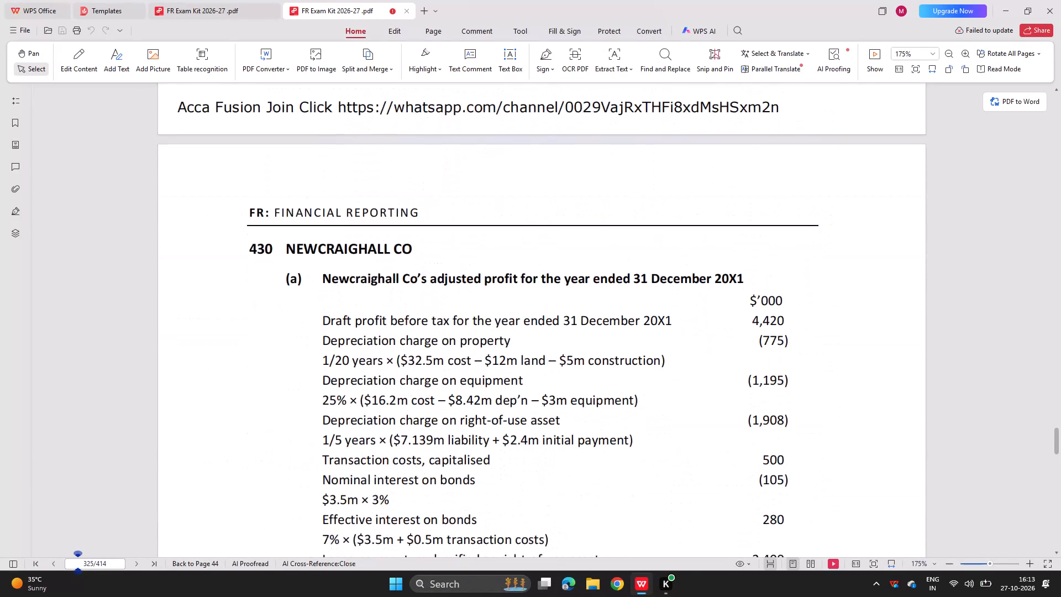
pyautogui.scroll(-5, 354, 394)
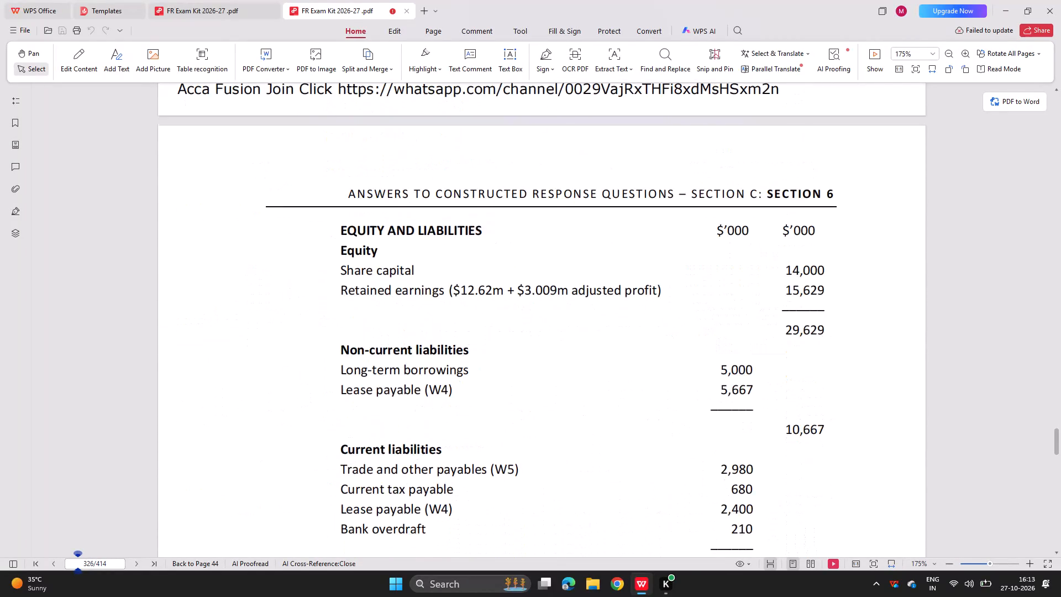
pyautogui.scroll(-5, 354, 394)
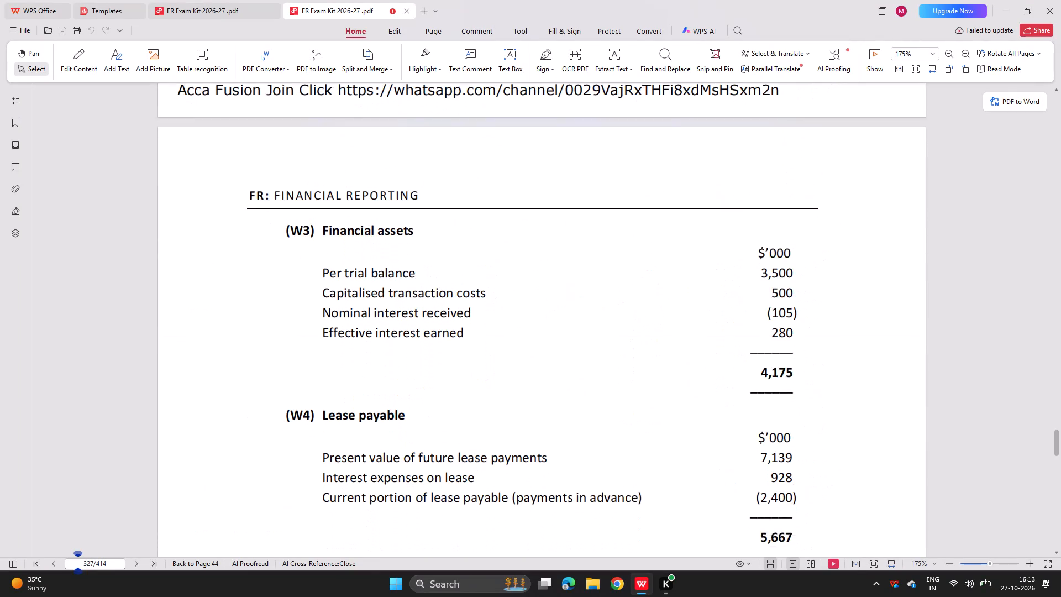
pyautogui.scroll(-4, 354, 394)
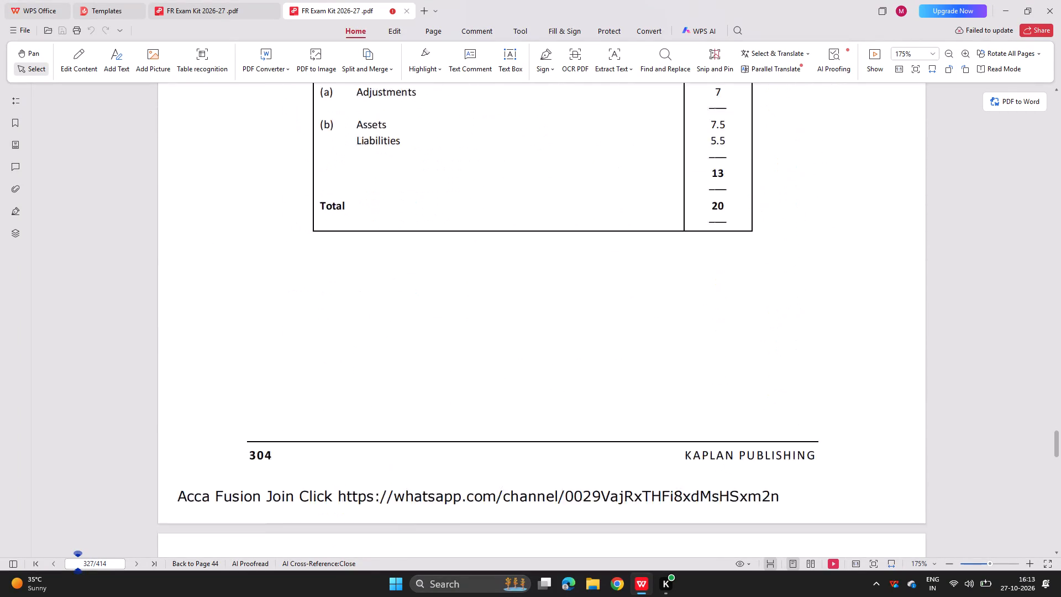
# Look through the group accounts answers from Dargent Co on page 328 onwards and stop at the start of answer 436, Paisley Co.
pyautogui.scroll(-4, 354, 394)
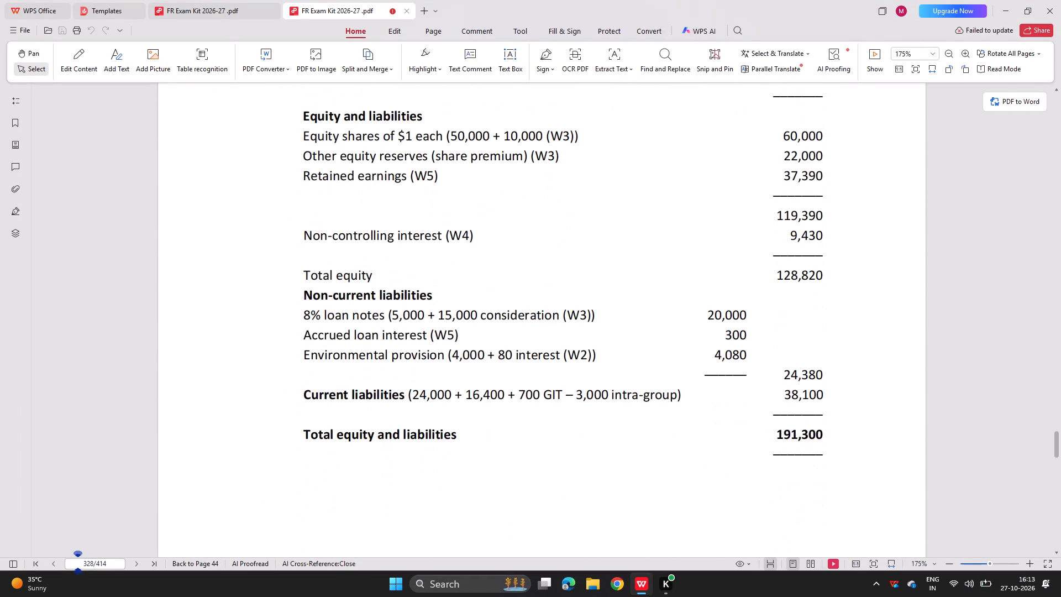
pyautogui.scroll(-5, 354, 394)
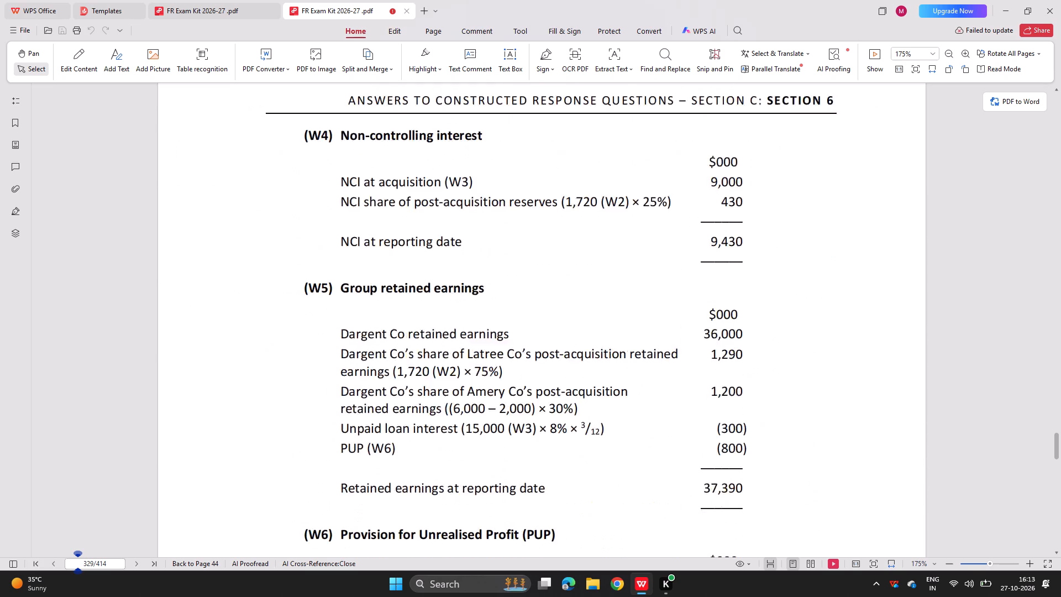
pyautogui.scroll(-7, 354, 394)
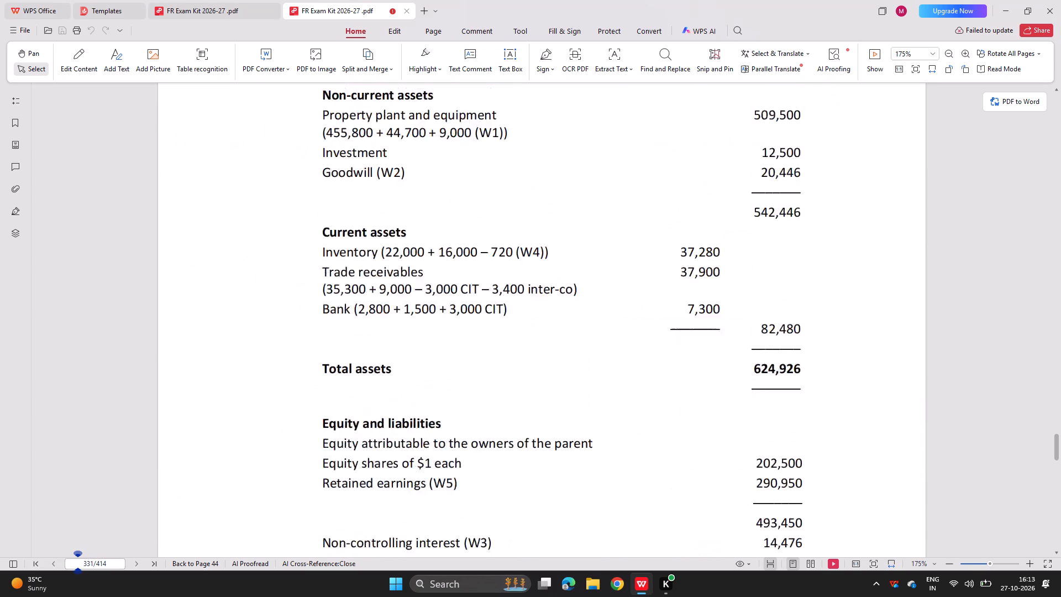
pyautogui.scroll(-7, 354, 394)
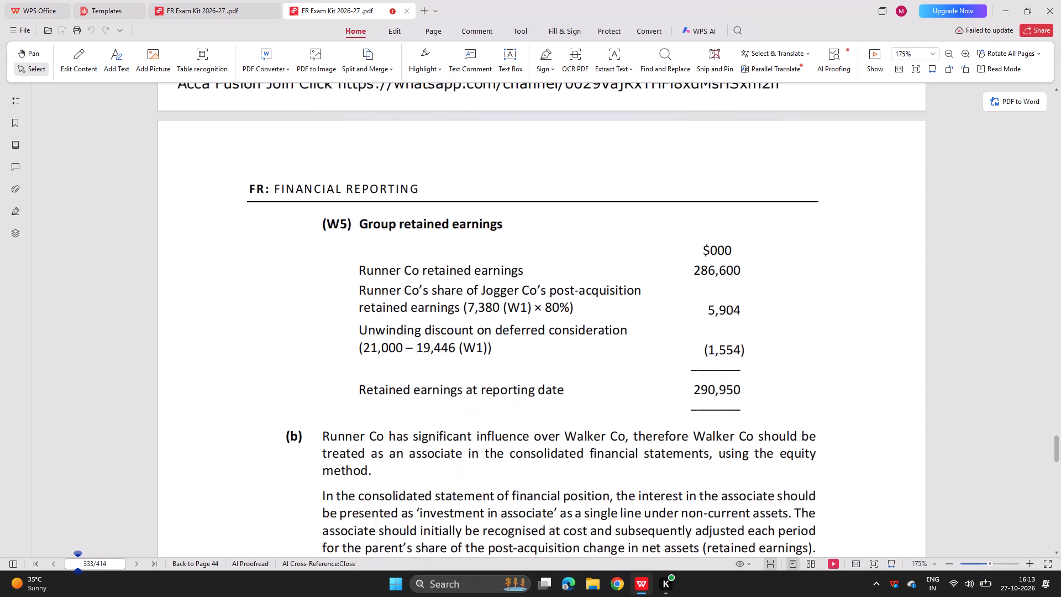
pyautogui.scroll(-7, 354, 394)
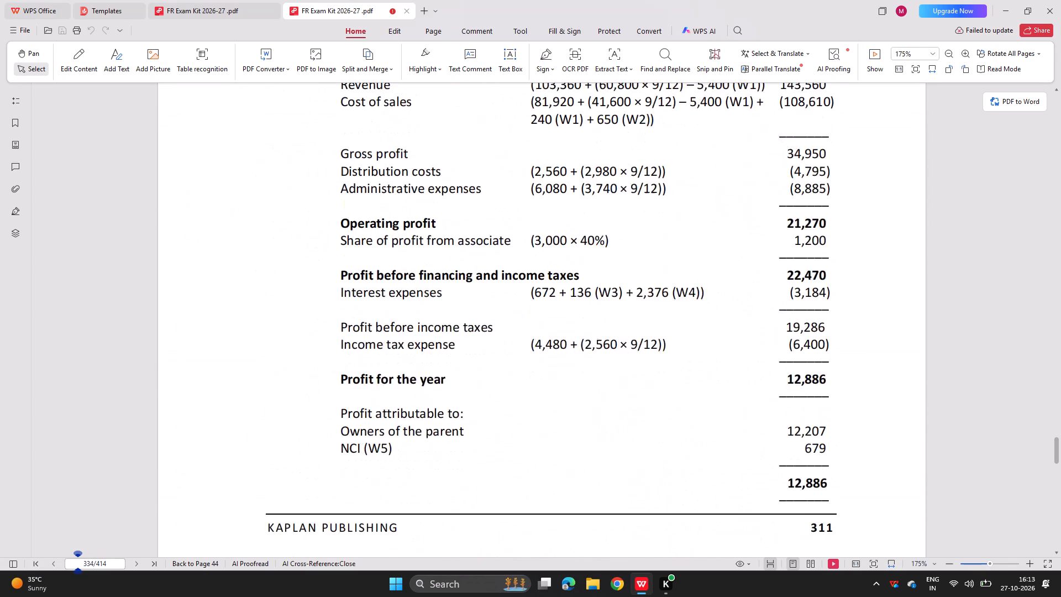
pyautogui.scroll(-7, 354, 394)
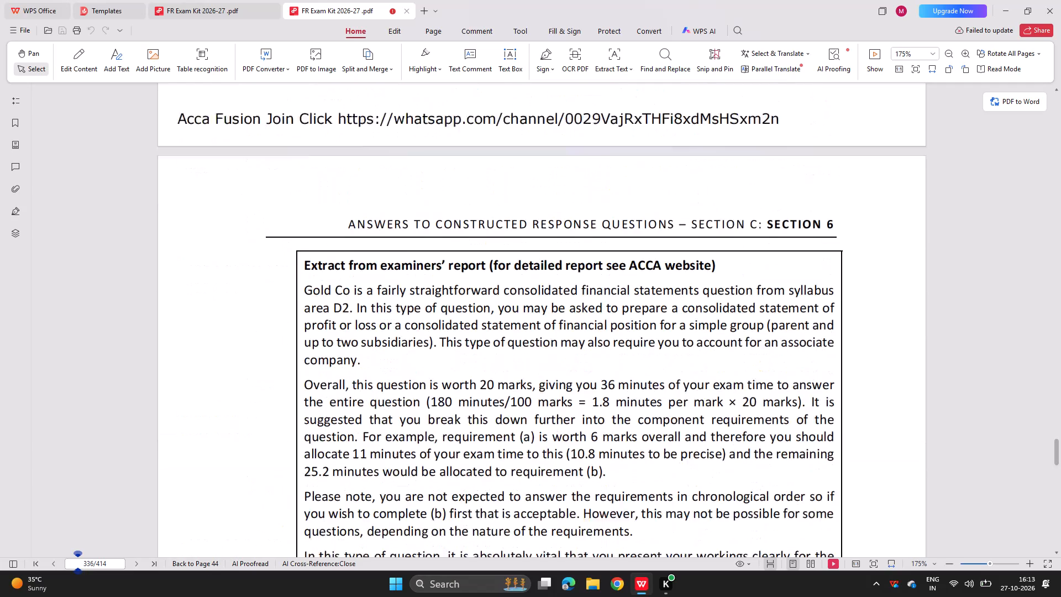
pyautogui.scroll(-7, 354, 394)
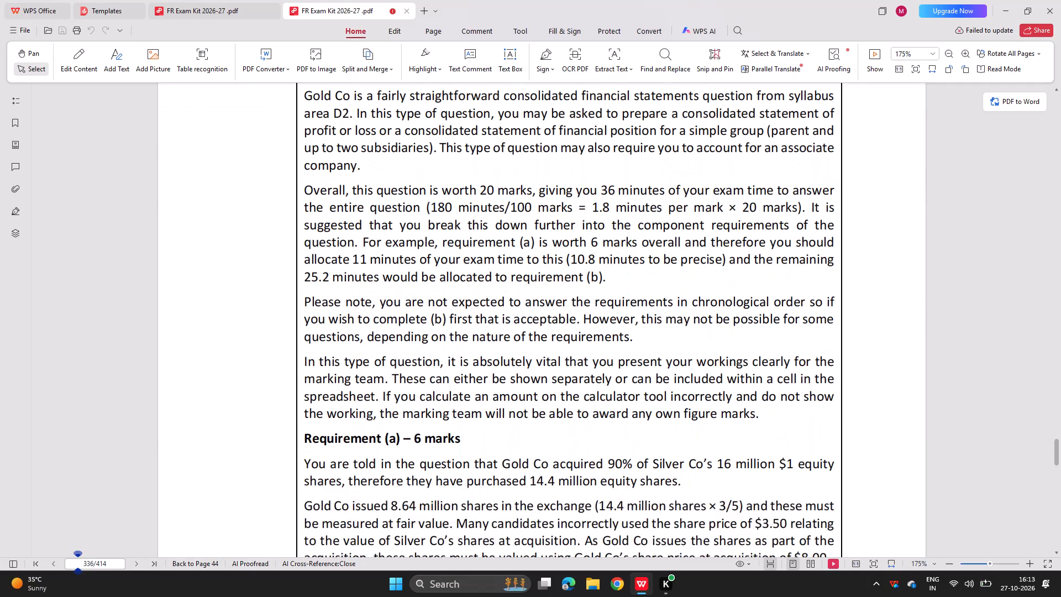
pyautogui.scroll(-7, 354, 394)
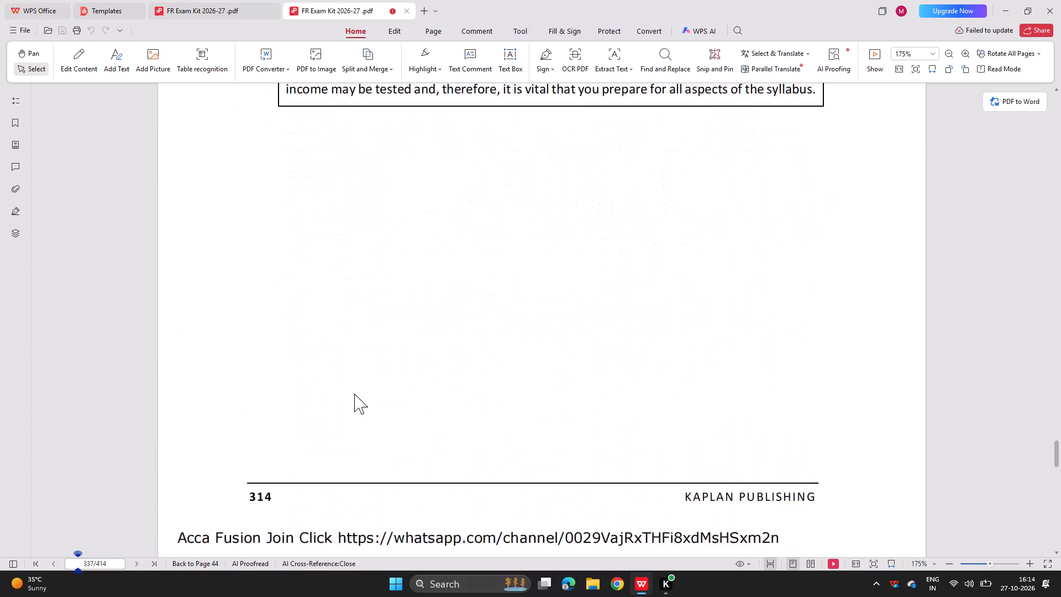
pyautogui.scroll(-7, 354, 394)
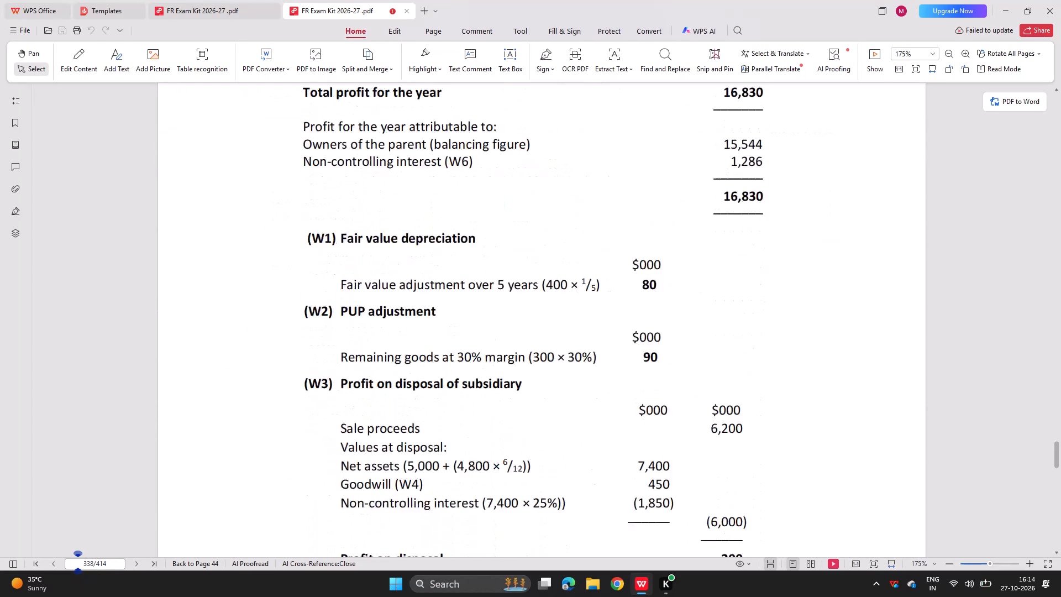
pyautogui.scroll(-7, 354, 394)
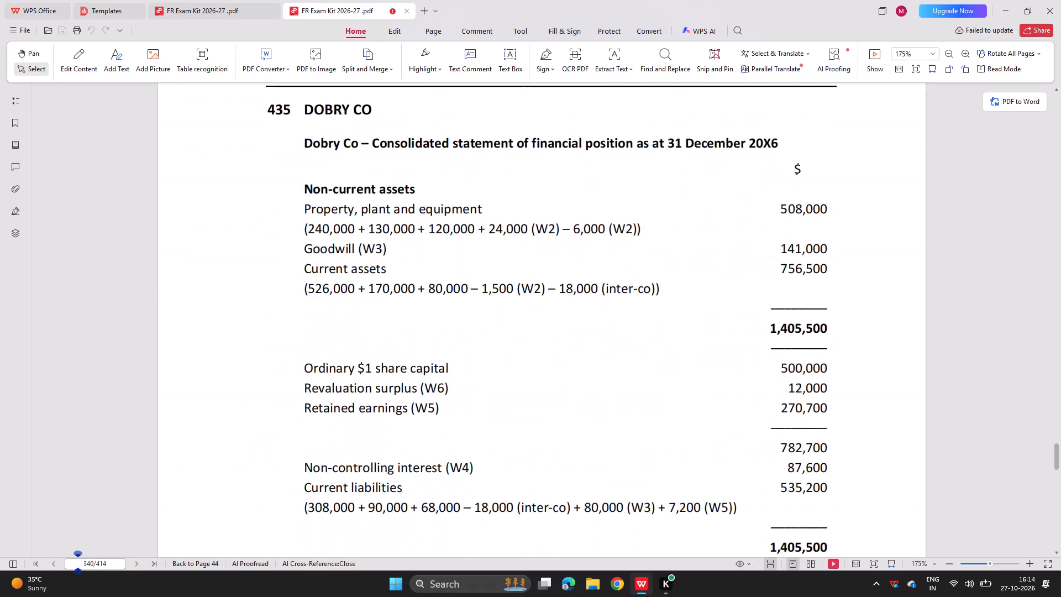
pyautogui.scroll(-7, 354, 394)
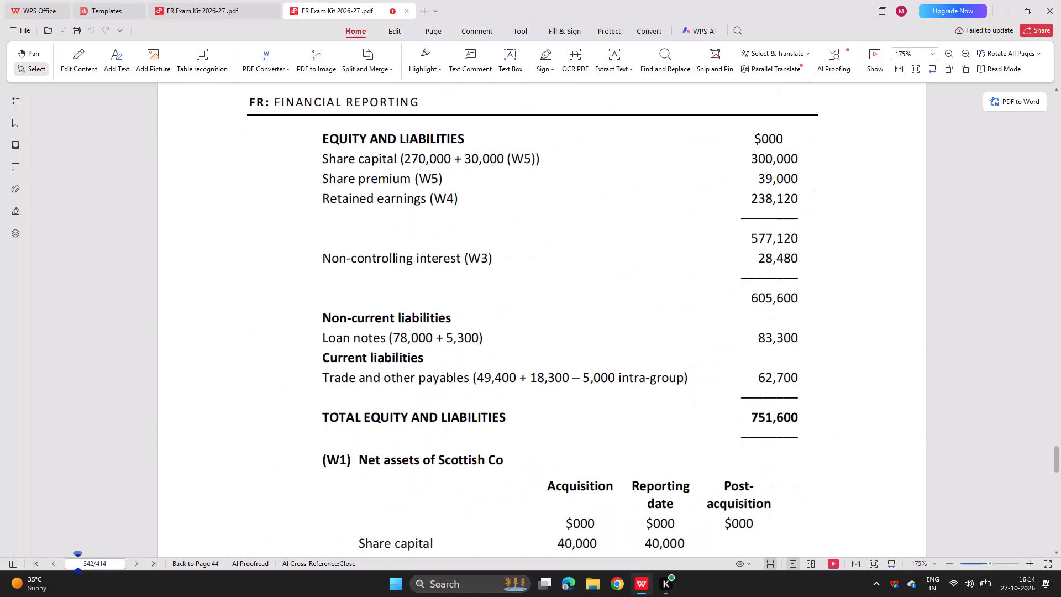
pyautogui.scroll(1, 354, 394)
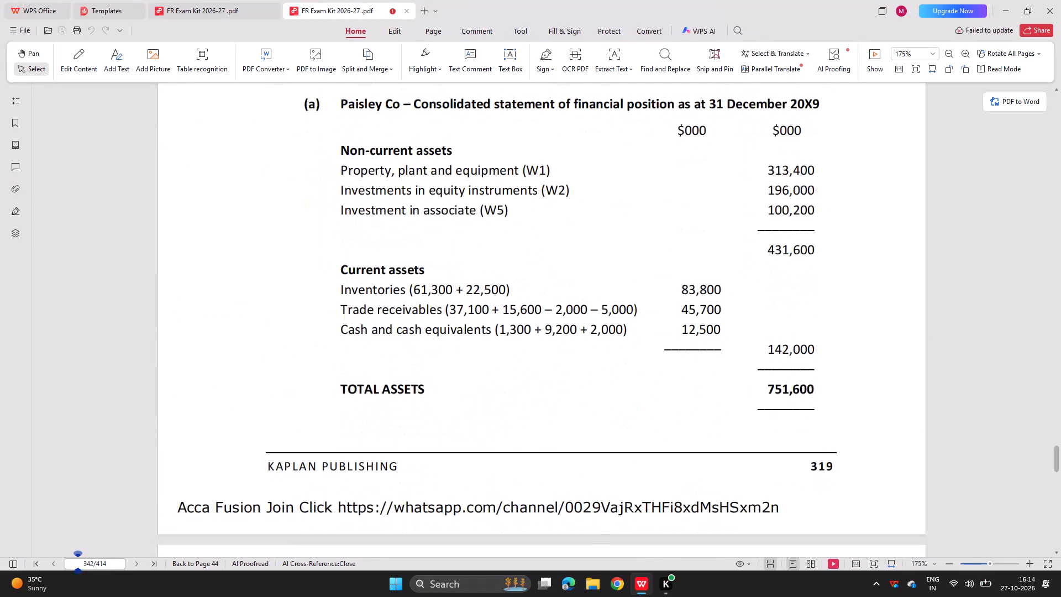
pyautogui.scroll(1, 354, 394)
# Switch to the other open copy of the exam kit, go to page 150 and look back at the preceding Section B questions.
pyautogui.click(188, 1)
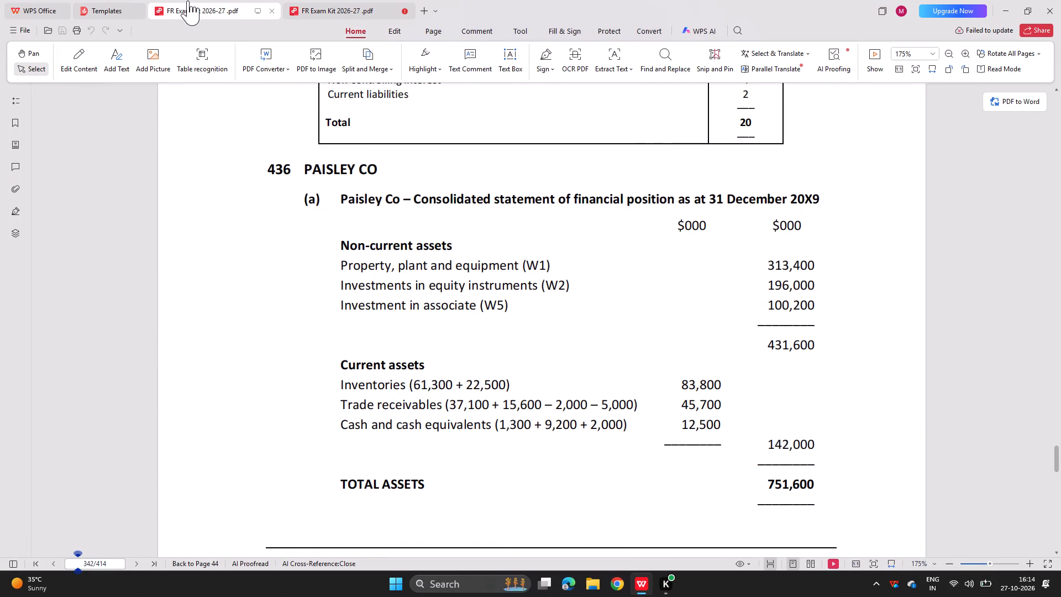
pyautogui.click(103, 564)
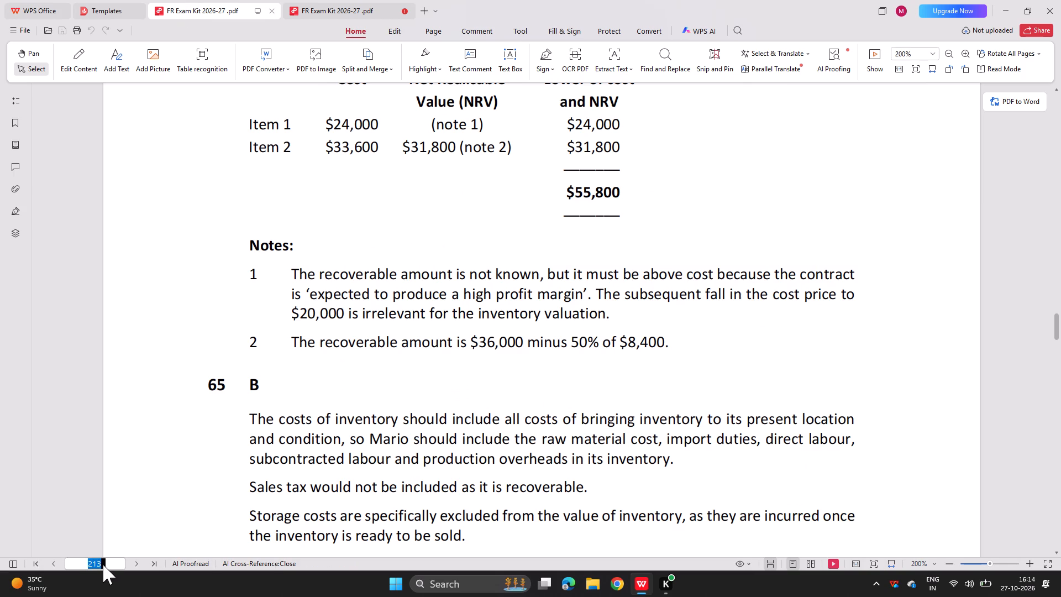
pyautogui.press('BackSpace')
pyautogui.write('150')
pyautogui.press('Return')
pyautogui.scroll(1, 373, 425)
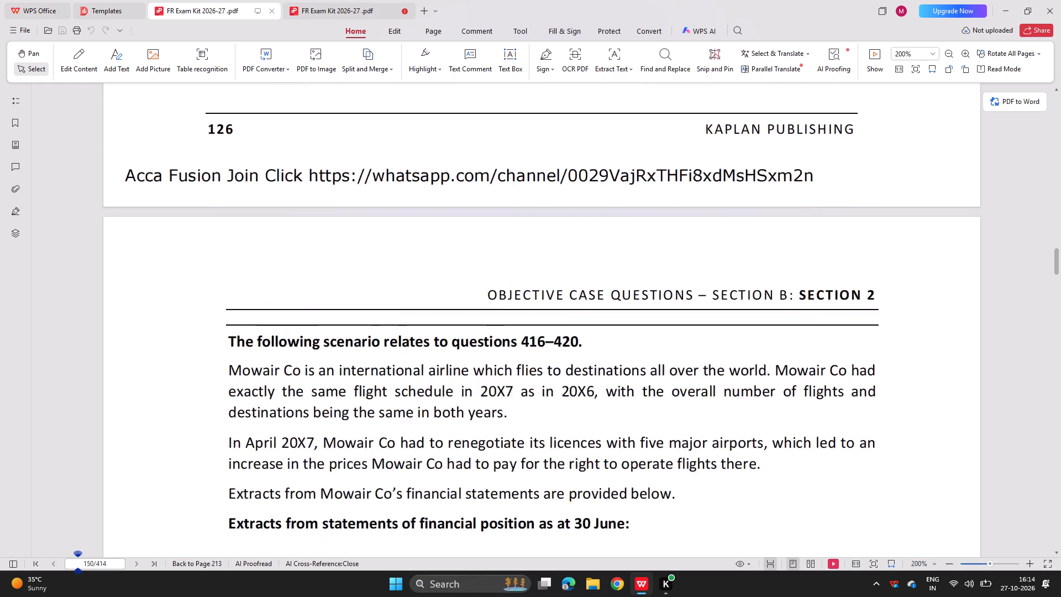
pyautogui.scroll(3, 373, 425)
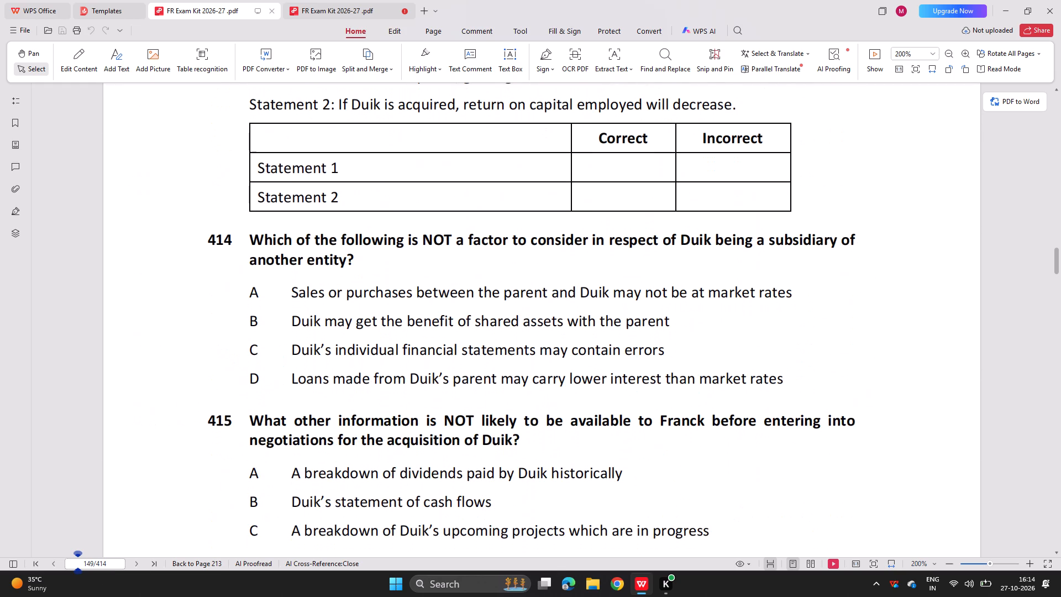
# Go to page 156 and look forward through the Section C questions to question 436, Paisley Co, on page 175.
pyautogui.click(101, 563)
pyautogui.press('BackSpace')
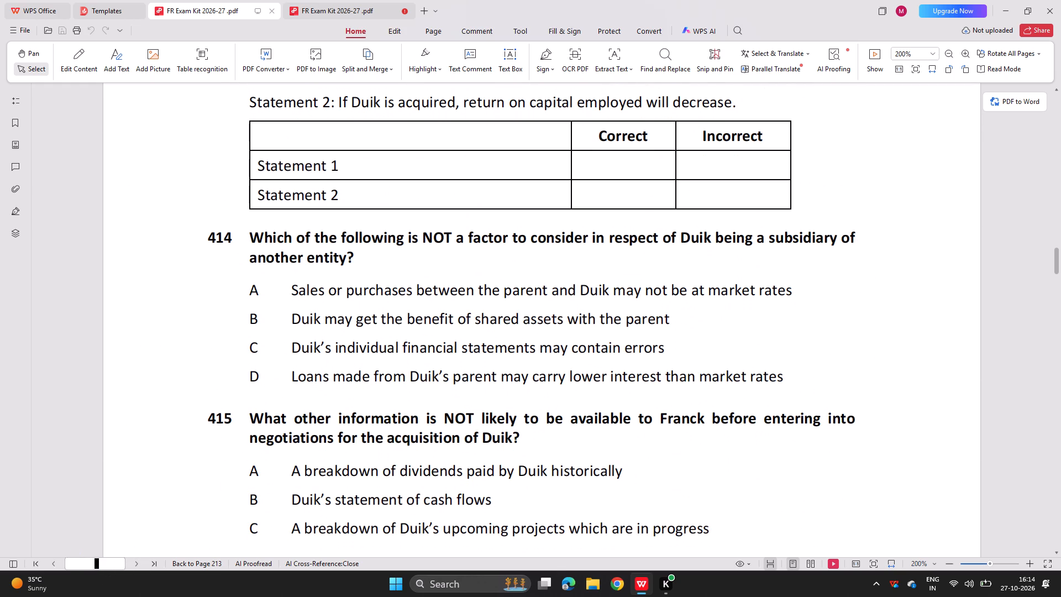
pyautogui.write('156')
pyautogui.press('Return')
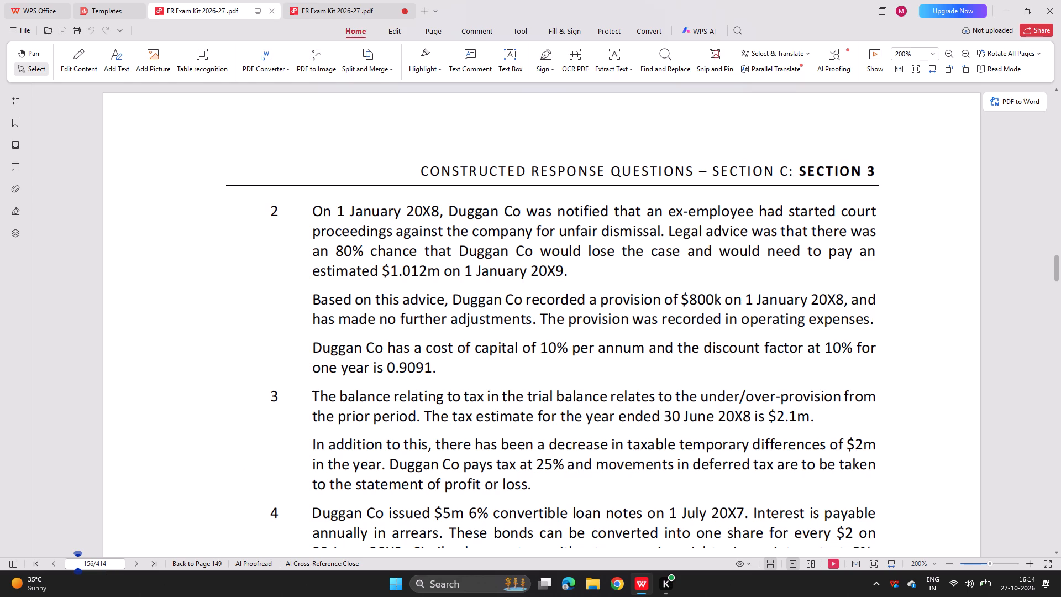
pyautogui.scroll(4, 390, 321)
pyautogui.scroll(-20, 390, 321)
pyautogui.scroll(-1, 390, 321)
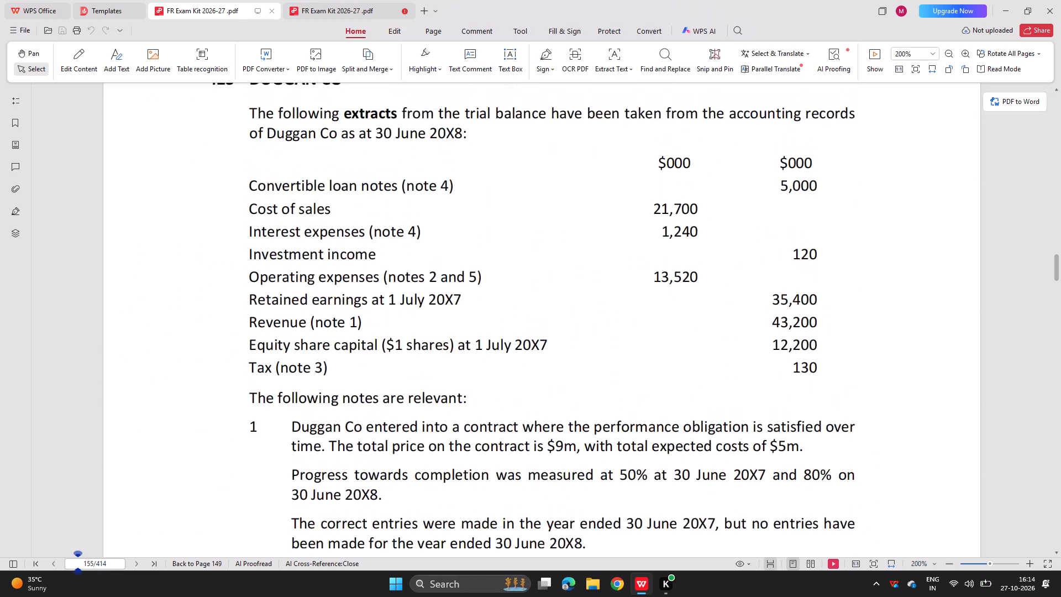
pyautogui.scroll(-20, 390, 321)
pyautogui.scroll(-10, 390, 321)
pyautogui.scroll(-17, 390, 321)
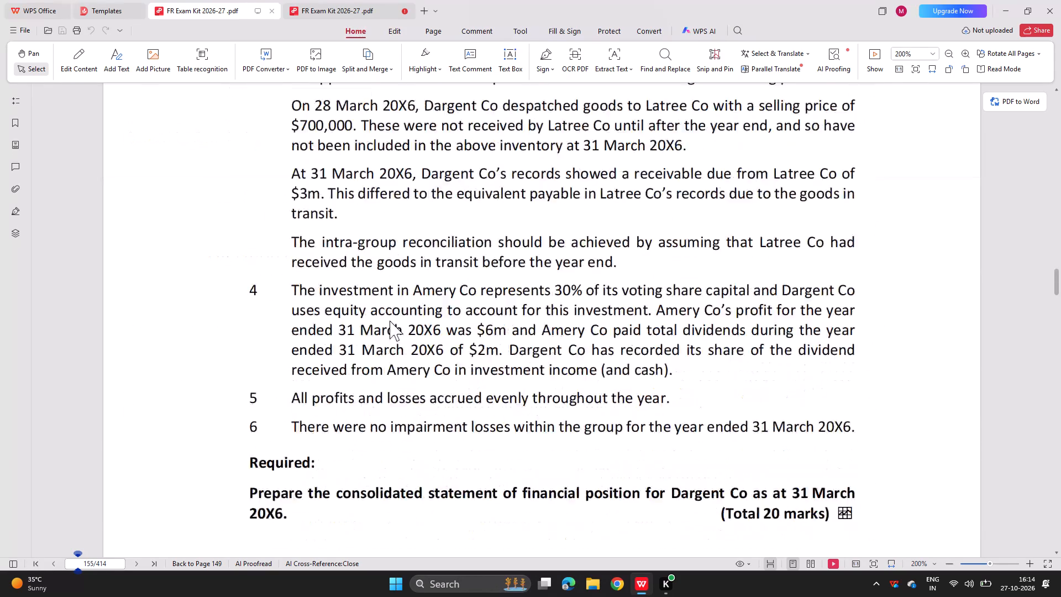
pyautogui.scroll(2, 390, 321)
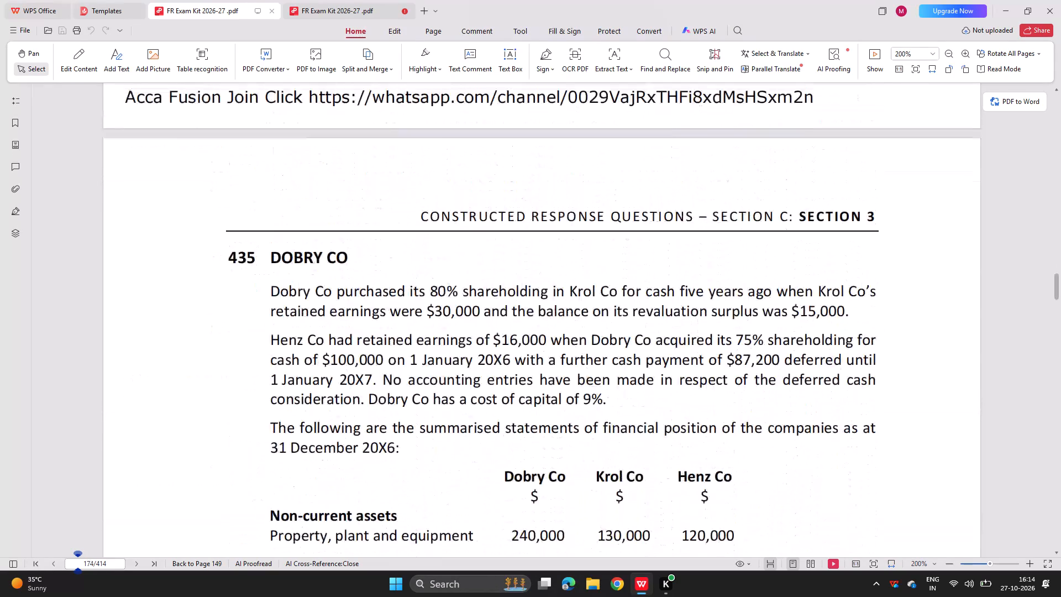
pyautogui.scroll(-3, 390, 321)
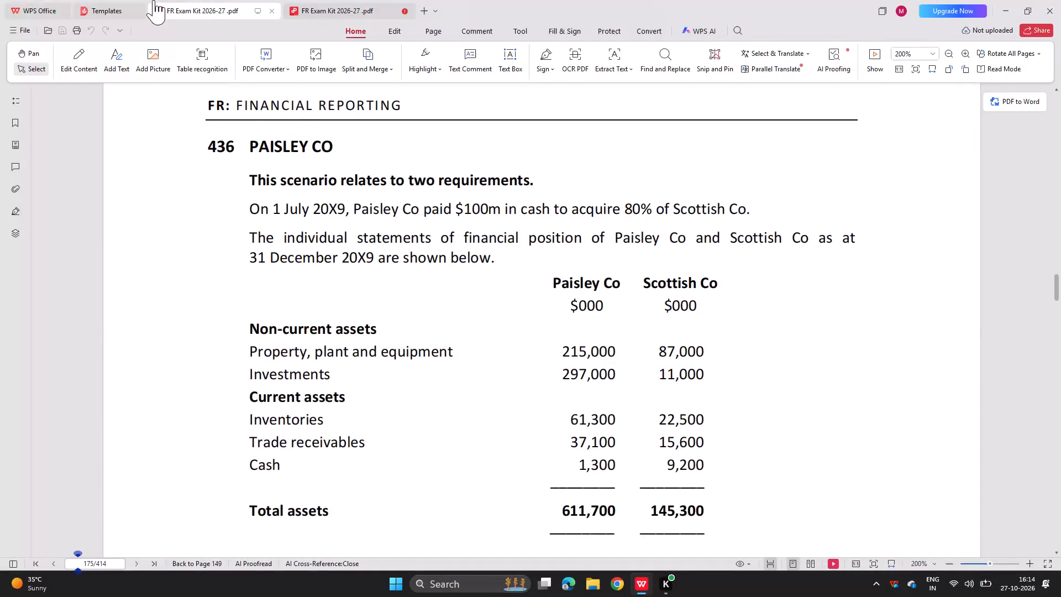
# Return to the start page and create a new blank spreadsheet workbook.
pyautogui.click(35, 6)
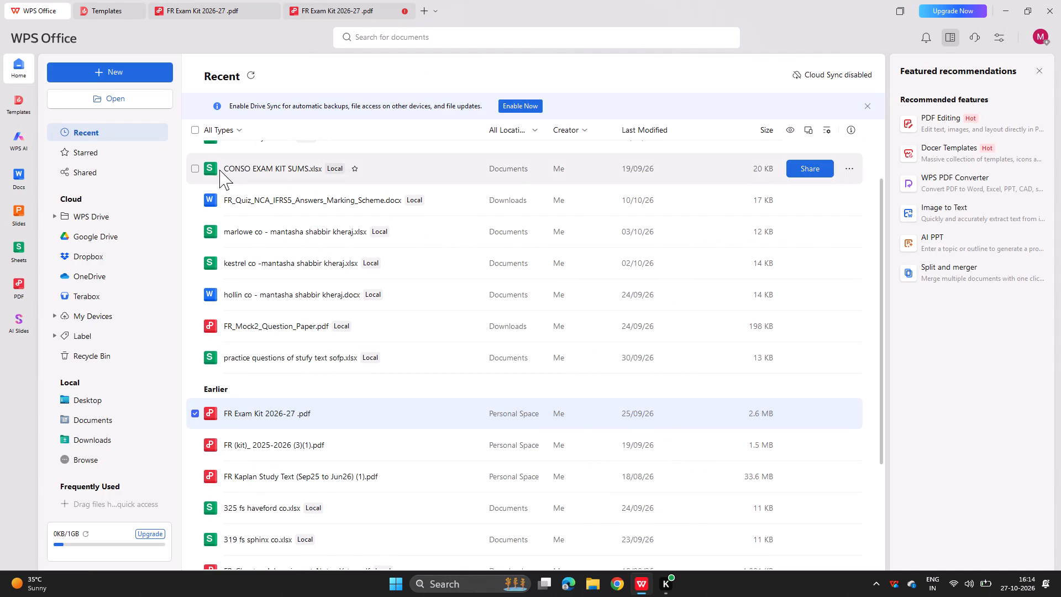
pyautogui.scroll(8, 218, 251)
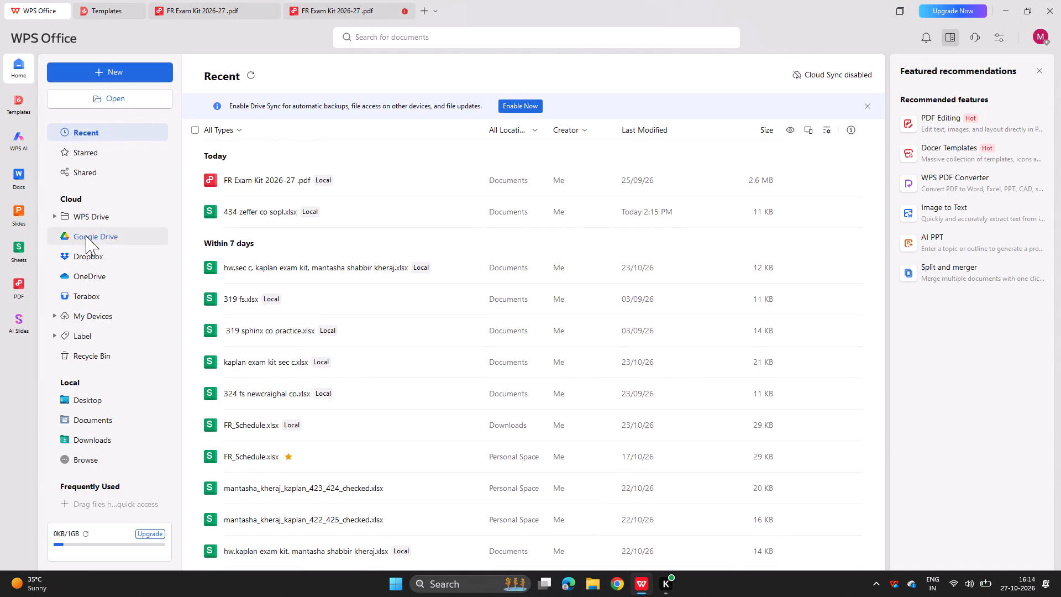
pyautogui.click(10, 254)
pyautogui.click(72, 77)
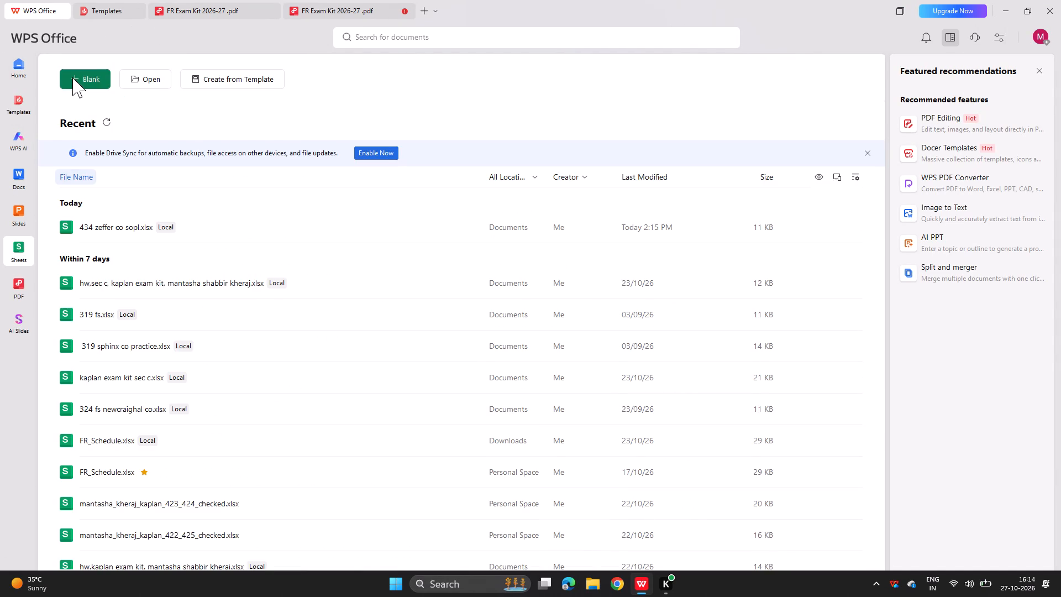
# Open the new blank workbook and head the sheet with 436 in D1 and paisley co in E1.
pyautogui.click(27, 7)
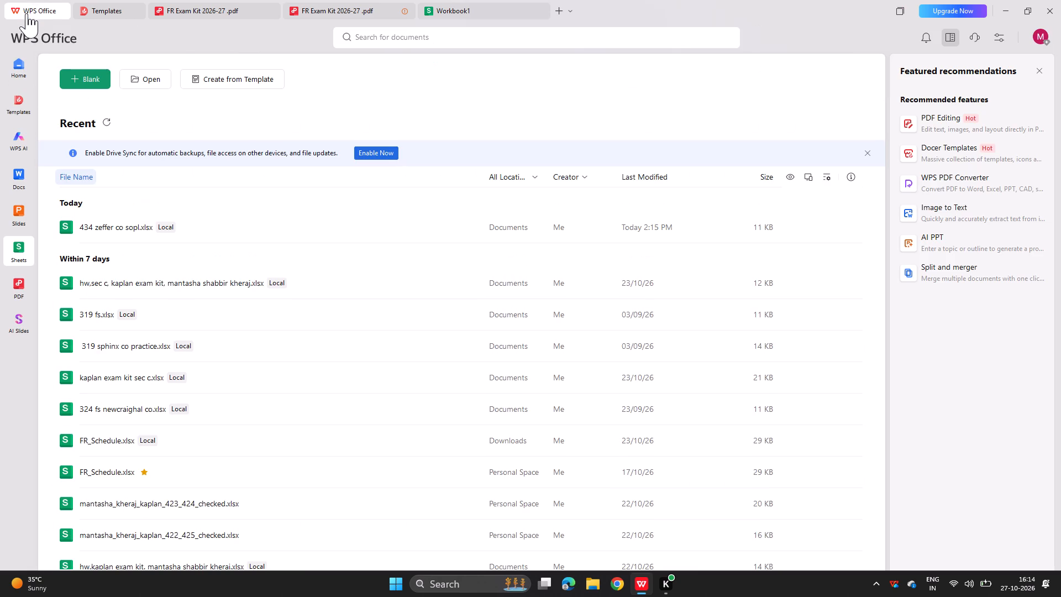
pyautogui.click(18, 68)
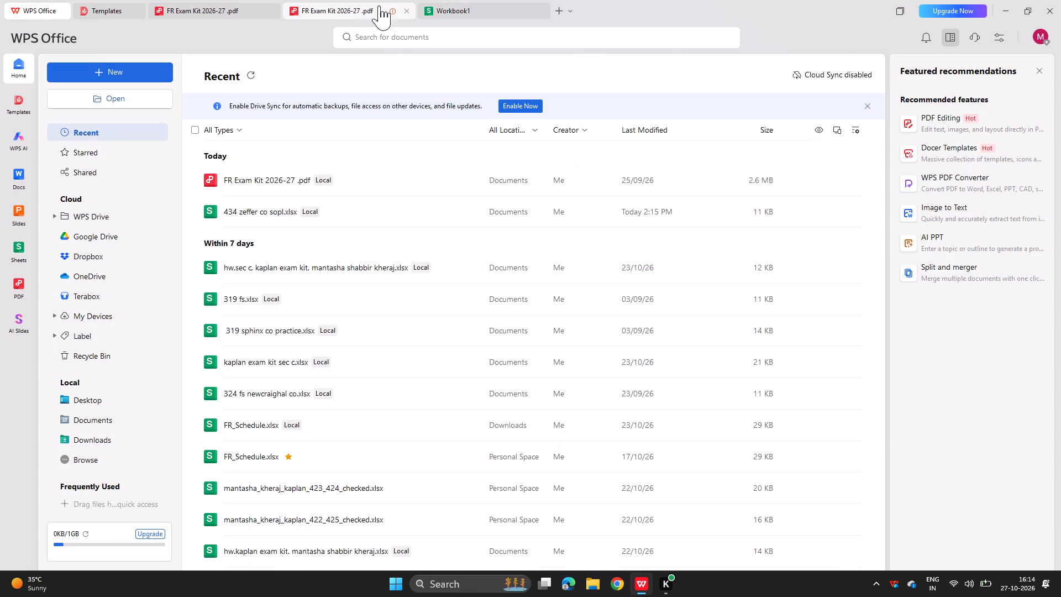
pyautogui.click(467, 2)
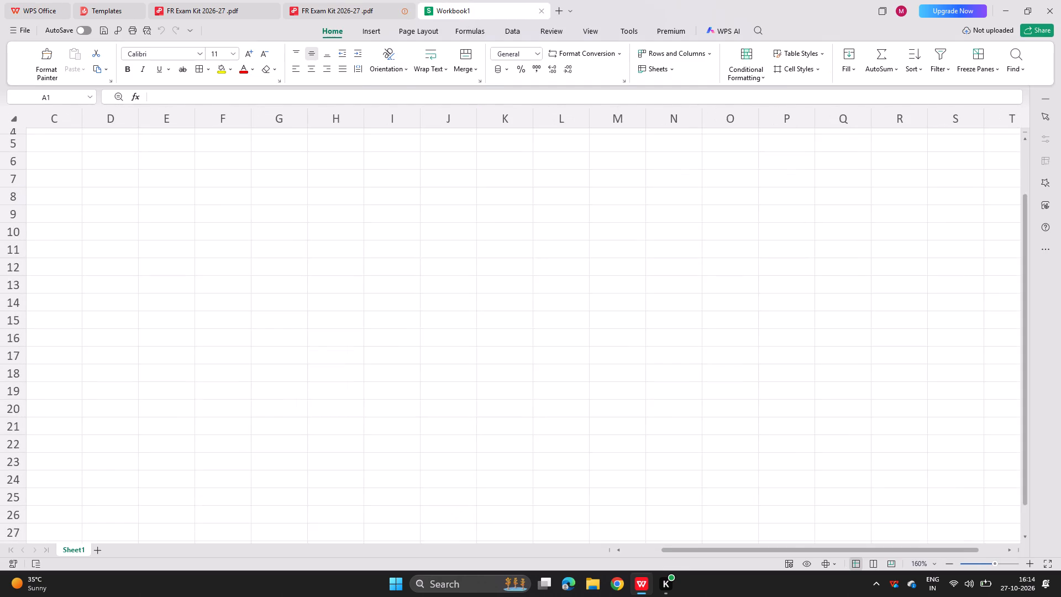
pyautogui.scroll(9, 192, 218)
pyautogui.hscroll(5, 192, 218)
pyautogui.scroll(8, 192, 218)
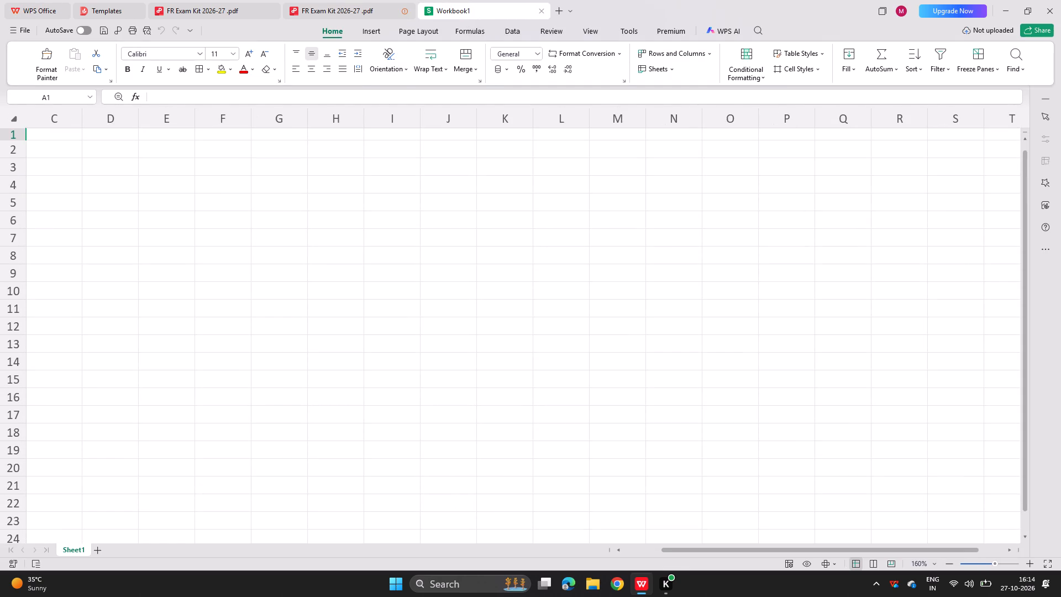
pyautogui.click(113, 140)
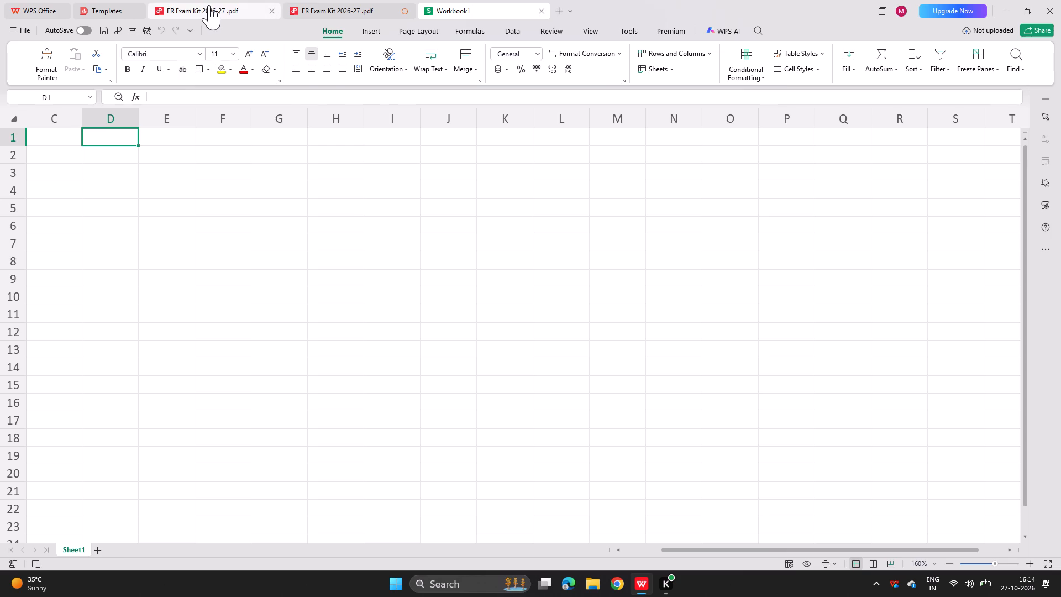
pyautogui.click(209, 5)
pyautogui.click(439, 0)
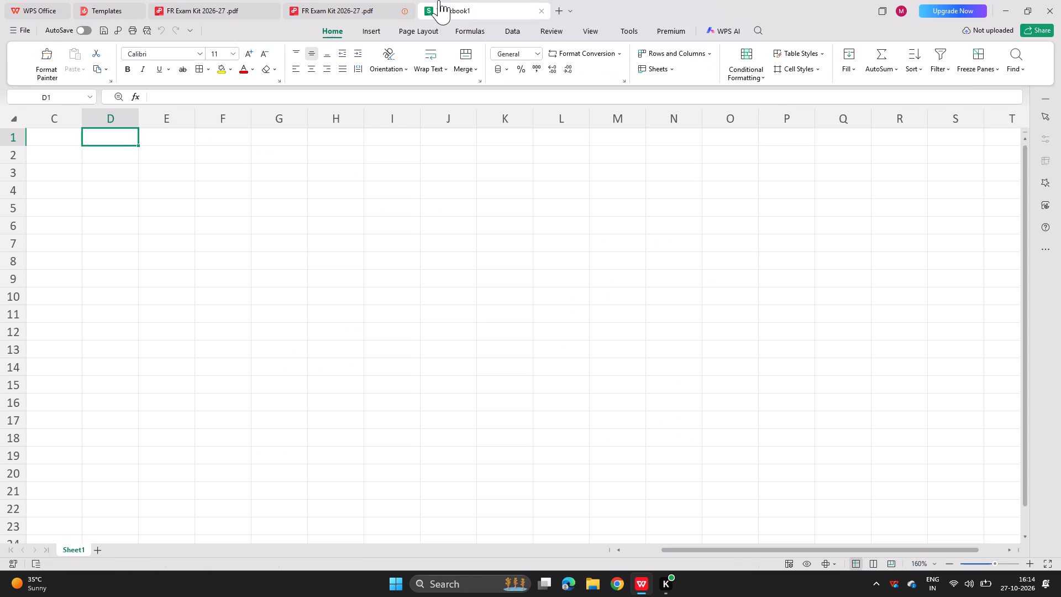
pyautogui.write('436')
pyautogui.press('Return')
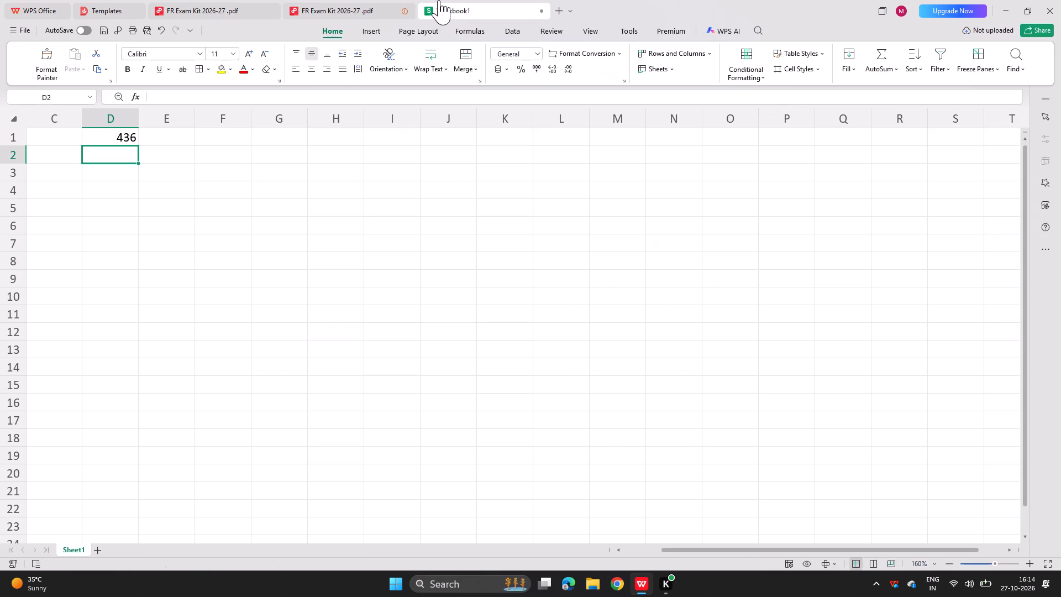
pyautogui.press('Right')
pyautogui.press('Up')
pyautogui.write('paisley co')
pyautogui.press('Return')
pyautogui.press('Return')
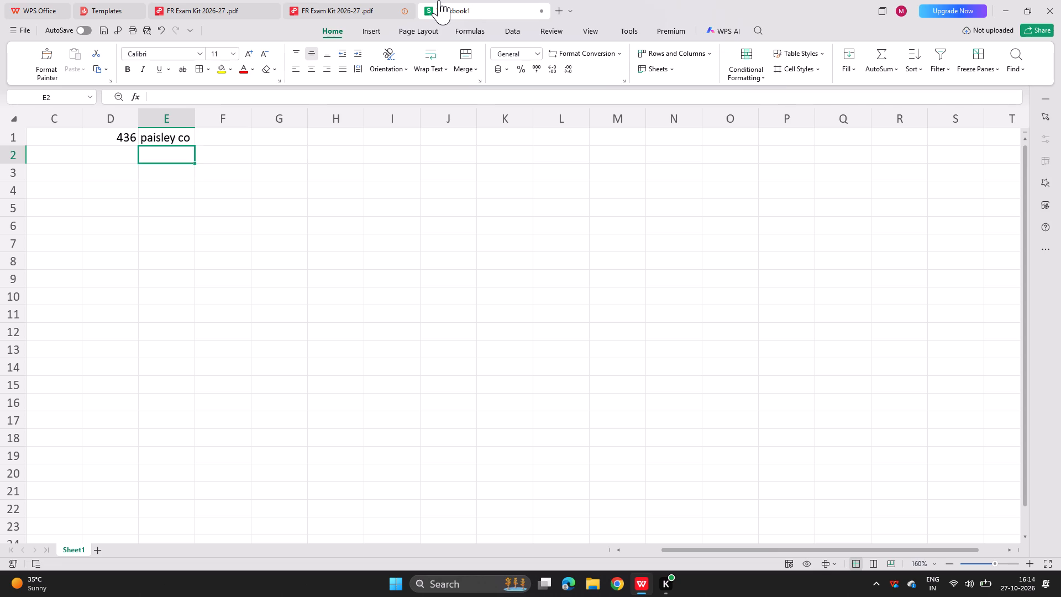
# Examine the line items of the statements of financial position in question 436 of the exam kit and return to cell D3 of the workbook.
pyautogui.press('Left')
pyautogui.press('Up')
pyautogui.press('Right')
pyautogui.press('Down')
pyautogui.press('Left')
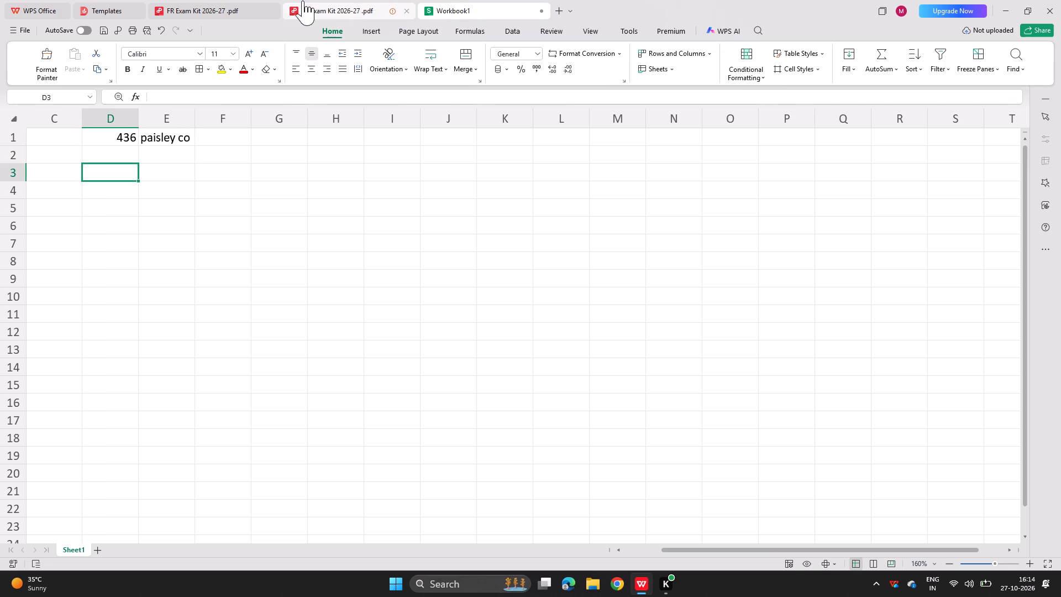
pyautogui.click(297, 1)
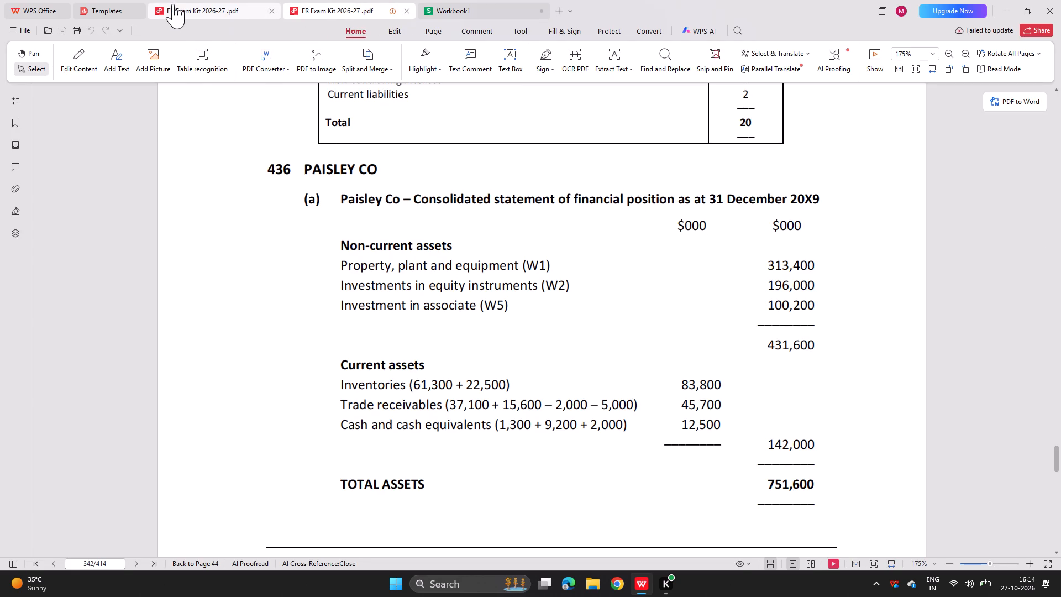
pyautogui.click(181, 1)
pyautogui.scroll(-1, 106, 298)
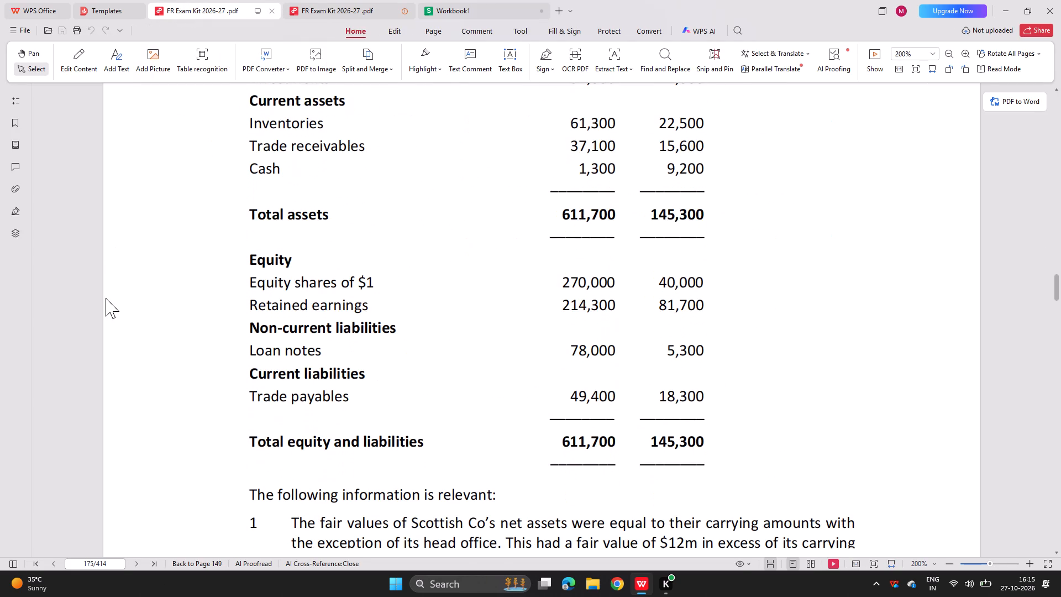
pyautogui.scroll(-1, 106, 298)
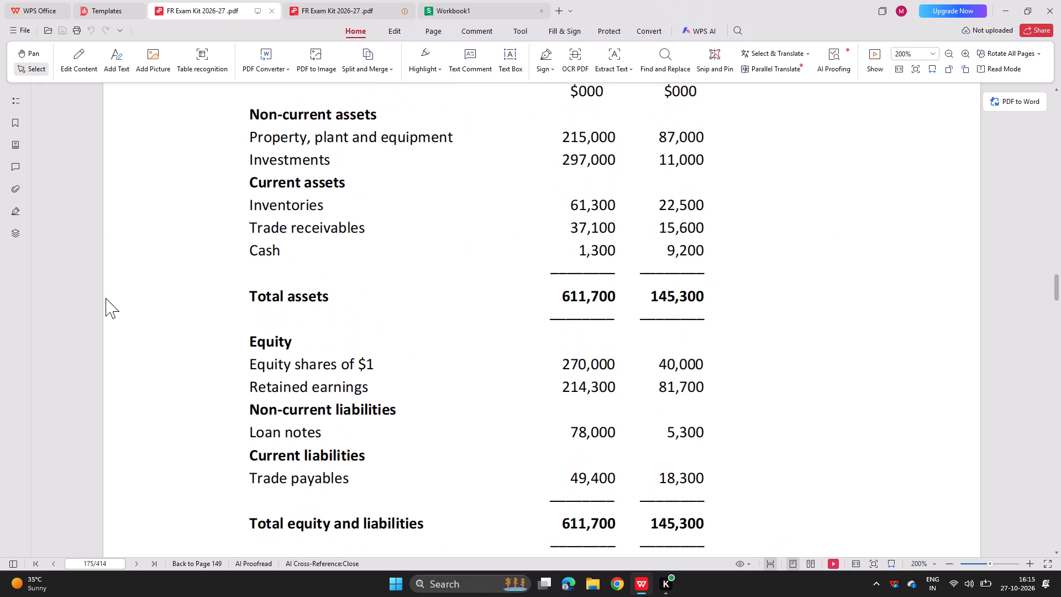
pyautogui.click(481, 0)
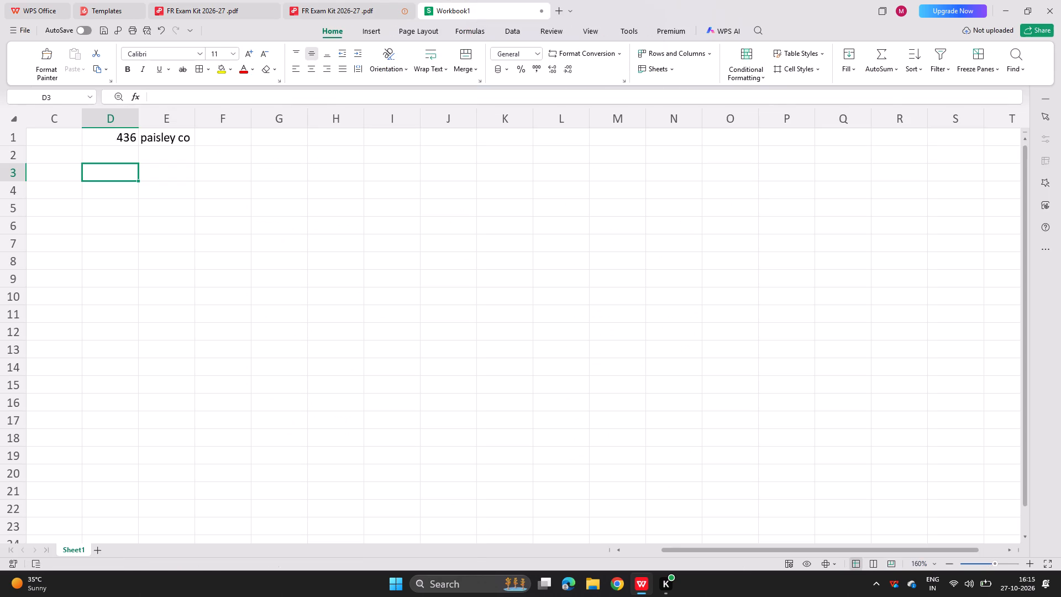
# Enter the heading NCA in D3 with the line items ppe in D4 and investment in D5.
pyautogui.write('nca')
pyautogui.press('BackSpace')
pyautogui.press('BackSpace')
pyautogui.press('BackSpace')
pyautogui.press('BackSpace')
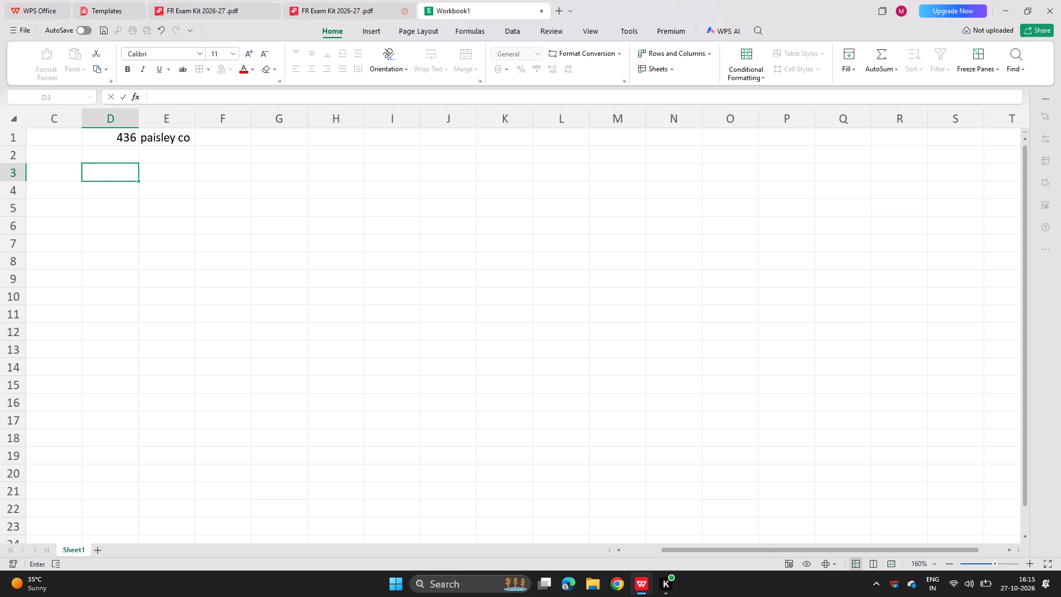
pyautogui.write('NV')
pyautogui.press('BackSpace')
pyautogui.write('CS')
pyautogui.press('BackSpace')
pyautogui.press('a')
pyautogui.press('BackSpace')
pyautogui.press('a')
pyautogui.write('ppe')
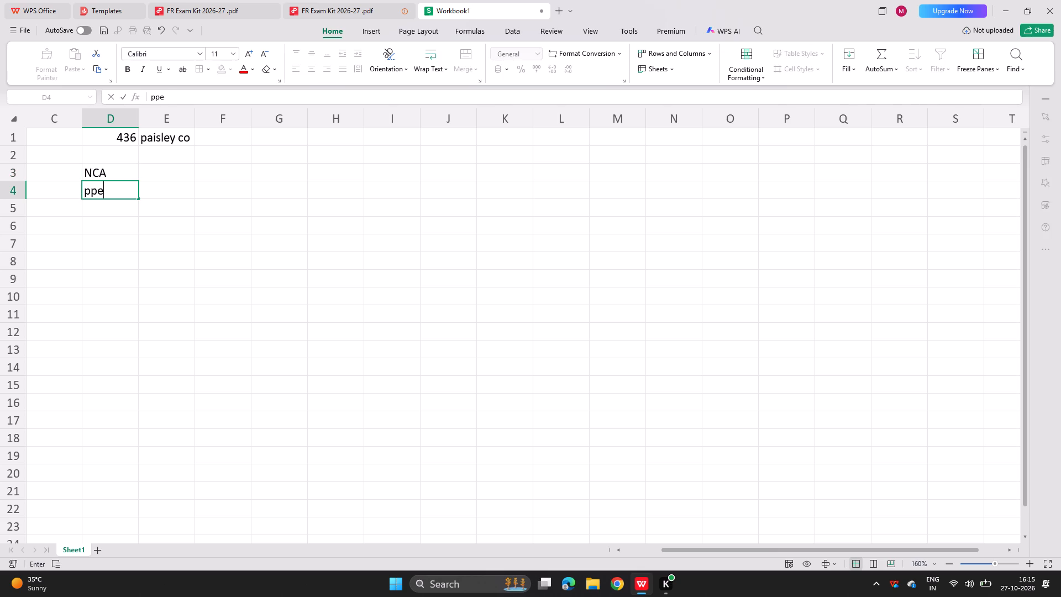
pyautogui.press('Return')
pyautogui.write('invent')
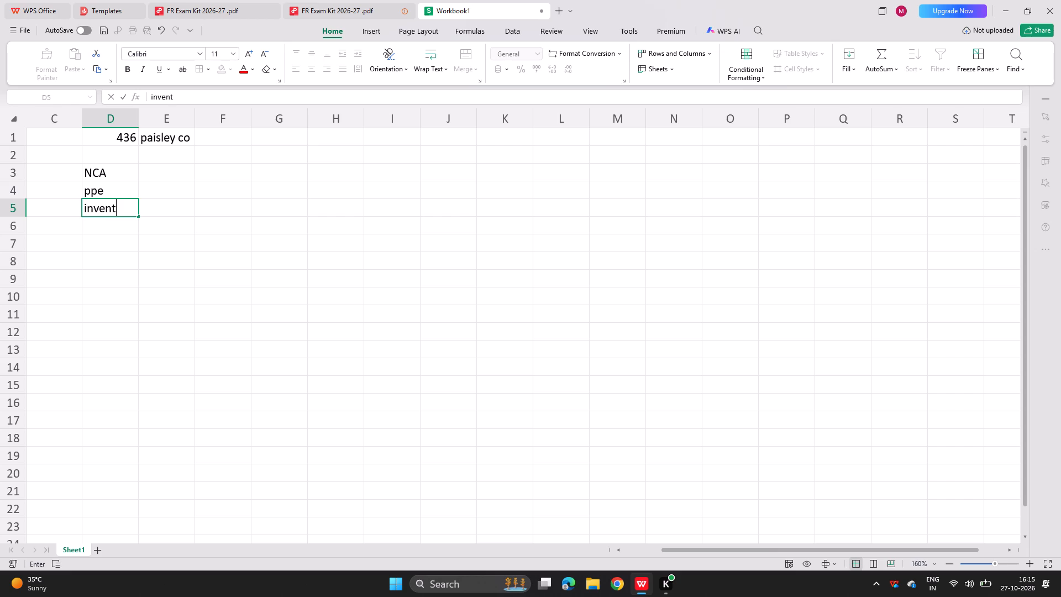
pyautogui.press('BackSpace')
pyautogui.press('BackSpace')
pyautogui.write('stment')
pyautogui.press('Return')
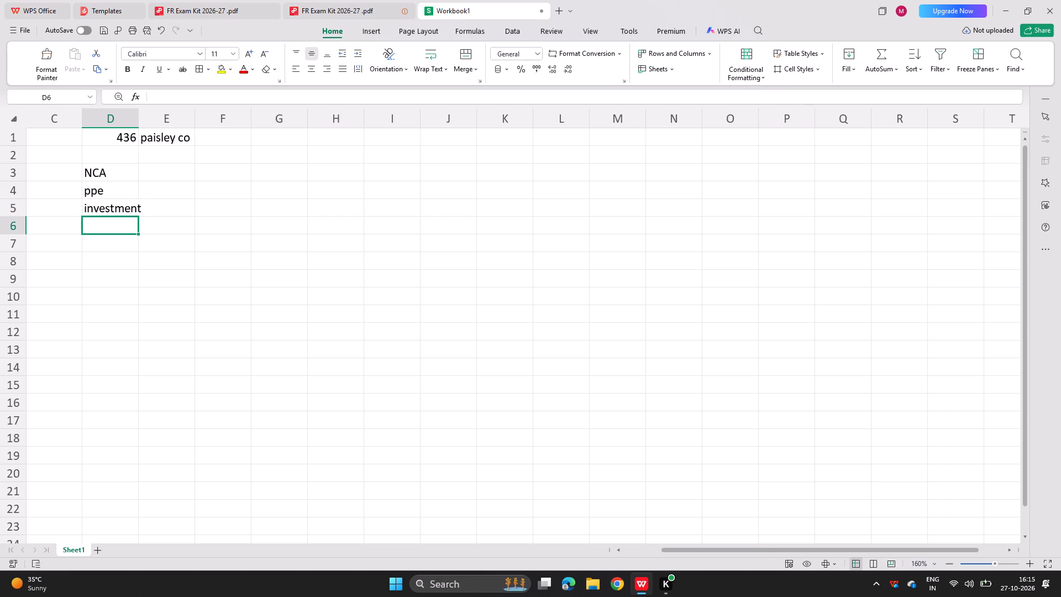
# Leave a blank row, enter the heading ca in D7 and add the inventory line label beneath it in D8.
pyautogui.press('Return')
pyautogui.write('ca')
pyautogui.press('Return')
pyautogui.press('Return')
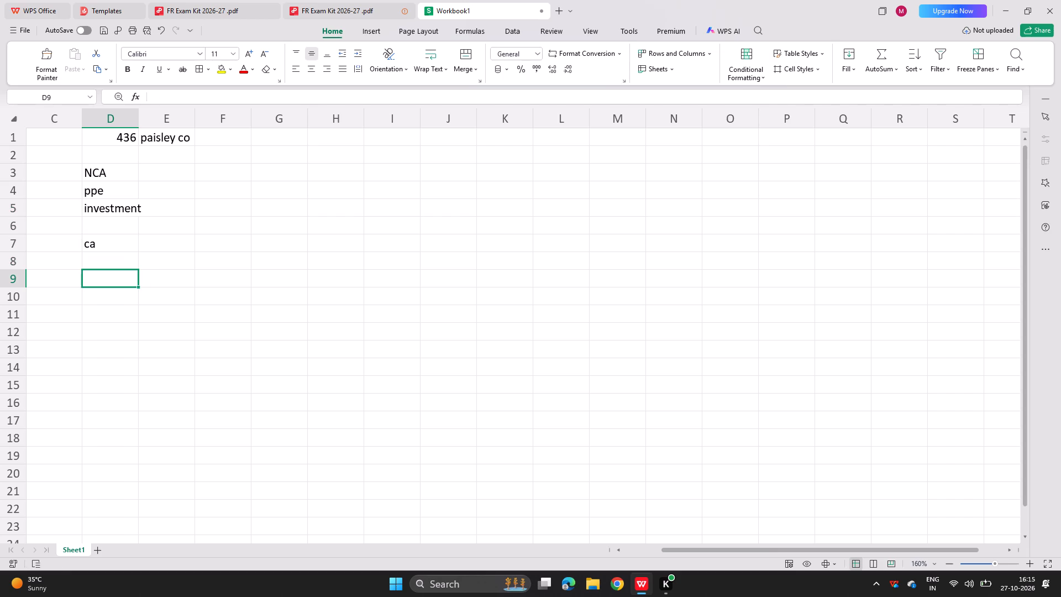
pyautogui.press('Up')
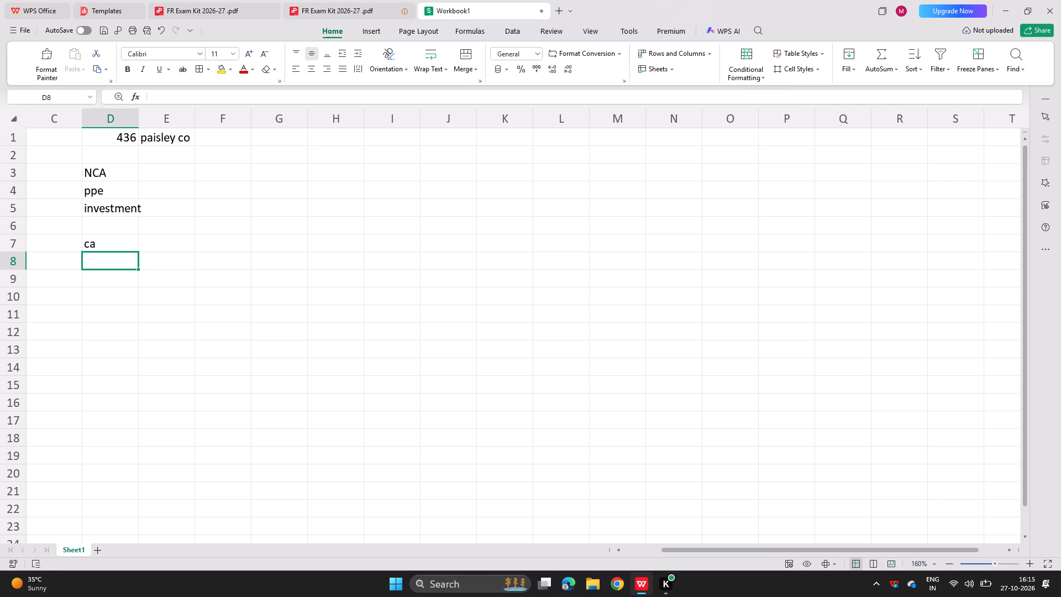
pyautogui.write('invenot')
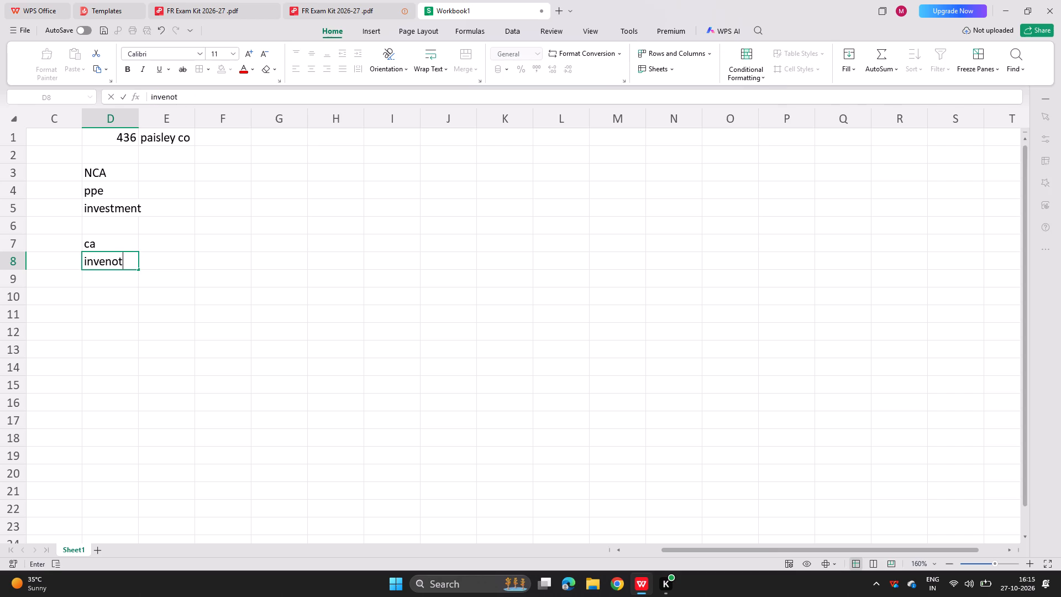
pyautogui.press('BackSpace')
pyautogui.write('to')
pyautogui.press('BackSpace')
pyautogui.press('BackSpace')
pyautogui.press('BackSpace')
pyautogui.write('toies')
pyautogui.press('BackSpace')
pyautogui.press('BackSpace')
pyautogui.press('BackSpace')
pyautogui.press('BackSpace')
pyautogui.write('roies')
pyautogui.press('Return')
# Correct the spelling of the label in D8 to inventories, checking it against the exam kit question.
pyautogui.click(127, 266)
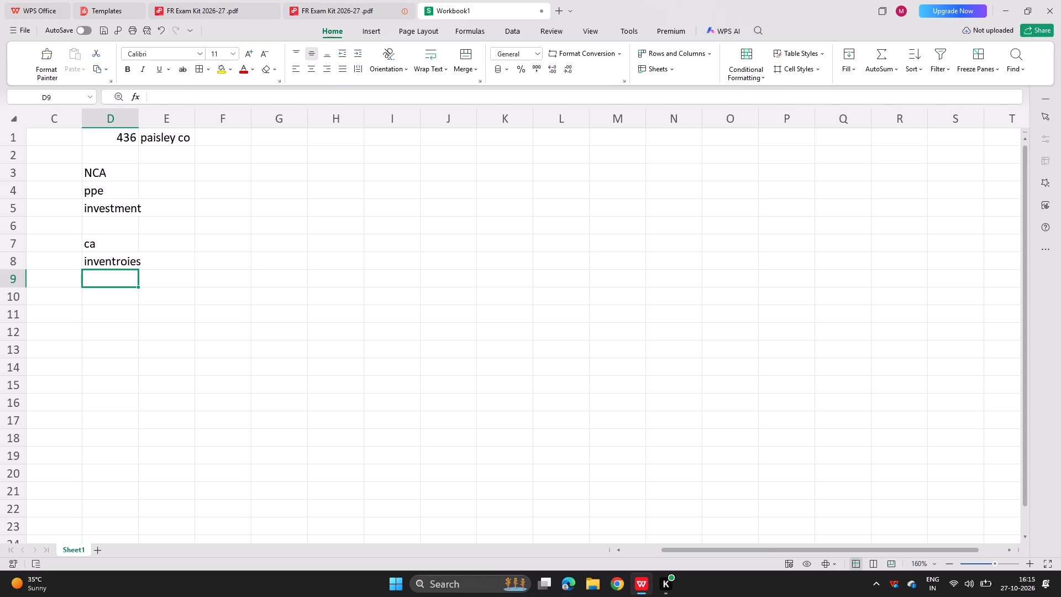
pyautogui.moveTo(127, 266); pyautogui.dragTo(140, 265)
pyautogui.press('BackSpace')
pyautogui.press('Right')
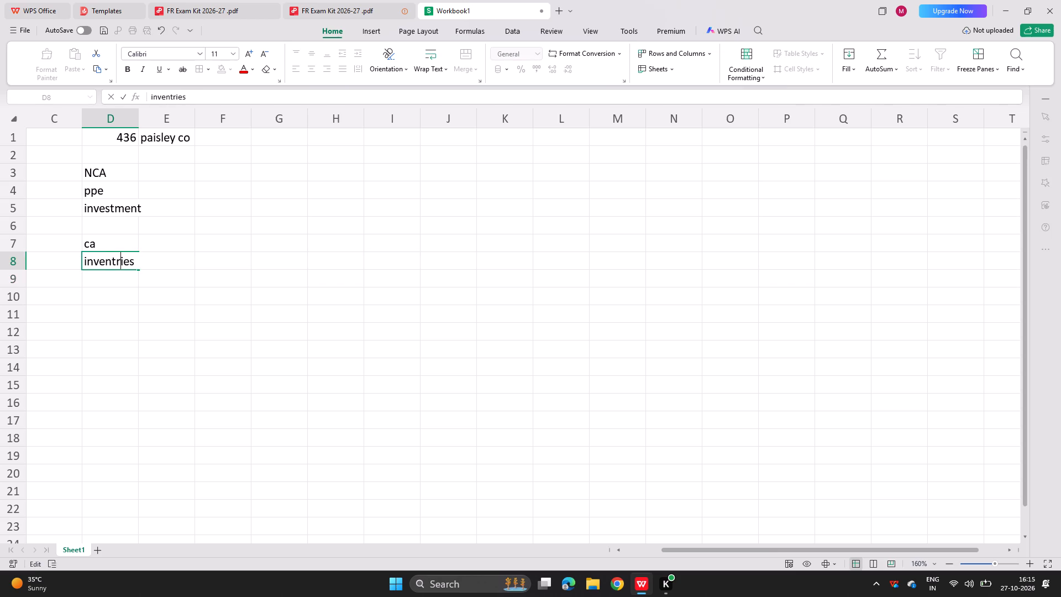
pyautogui.press('o')
pyautogui.press('BackSpace')
pyautogui.press('Return')
pyautogui.click(203, 13)
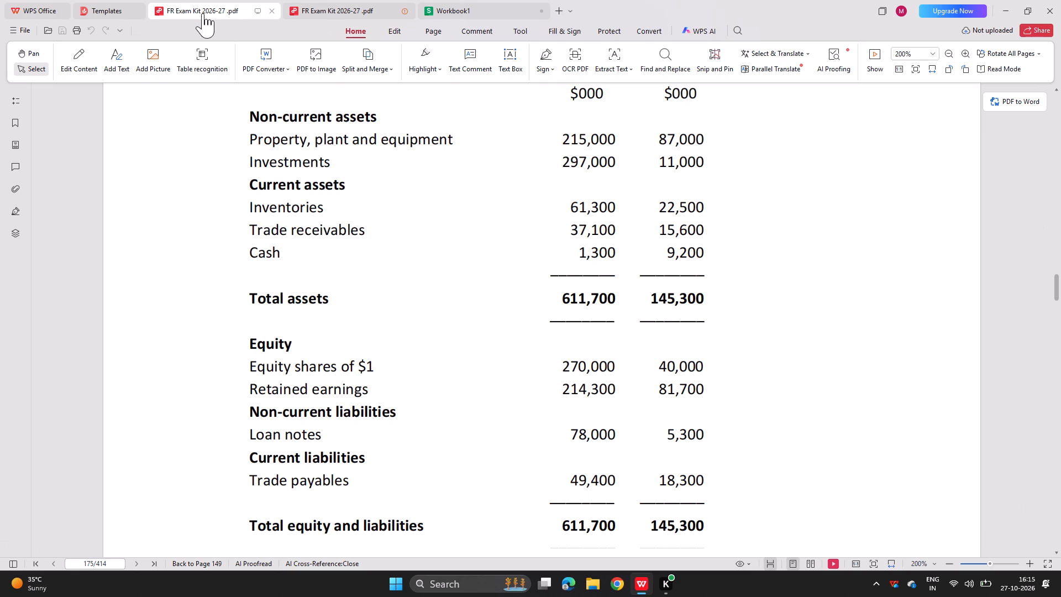
pyautogui.click(452, 2)
pyautogui.tripleClick(109, 267)
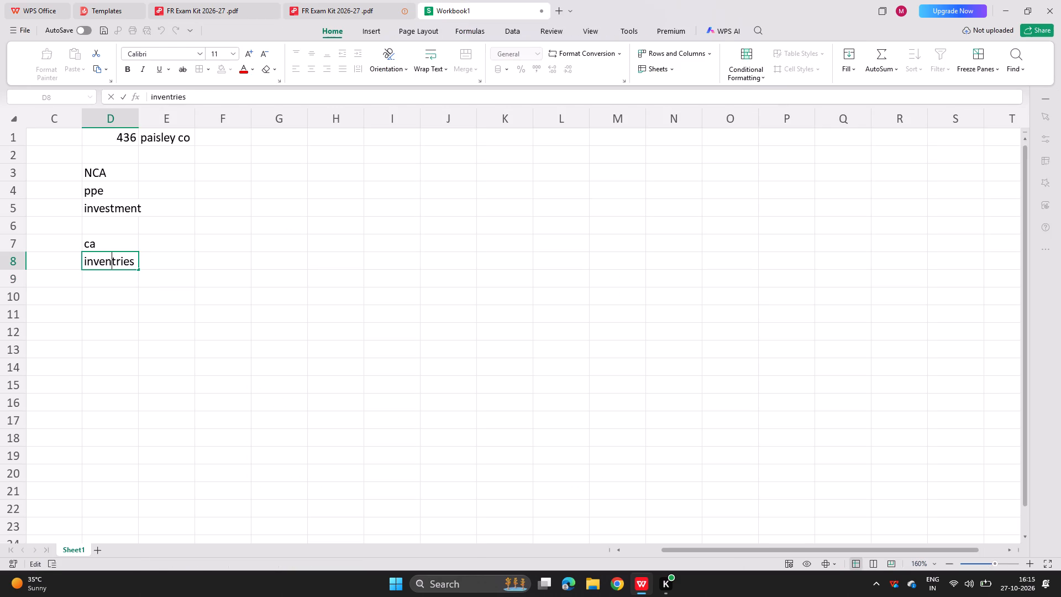
pyautogui.click(114, 264)
pyautogui.press('Right')
pyautogui.press('0')
pyautogui.press('Return')
pyautogui.click(117, 264)
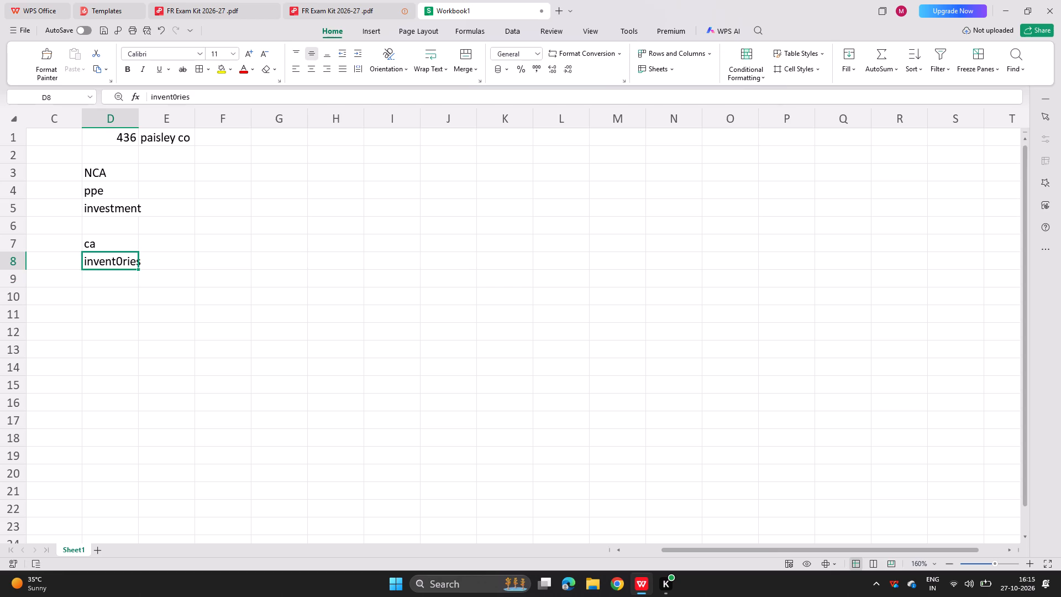
pyautogui.moveTo(117, 264); pyautogui.dragTo(124, 261)
pyautogui.press('Right')
pyautogui.press('BackSpace')
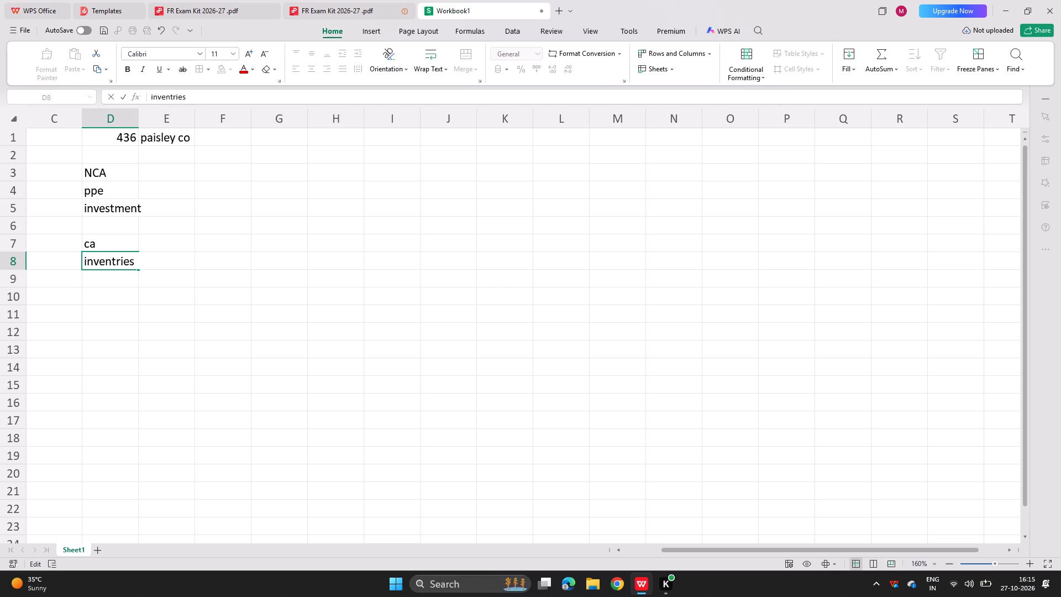
pyautogui.press('o')
pyautogui.press('Return')
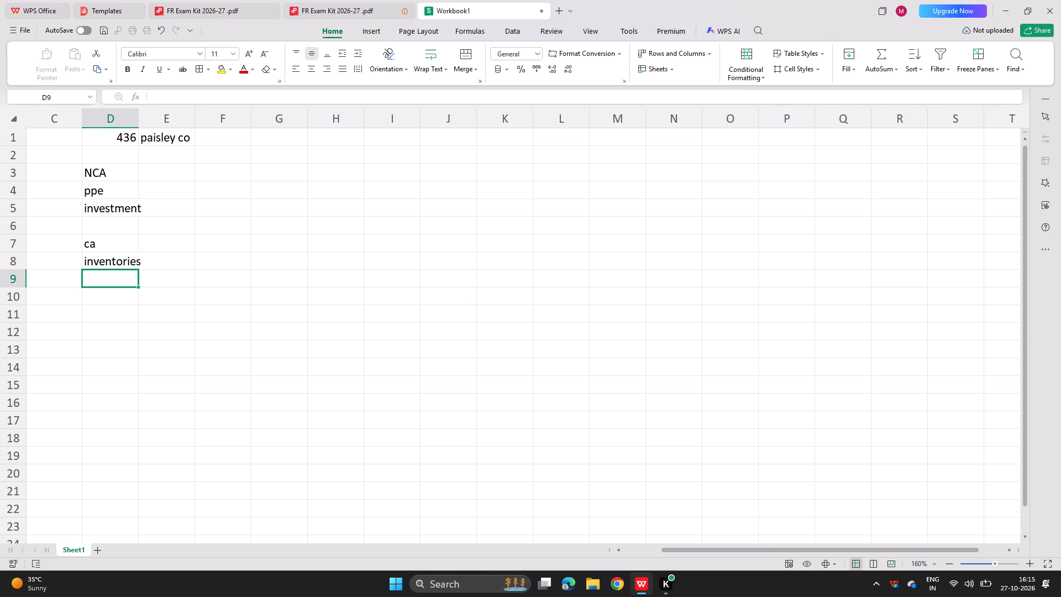
# Complete the asset labels with trade receivables in D9, cash in D10 and, after a blank row, total in D12.
pyautogui.write('trade recev')
pyautogui.press('BackSpace')
pyautogui.write('ib')
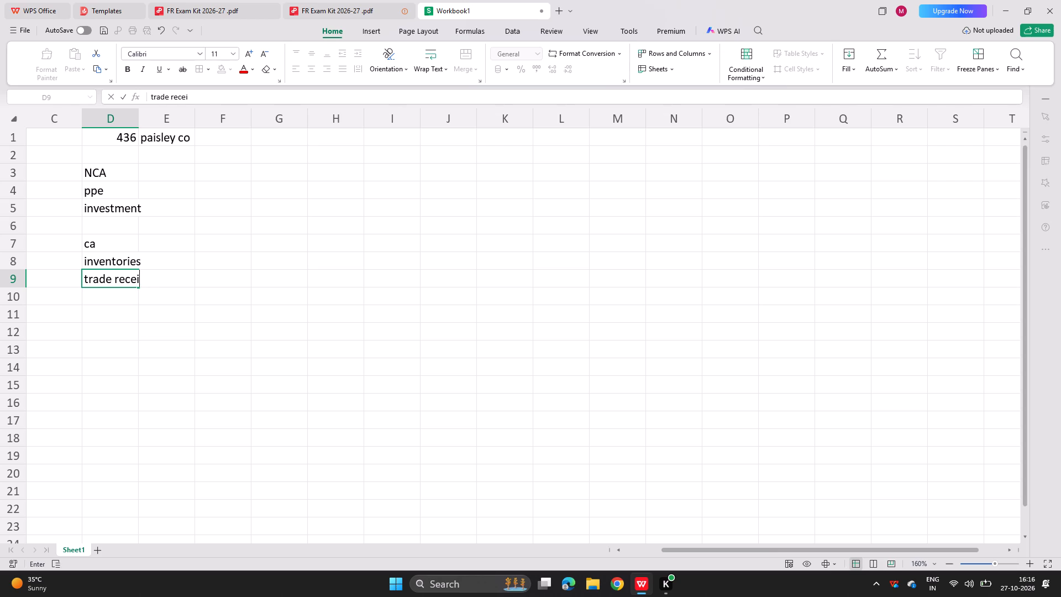
pyautogui.press('BackSpace')
pyautogui.write('vabkes')
pyautogui.press('BackSpace')
pyautogui.press('BackSpace')
pyautogui.press('BackSpace')
pyautogui.write('les')
pyautogui.press('Return')
pyautogui.write('cash')
pyautogui.press('Return')
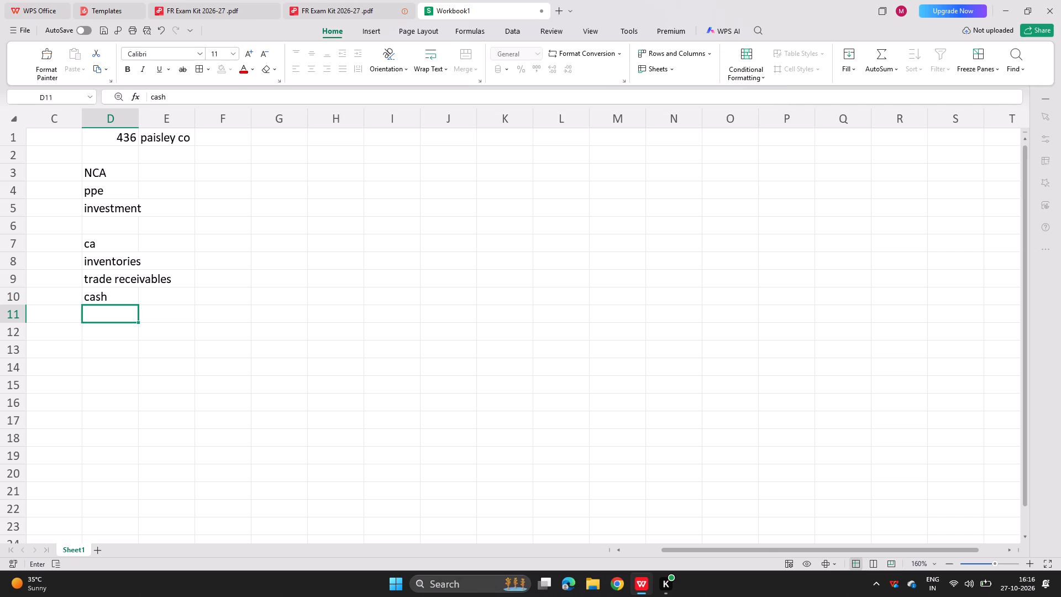
pyautogui.press('Return')
pyautogui.write('total')
pyautogui.press('Return')
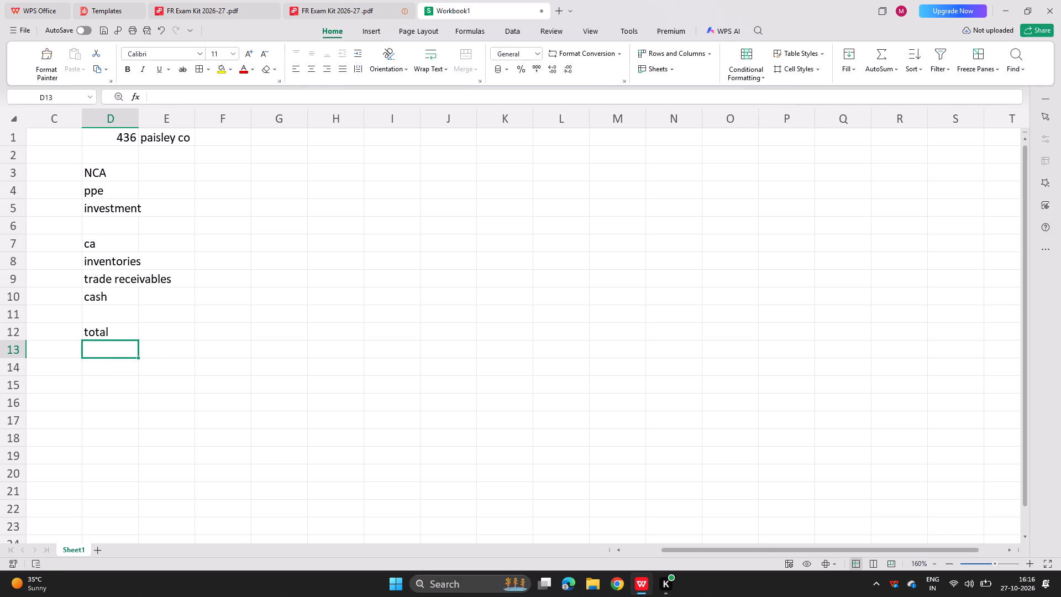
# Leave a blank row, enter the heading equity in D14, and add sc in D15 and sp in D16.
pyautogui.press('Return')
pyautogui.write('equity')
pyautogui.press('Return')
pyautogui.write('sc')
pyautogui.press('Return')
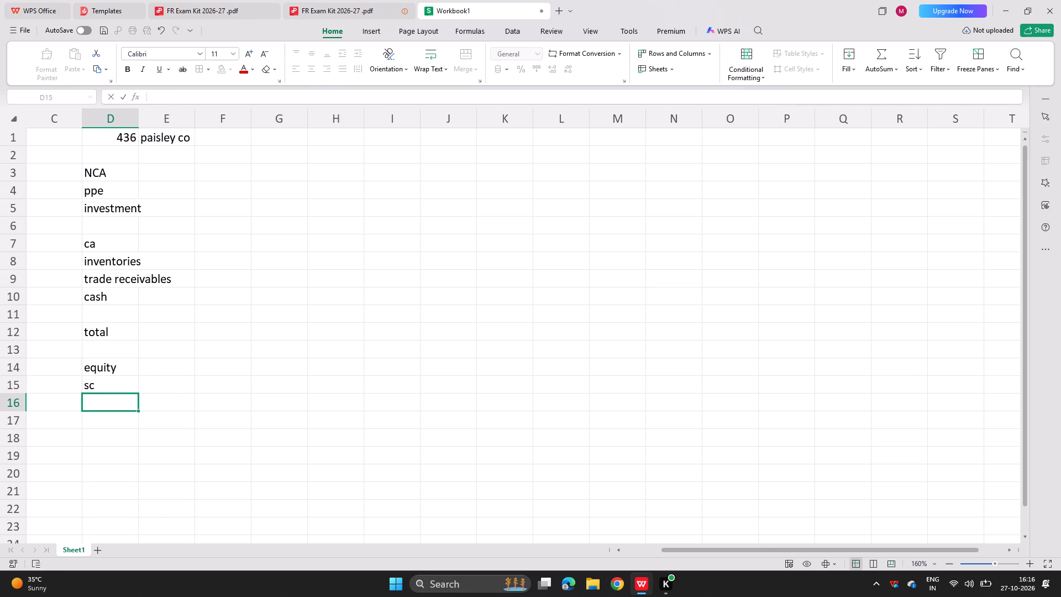
pyautogui.write('sp')
pyautogui.press('Return')
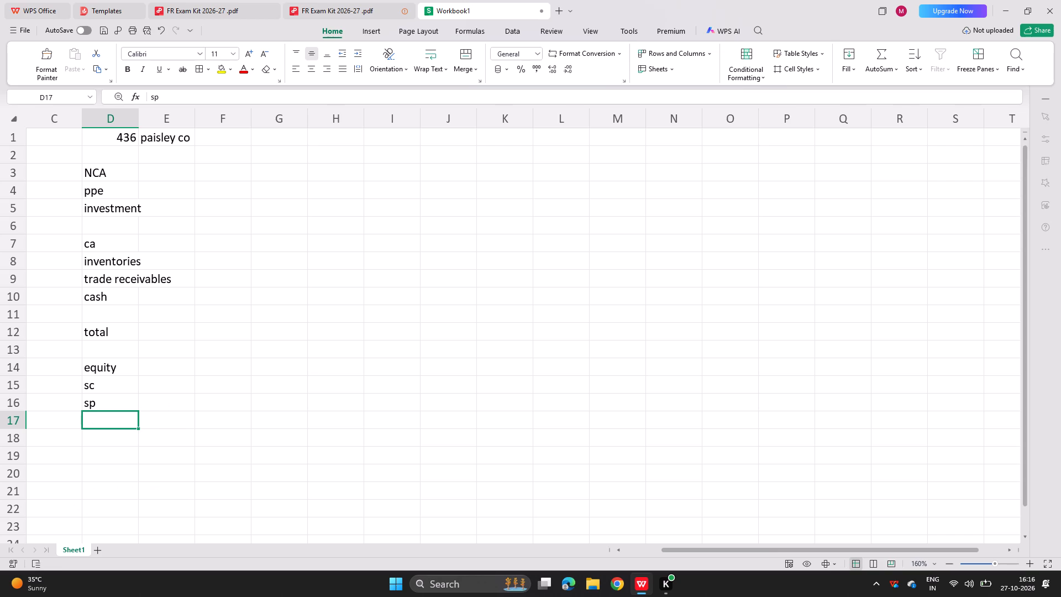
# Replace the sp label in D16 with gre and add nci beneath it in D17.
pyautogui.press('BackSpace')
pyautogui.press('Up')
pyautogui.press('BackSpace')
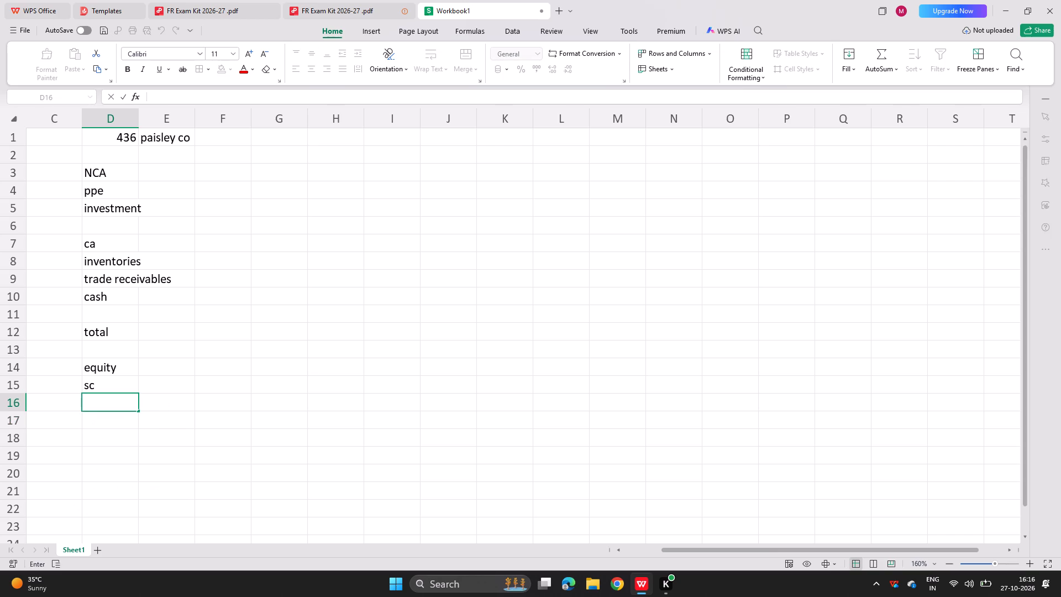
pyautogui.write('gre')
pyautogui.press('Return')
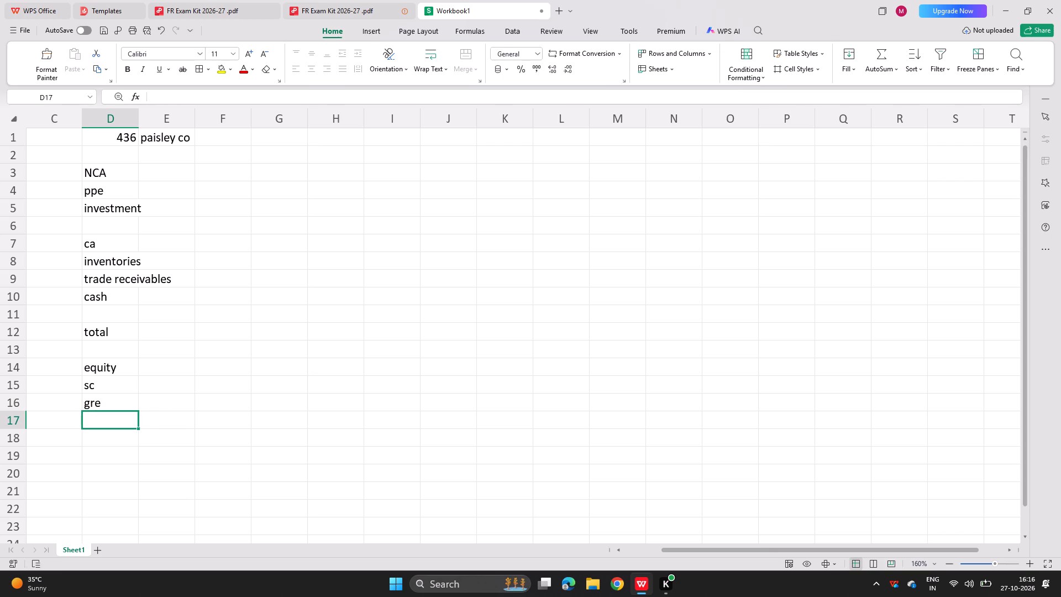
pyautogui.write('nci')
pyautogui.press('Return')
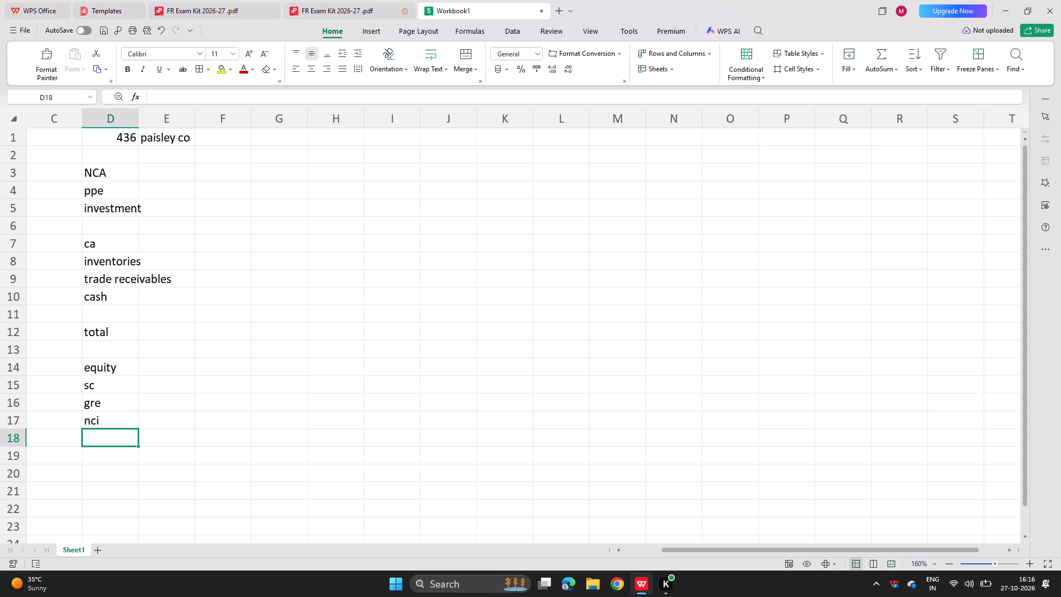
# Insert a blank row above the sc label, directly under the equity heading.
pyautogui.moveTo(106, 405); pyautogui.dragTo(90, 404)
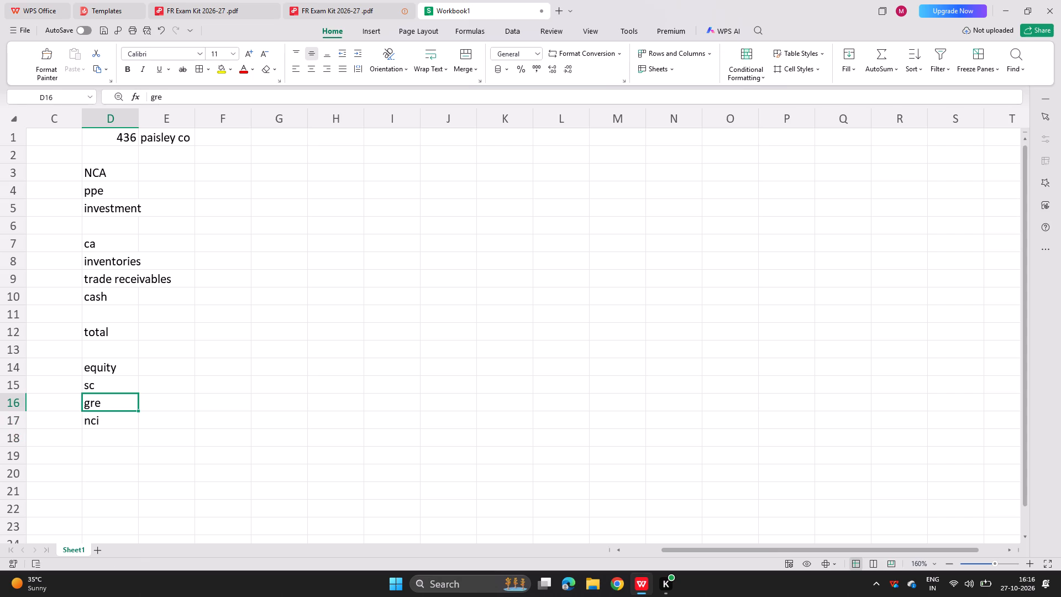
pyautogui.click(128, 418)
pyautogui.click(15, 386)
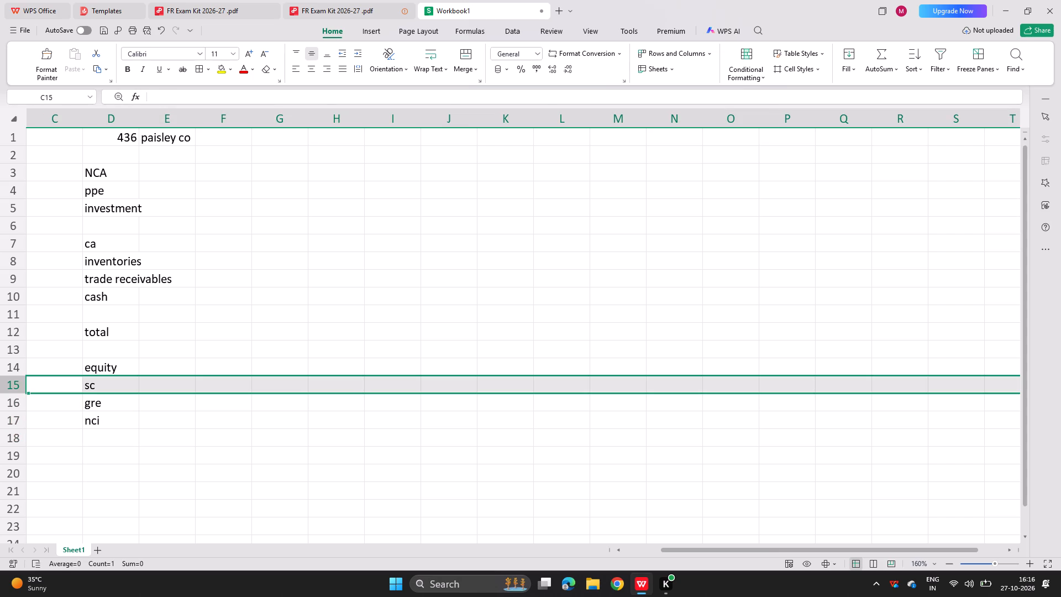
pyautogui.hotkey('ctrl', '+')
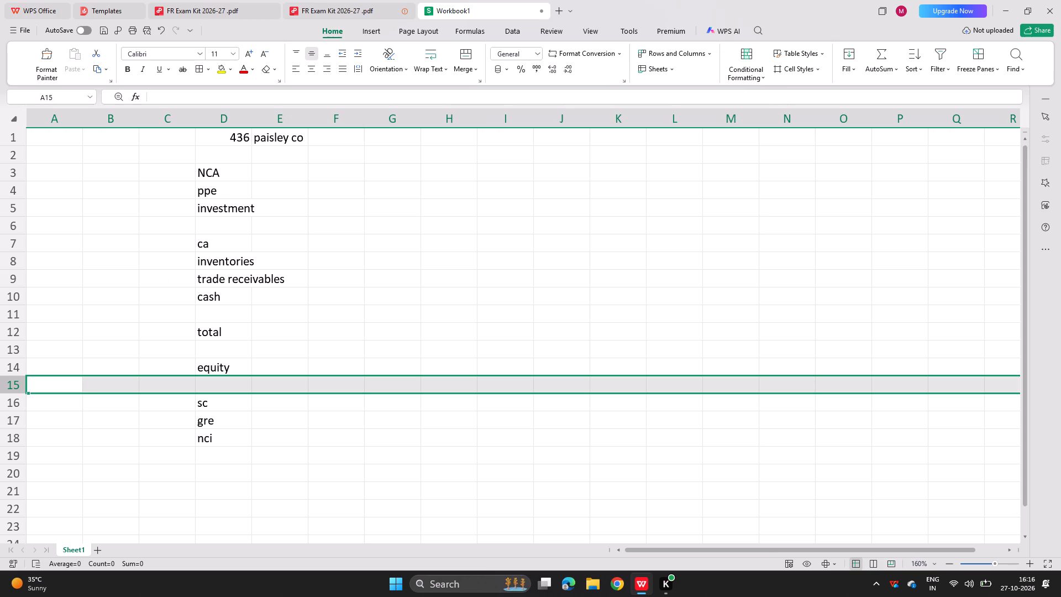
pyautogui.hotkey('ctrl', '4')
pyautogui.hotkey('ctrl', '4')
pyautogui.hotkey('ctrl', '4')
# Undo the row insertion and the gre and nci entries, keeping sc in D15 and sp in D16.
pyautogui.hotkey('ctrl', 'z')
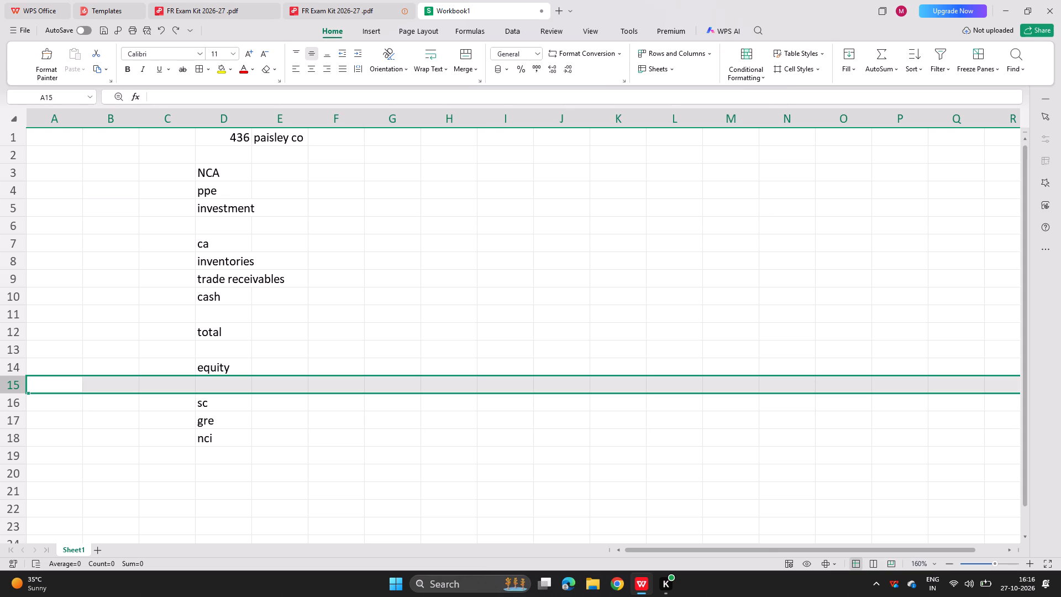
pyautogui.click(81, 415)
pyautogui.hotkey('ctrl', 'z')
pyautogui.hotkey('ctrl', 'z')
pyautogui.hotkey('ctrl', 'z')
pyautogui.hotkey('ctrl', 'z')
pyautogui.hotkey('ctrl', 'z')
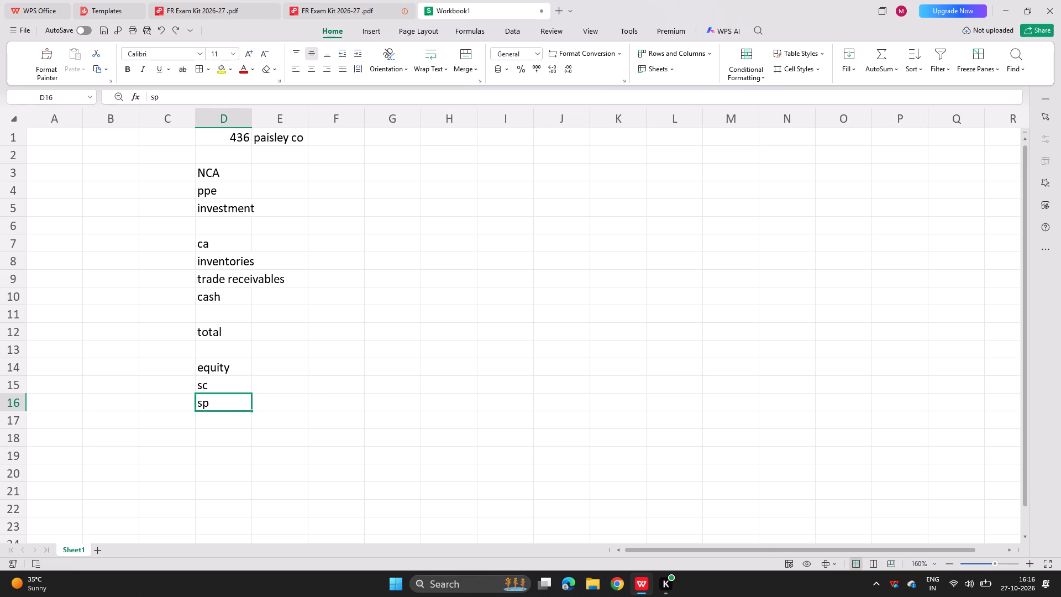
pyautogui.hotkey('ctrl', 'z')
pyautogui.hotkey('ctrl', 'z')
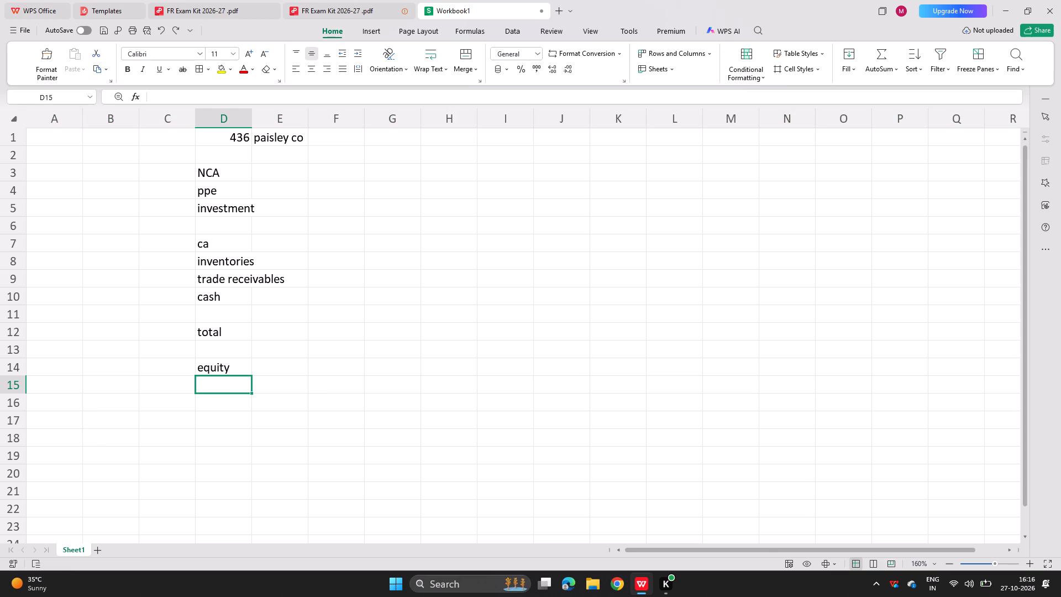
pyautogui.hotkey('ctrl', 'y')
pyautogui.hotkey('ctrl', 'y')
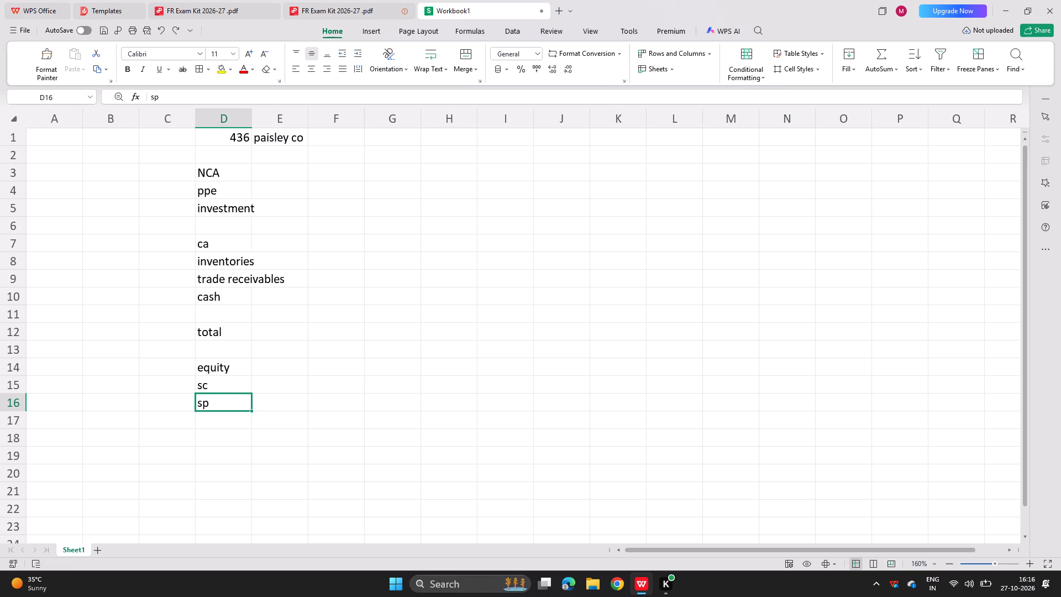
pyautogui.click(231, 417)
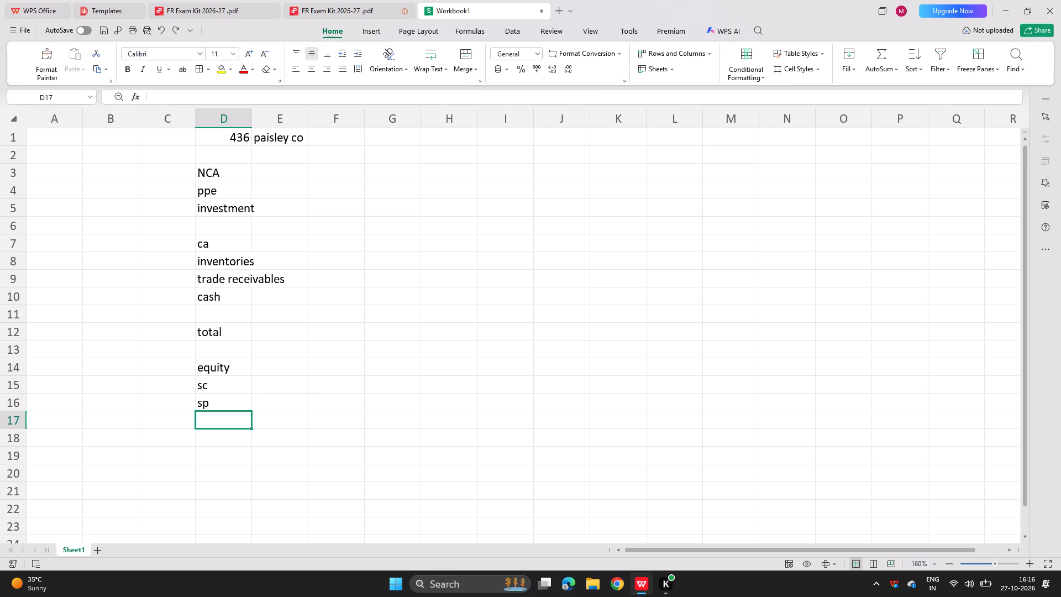
# Move the whole block of title and labels in D1:E16 so that it starts at B1.
pyautogui.moveTo(214, 143); pyautogui.dragTo(265, 285)
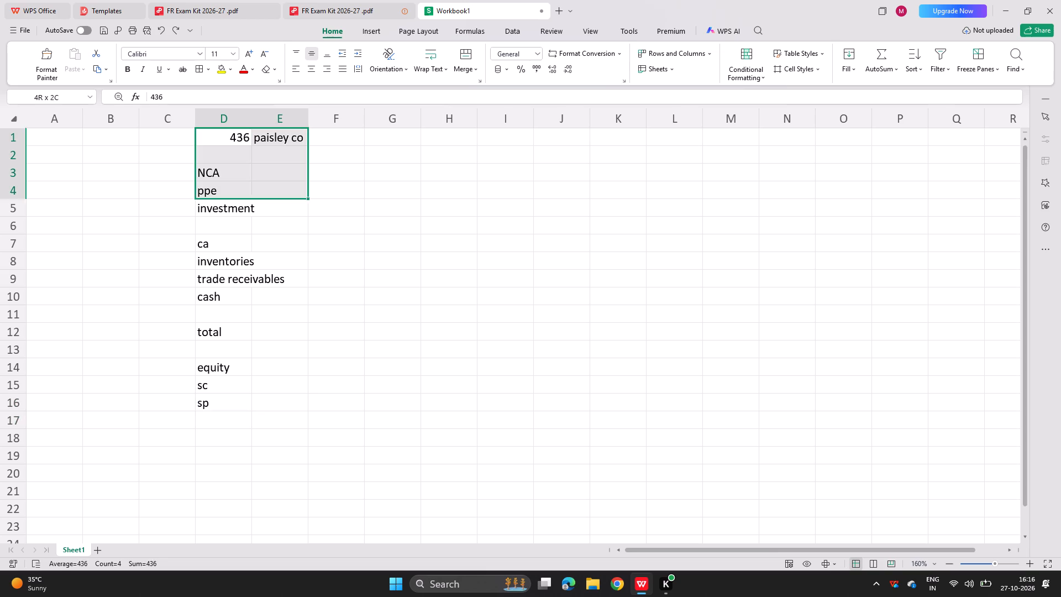
pyautogui.moveTo(265, 285); pyautogui.dragTo(253, 397)
pyautogui.hotkey('ctrl', 'x')
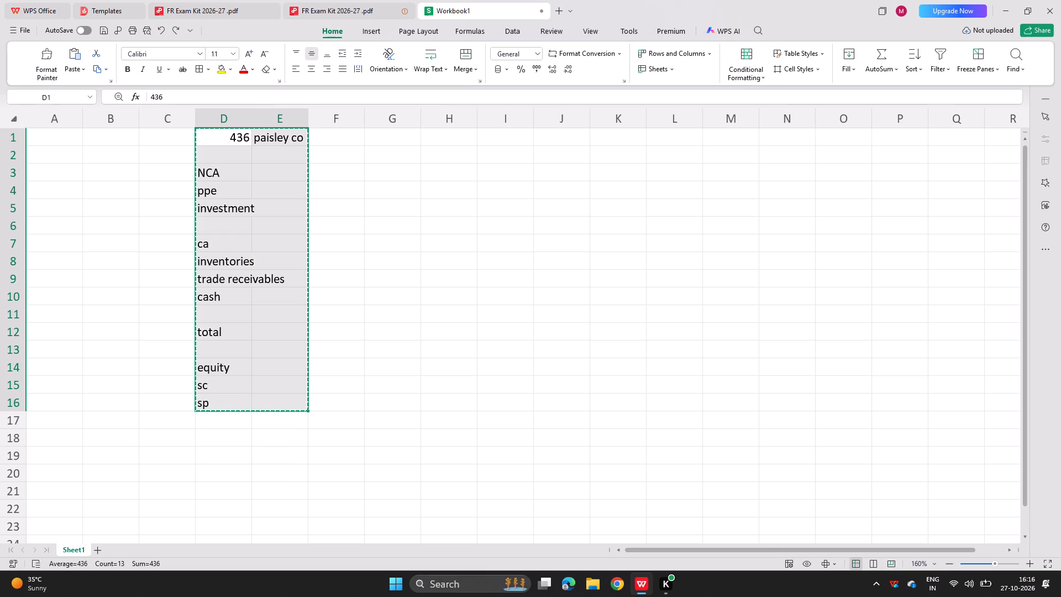
pyautogui.click(114, 139)
pyautogui.hotkey('ctrl', 'v')
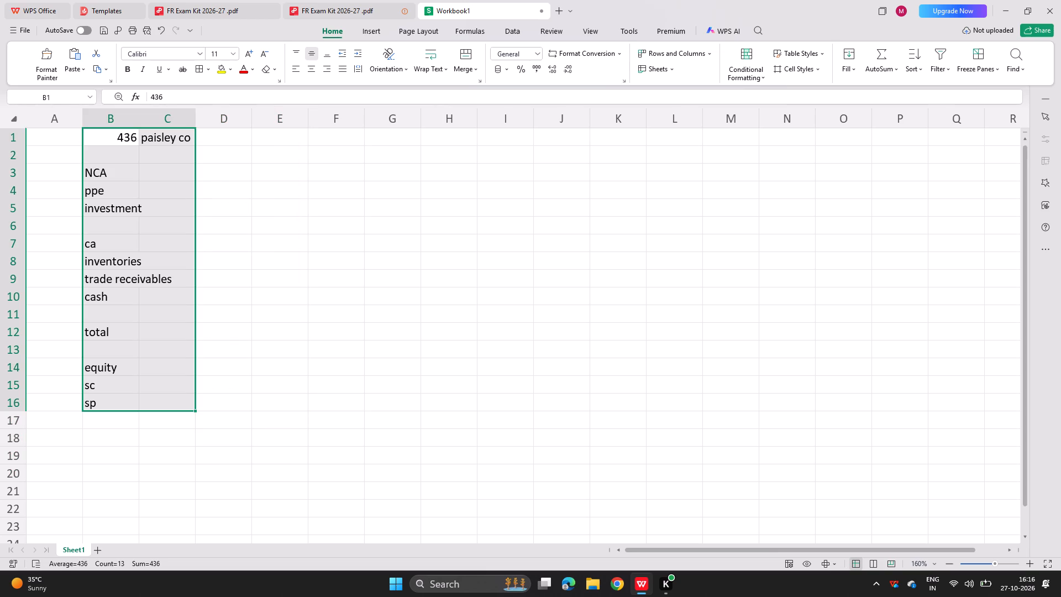
# Complete the equity labels with gre in B17 and nci in B18.
pyautogui.click(117, 418)
pyautogui.write('gre')
pyautogui.press('Return')
pyautogui.write('bnci')
pyautogui.press('BackSpace')
pyautogui.press('BackSpace')
pyautogui.press('BackSpace')
pyautogui.press('BackSpace')
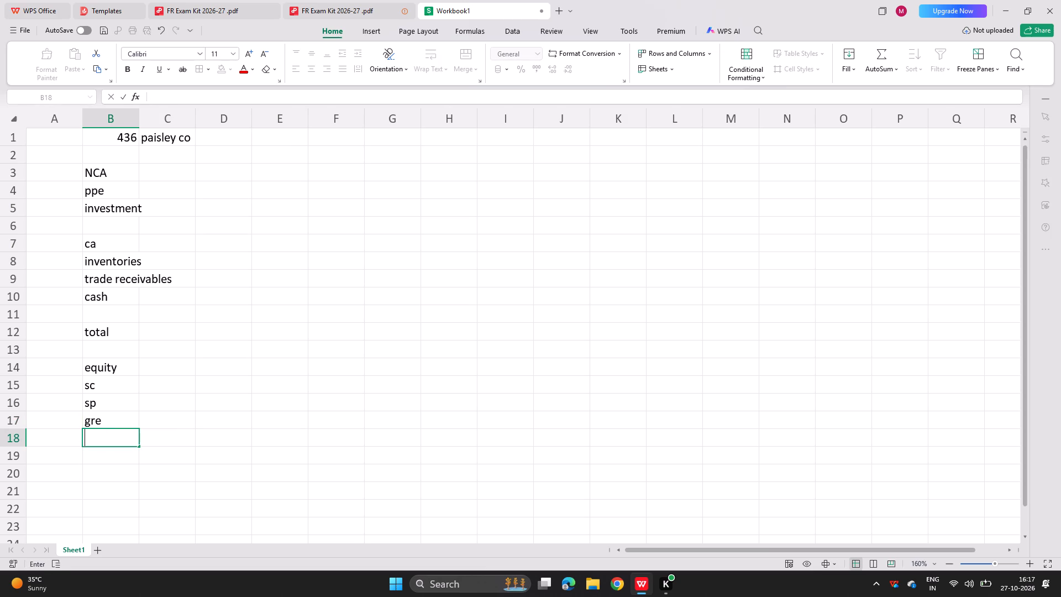
pyautogui.write('nci')
pyautogui.press('Return')
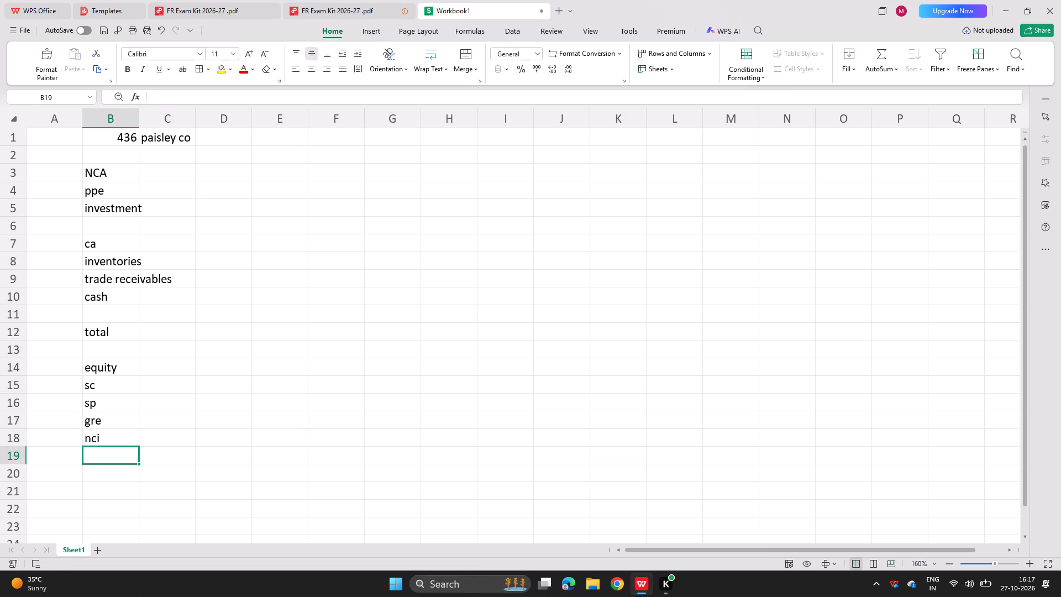
# Leave a blank row, enter the heading ncl in B20 and add the line item loan notes in B21.
pyautogui.press('Return')
pyautogui.write('ncl')
pyautogui.press('Return')
pyautogui.write('loan jn')
pyautogui.press('BackSpace')
pyautogui.press('BackSpace')
pyautogui.press('BackSpace')
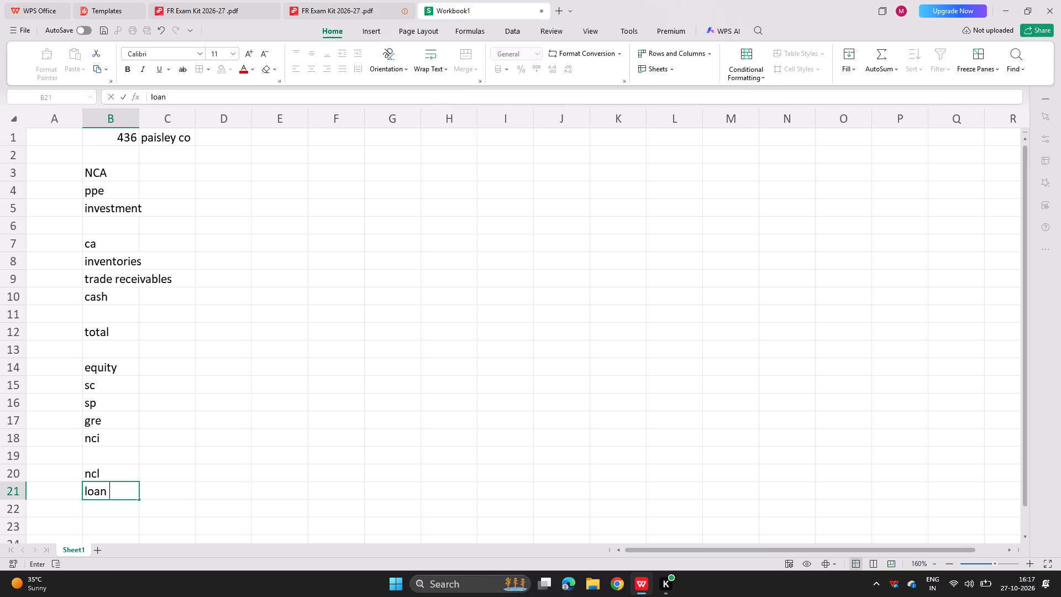
pyautogui.write('nogte')
pyautogui.press('BackSpace')
pyautogui.press('BackSpace')
pyautogui.press('BackSpace')
pyautogui.press('BackSpace')
pyautogui.press('BackSpace')
pyautogui.press('space')
pyautogui.write('nptes')
pyautogui.press('BackSpace')
pyautogui.press('BackSpace')
pyautogui.press('BackSpace')
pyautogui.press('BackSpace')
pyautogui.write('otes')
pyautogui.press('Return')
# Leave a blank row and enter the heading cl in B23.
pyautogui.press('Return')
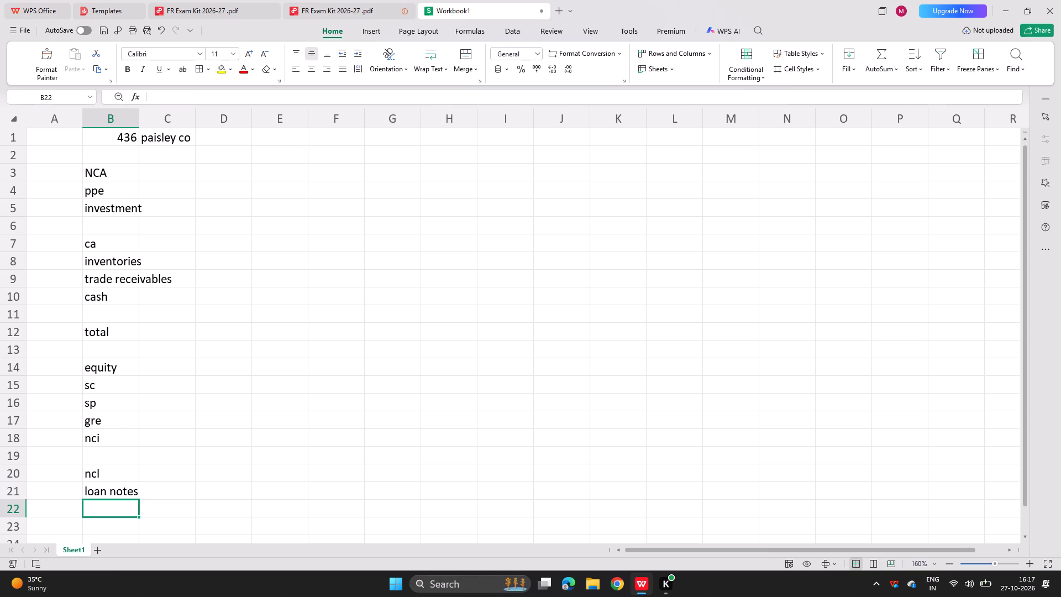
pyautogui.write('cl')
pyautogui.press('Return')
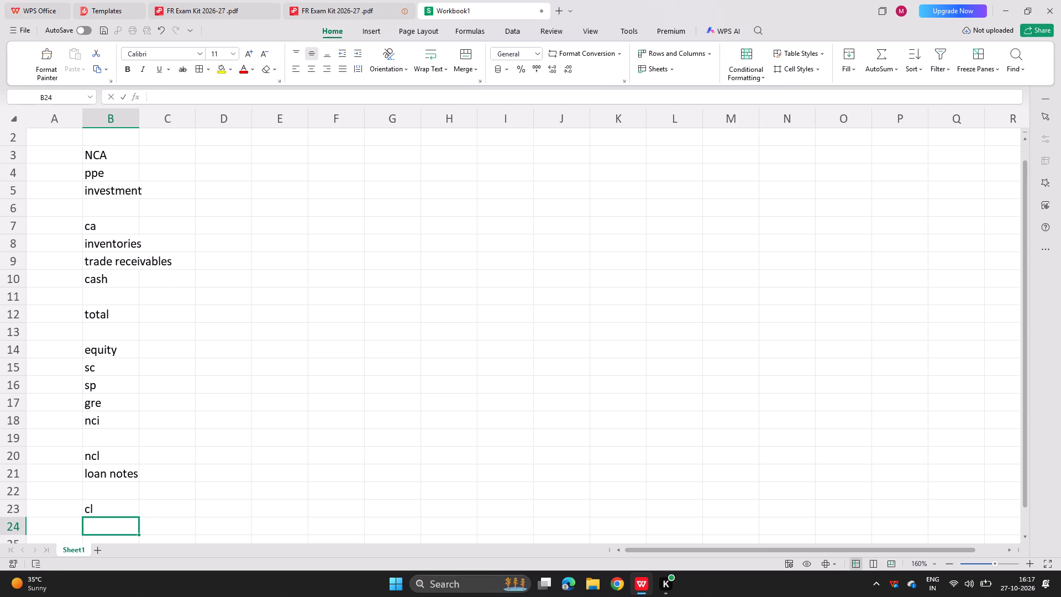
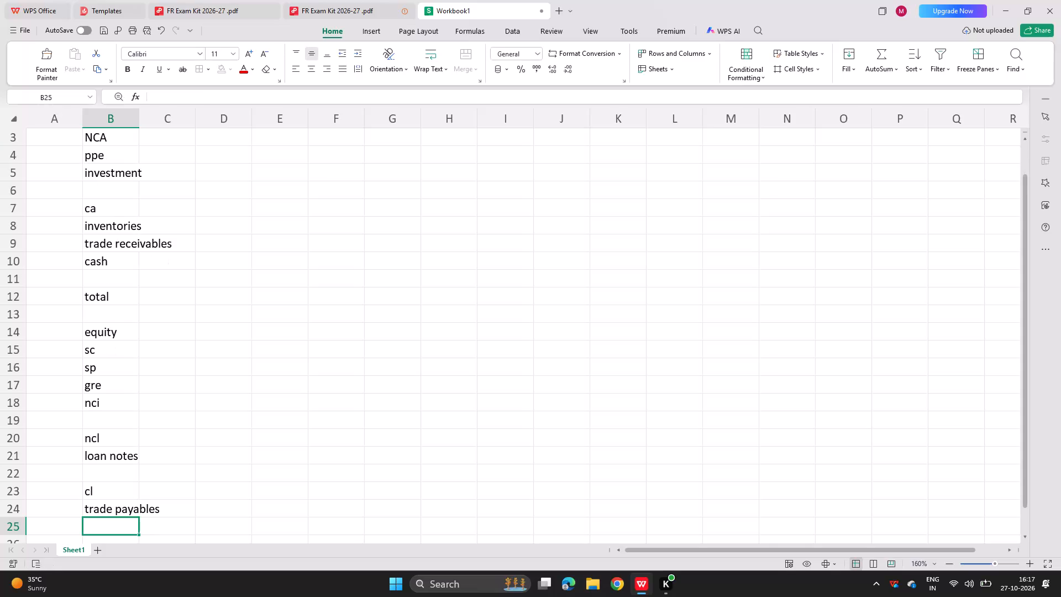
# Leave a blank row below trade payables and enter the label total in B26.
pyautogui.press('Return')
pyautogui.write('total')
pyautogui.press('Return')
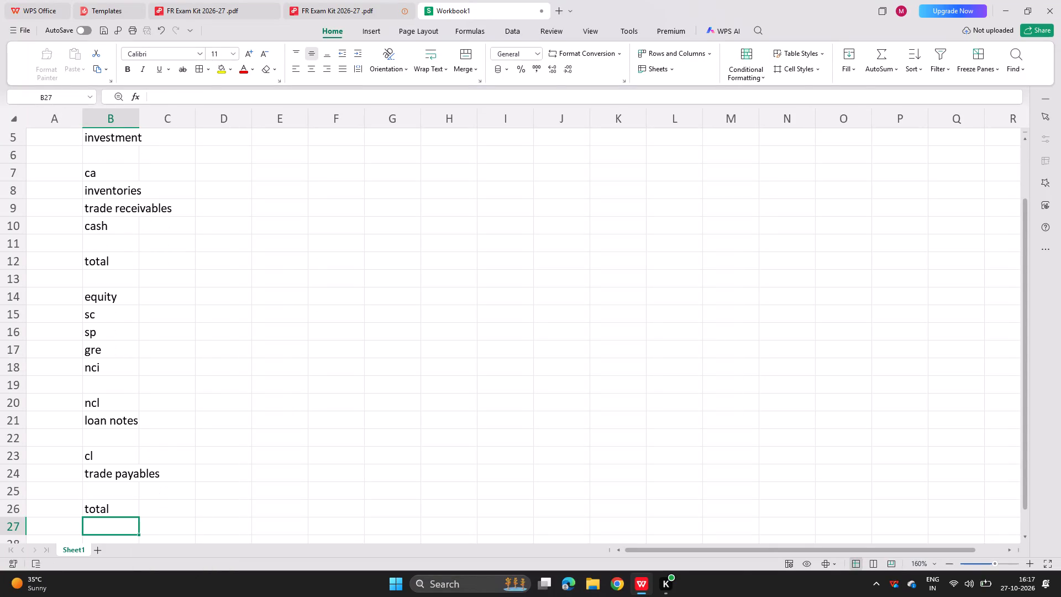
# Start a workings area beside the statement with the heading "workings:" in F3.
pyautogui.scroll(8, 149, 403)
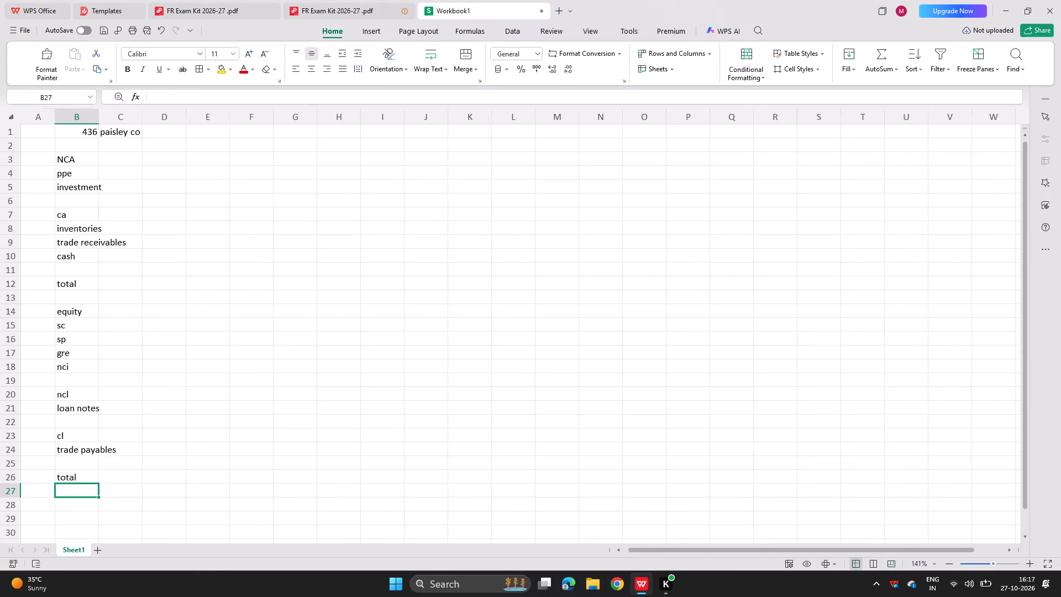
pyautogui.scroll(9, 149, 403)
pyautogui.hscroll(3, 149, 403)
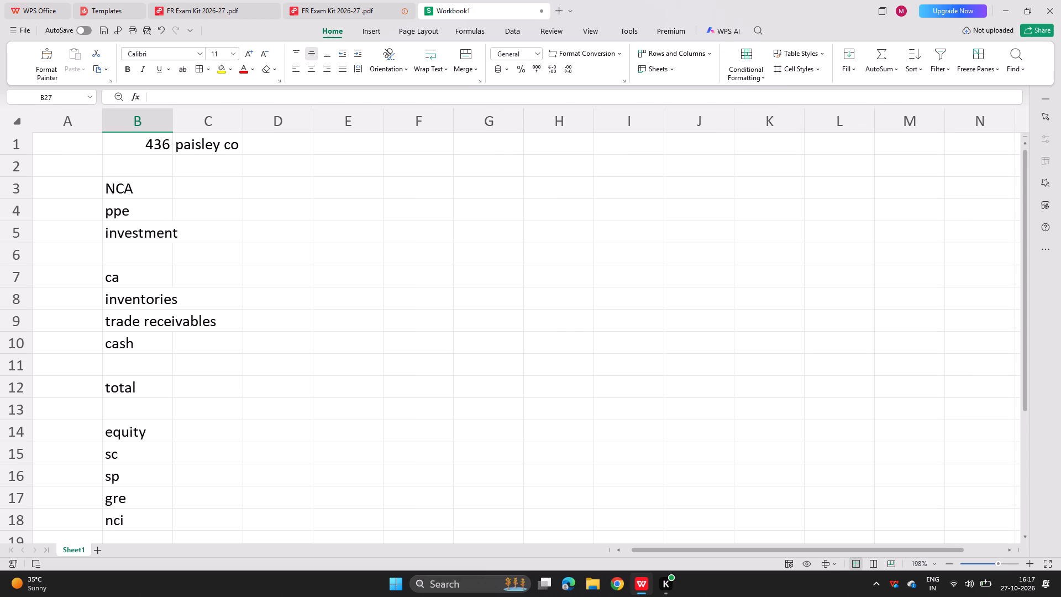
pyautogui.click(428, 191)
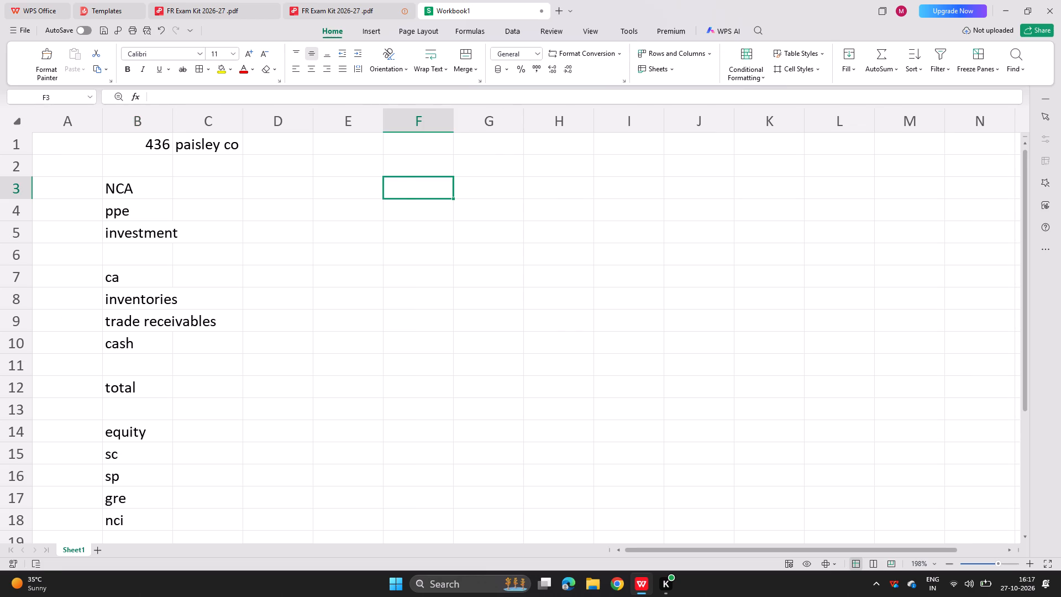
pyautogui.write('workingsL')
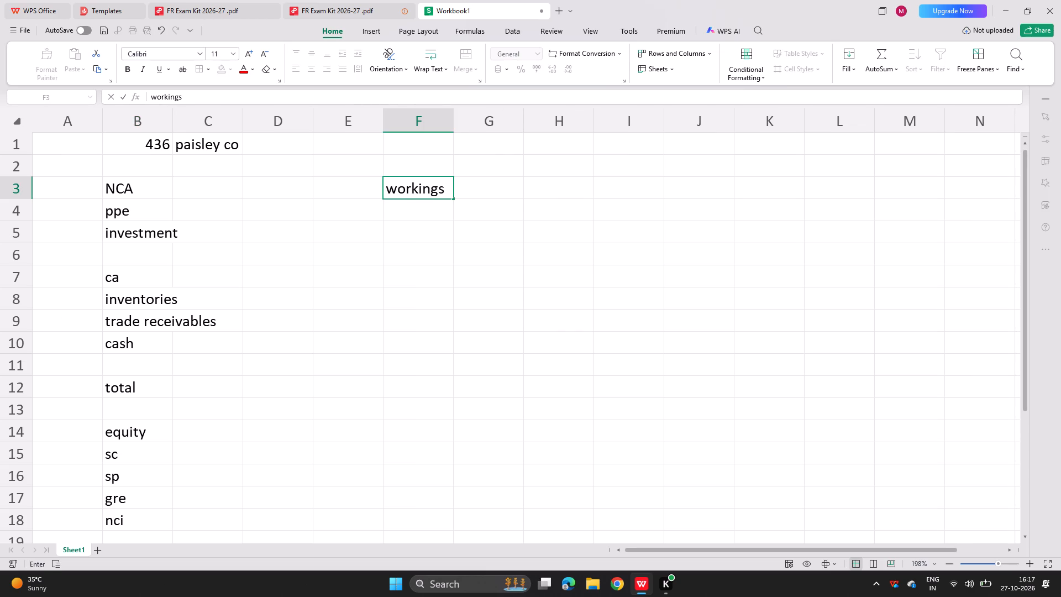
pyautogui.press('BackSpace')
pyautogui.press(';')
pyautogui.press('Return')
pyautogui.press('BackSpace')
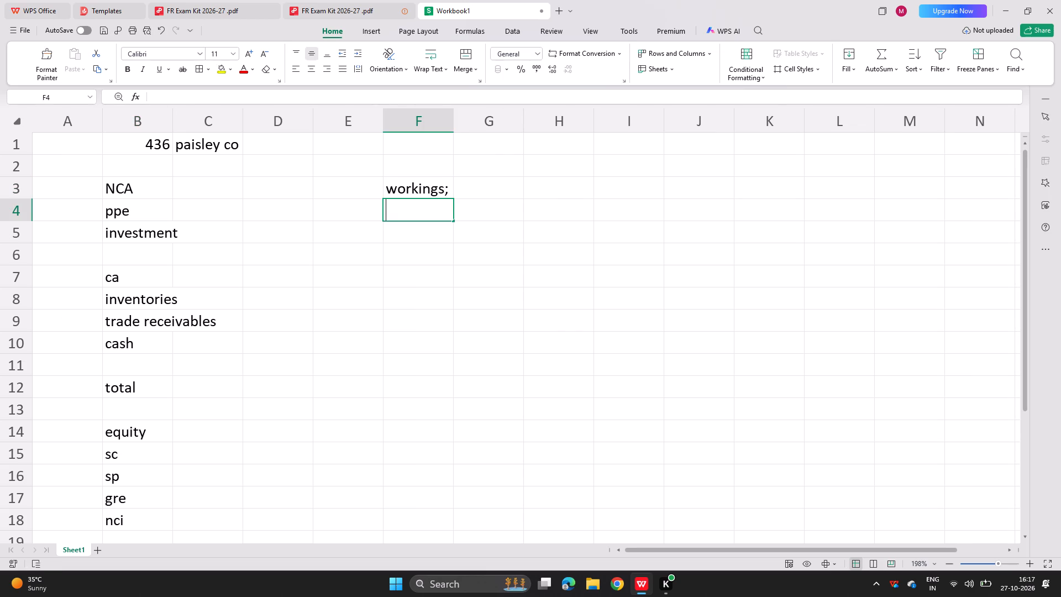
pyautogui.press('Up')
pyautogui.press('F2')
pyautogui.press('BackSpace')
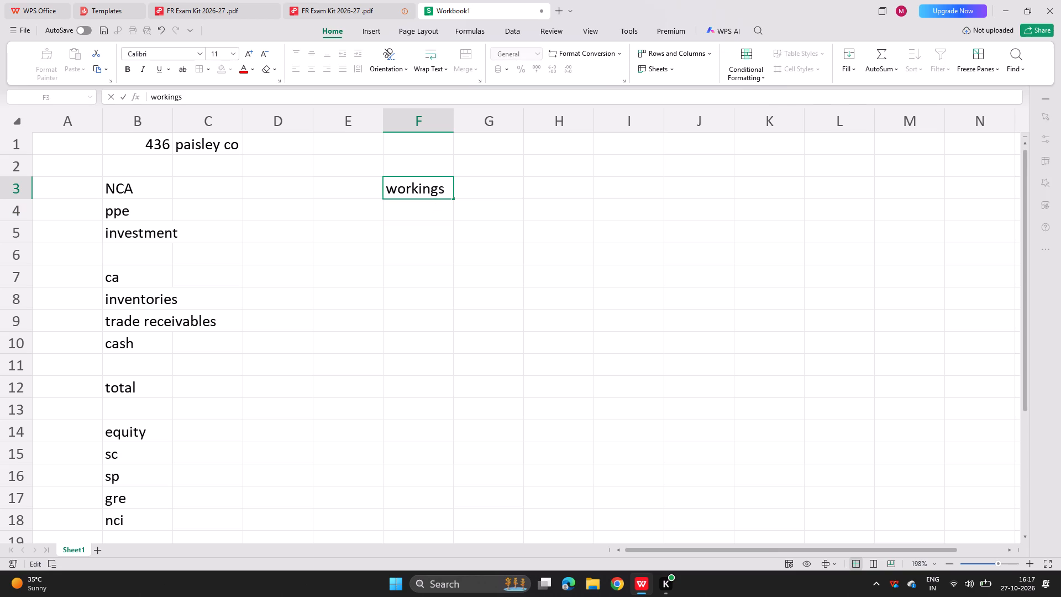
pyautogui.hotkey('shift', ':')
pyautogui.press('Return')
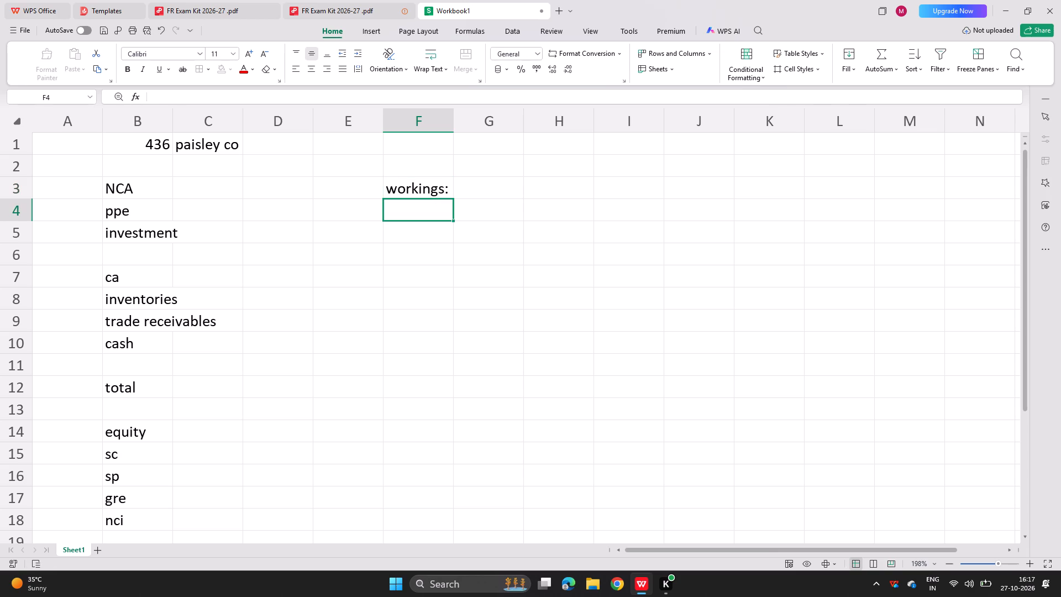
# Label the first working wn 1 in F4 with the title group structure in G4.
pyautogui.write('wn 1')
pyautogui.press('Right')
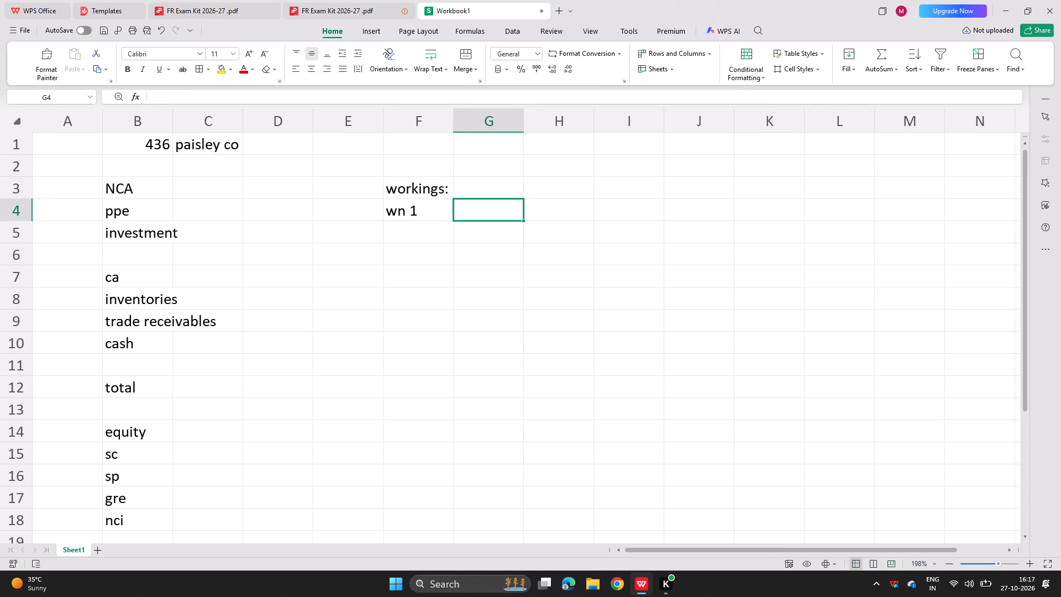
pyautogui.press('f')
pyautogui.press('BackSpace')
pyautogui.write('group sr')
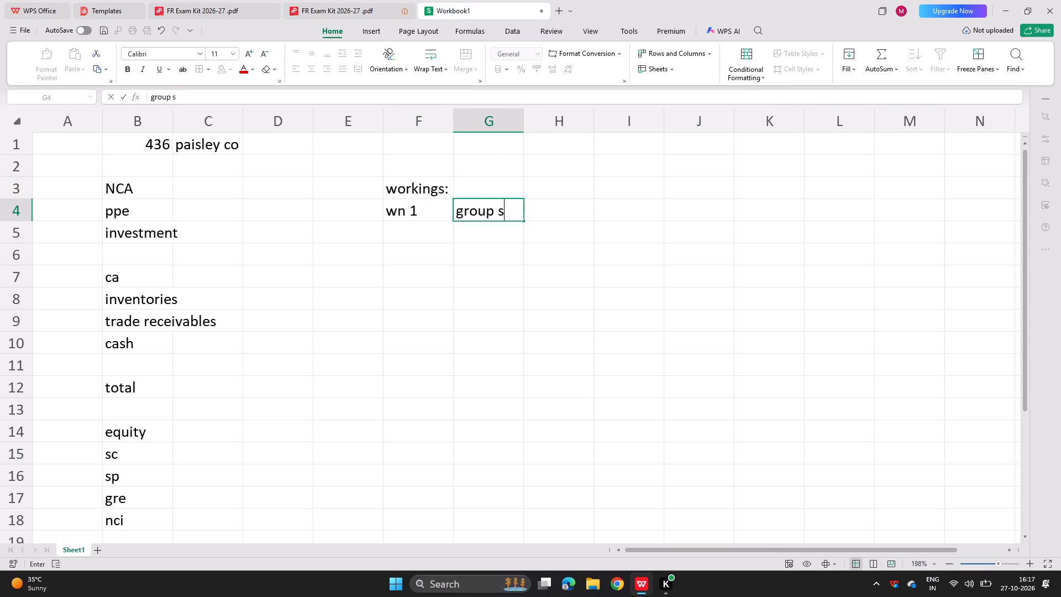
pyautogui.press('BackSpace')
pyautogui.write('tructure')
pyautogui.press('Return')
# Label the second working wn 2 in F7 with the title na of subsidiary in G7.
pyautogui.click(422, 228)
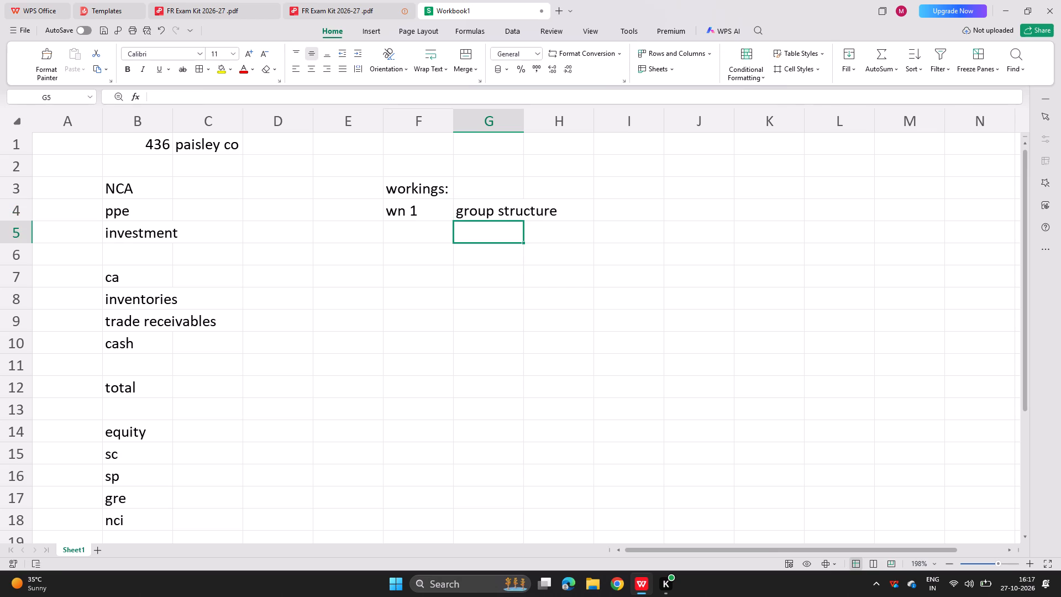
pyautogui.click(412, 275)
pyautogui.write('wn 2')
pyautogui.press('Right')
pyautogui.write('nc')
pyautogui.press('BackSpace')
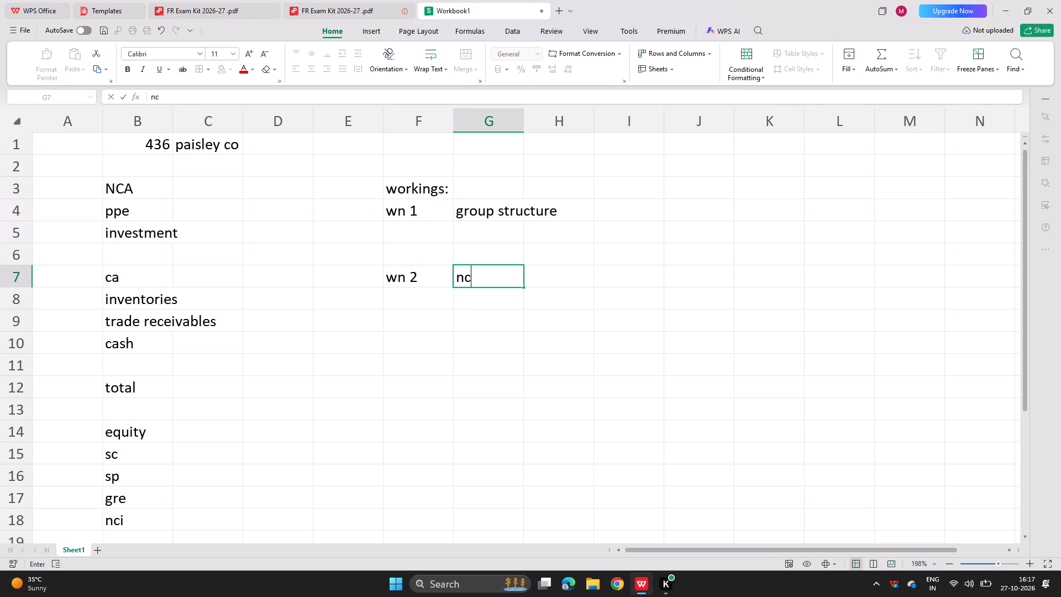
pyautogui.write('a of subsidiary')
pyautogui.press('Return')
# Enter the column headings acq, rep and post acq in G8:I8 for the subsidiary's net assets working.
pyautogui.write('acq')
pyautogui.press('Right')
pyautogui.write('rep')
pyautogui.press('Right')
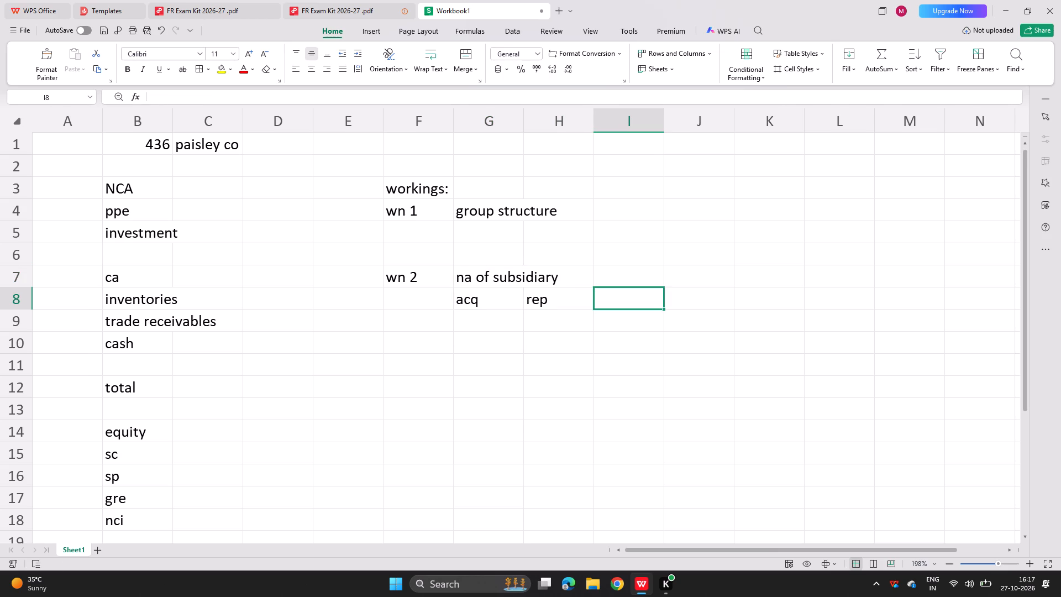
pyautogui.write('pc')
pyautogui.press('BackSpace')
pyautogui.write('ost acq')
pyautogui.press('Return')
# Enter the net assets row labels sc, re, fv aadj and fv dep in F9:F12.
pyautogui.press('Left')
pyautogui.press('Left')
pyautogui.press('Left')
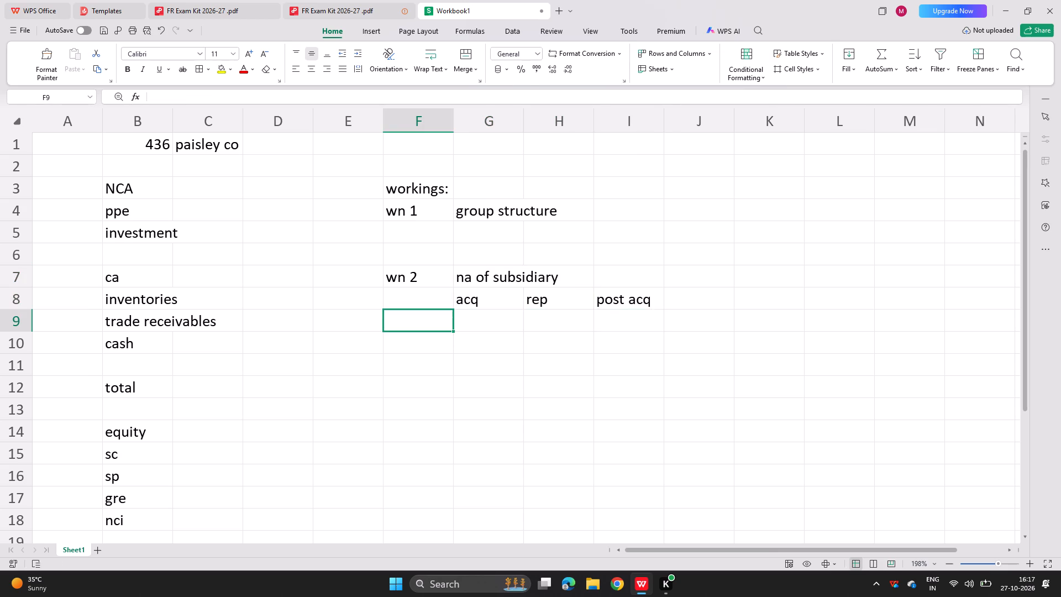
pyautogui.write('sc')
pyautogui.press('Return')
pyautogui.write('re')
pyautogui.press('Return')
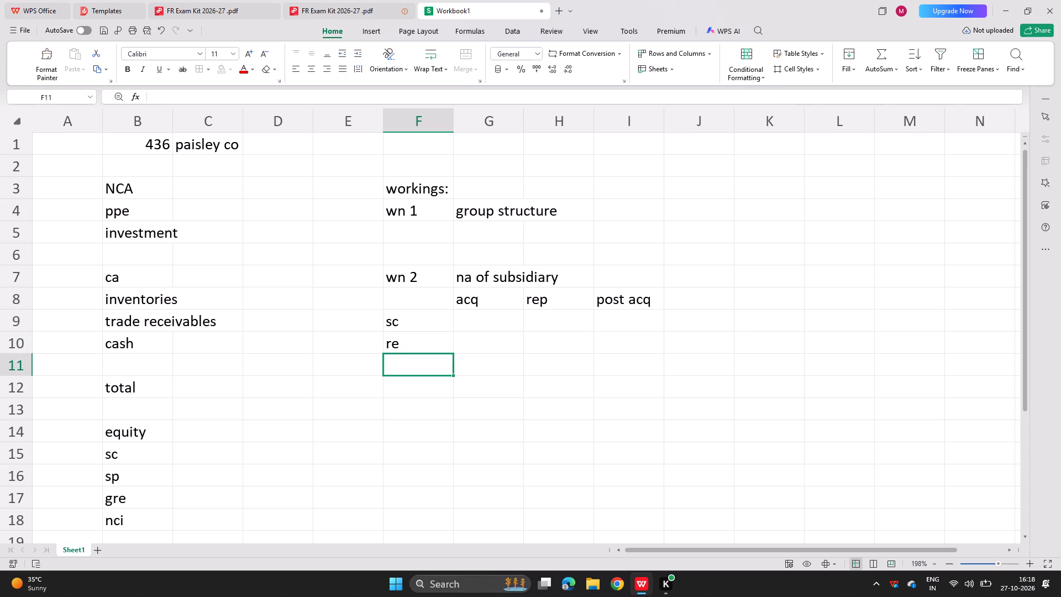
pyautogui.write('fv aadj')
pyautogui.press('Return')
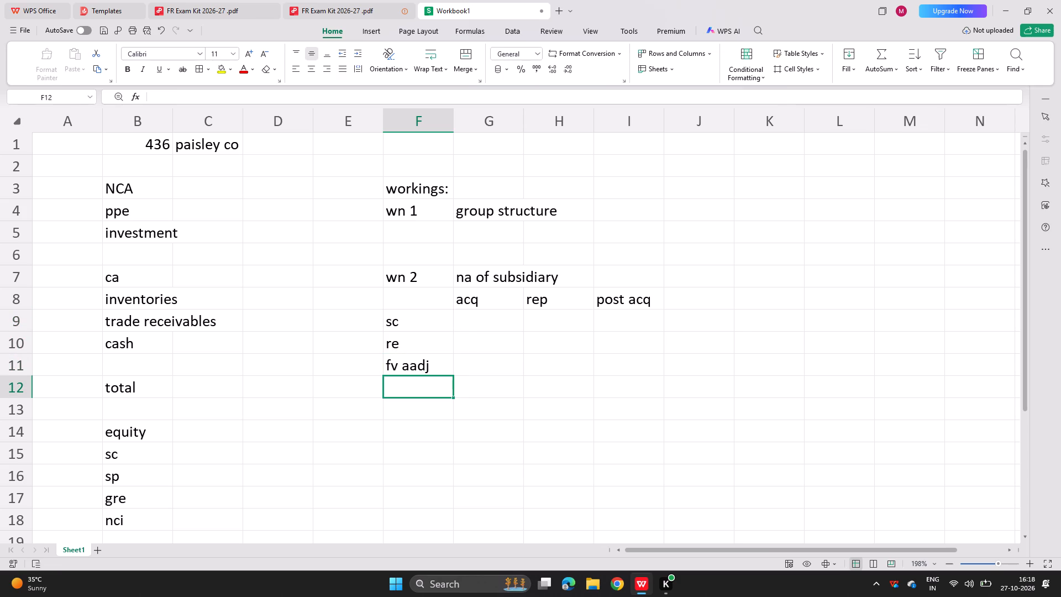
pyautogui.press('BackSpace')
pyautogui.write('fv rdep')
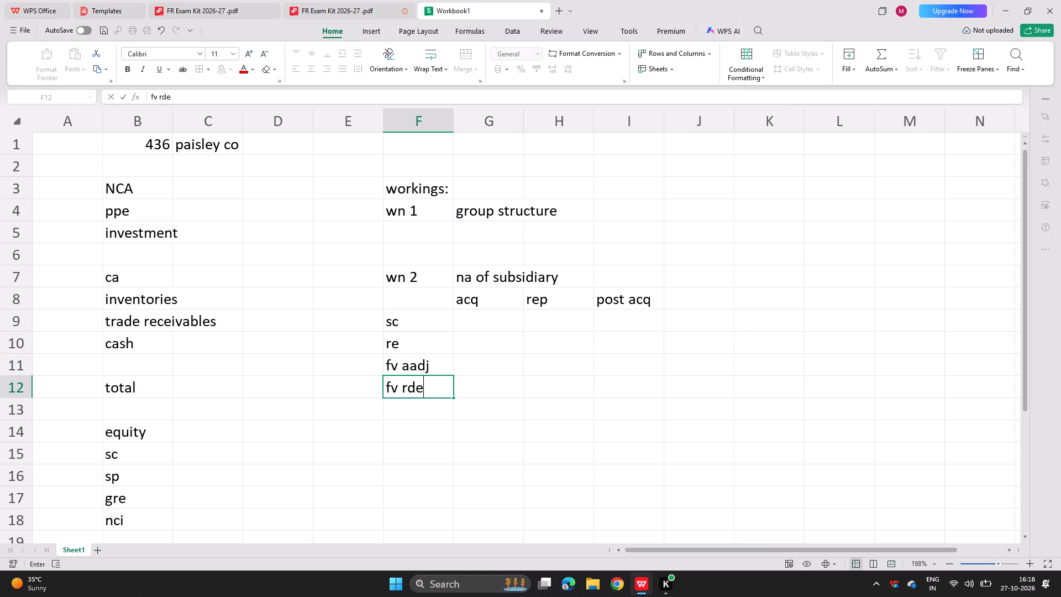
pyautogui.press('BackSpace')
pyautogui.press('BackSpace')
pyautogui.press('BackSpace')
pyautogui.press('BackSpace')
pyautogui.write('dep')
pyautogui.press('Return')
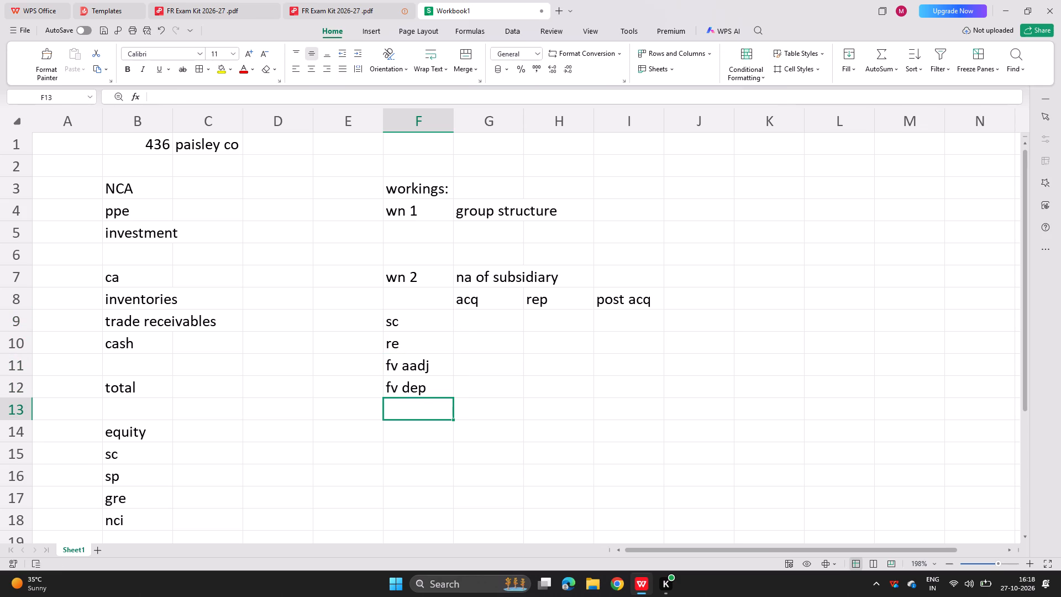
# Check the net assets working in the exam kit's solution PDF, then enter the label total in F14 of the workbook.
pyautogui.click(330, 10)
pyautogui.scroll(-2, 385, 289)
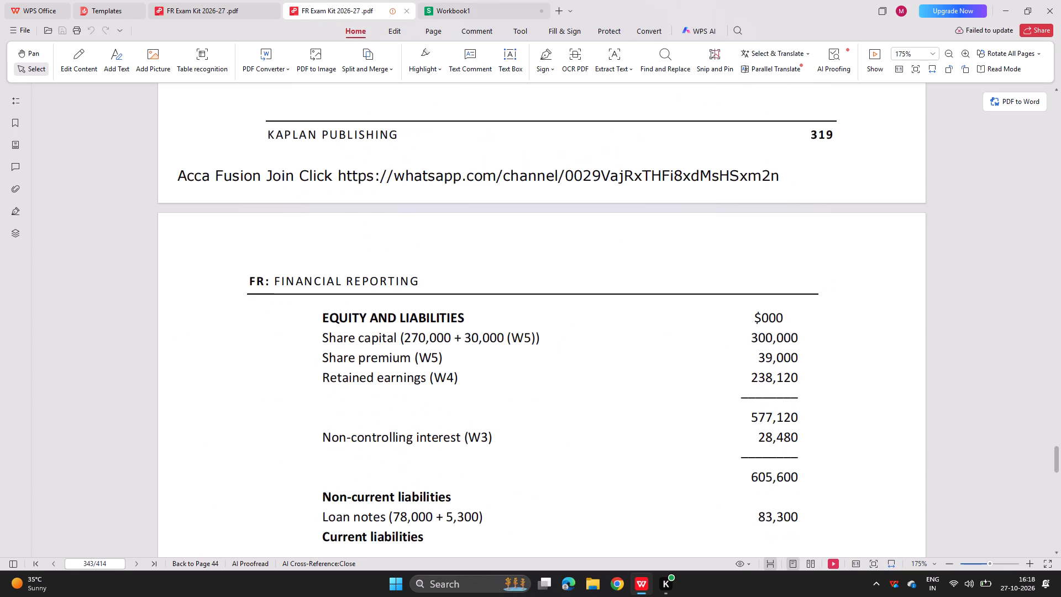
pyautogui.scroll(-3, 385, 289)
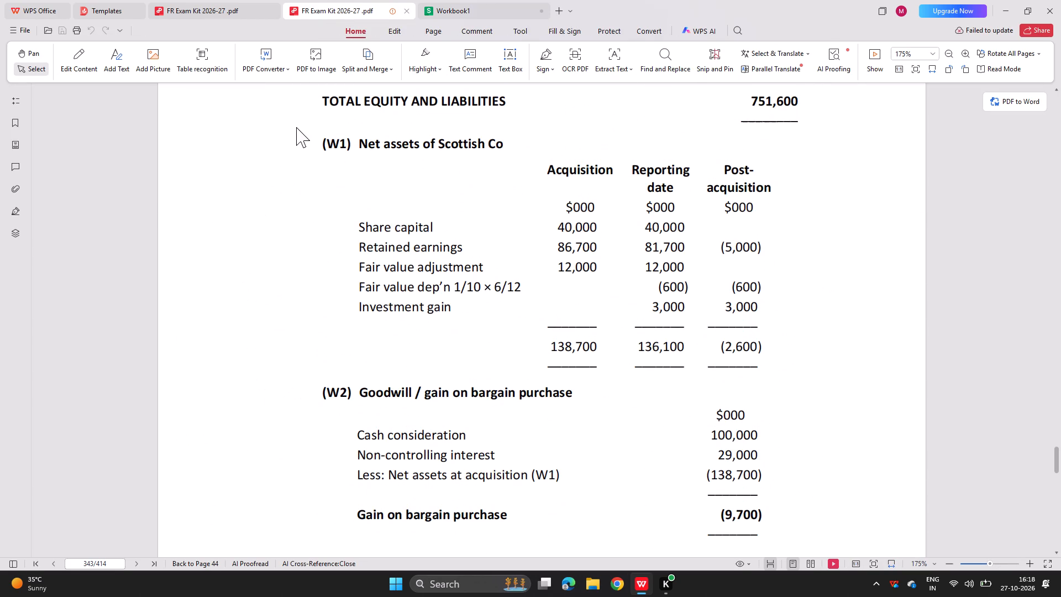
pyautogui.click(509, 1)
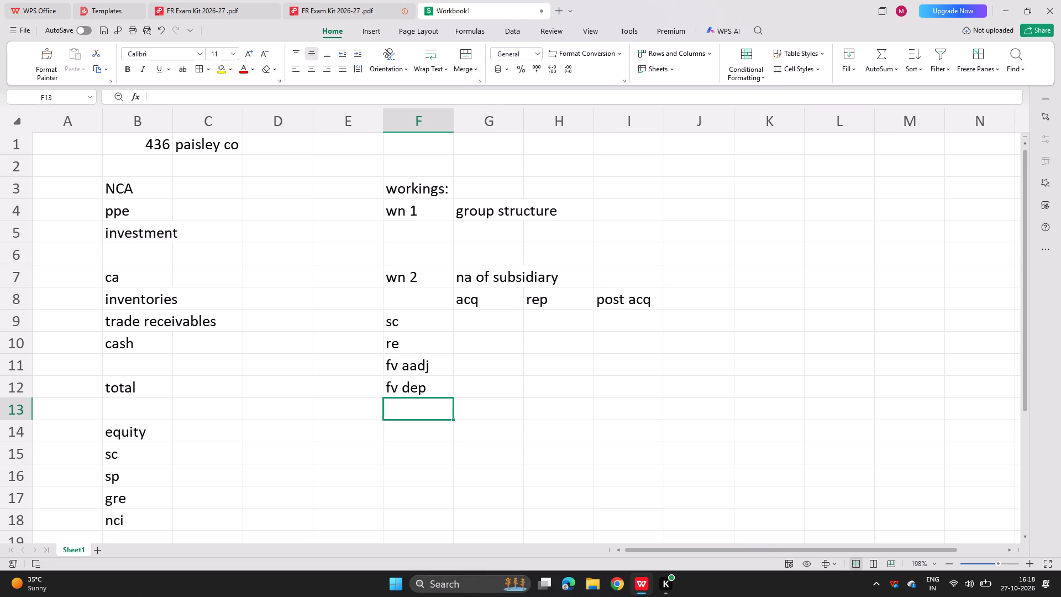
pyautogui.click(419, 435)
pyautogui.write('tto')
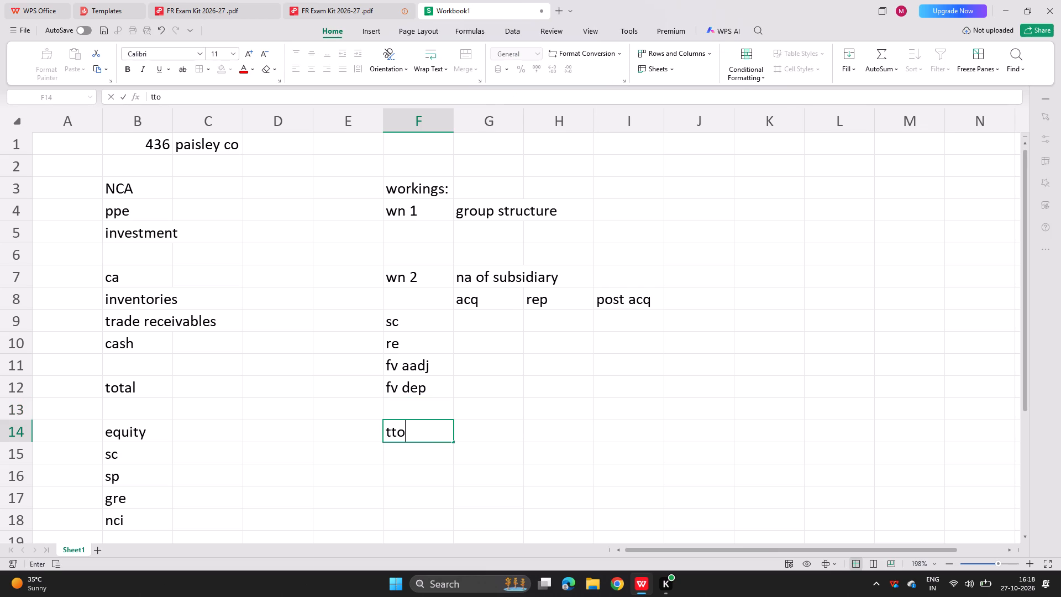
pyautogui.press('BackSpace')
pyautogui.press('BackSpace')
pyautogui.write('otal')
pyautogui.press('Return')
# Label the third working wn 3 in F16 with the title goodwill in G16.
pyautogui.press('Return')
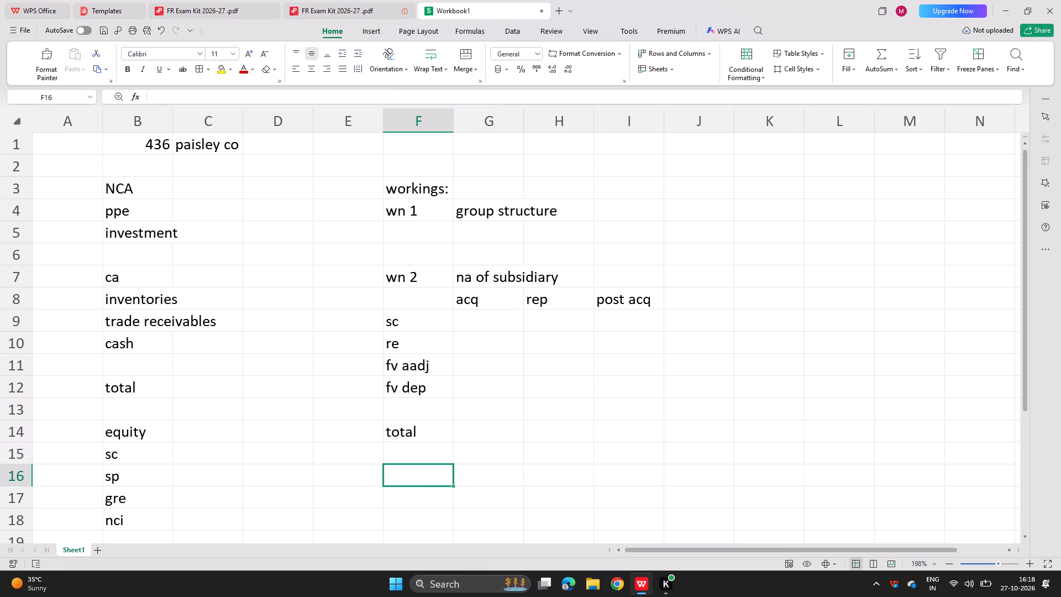
pyautogui.write('wn 3')
pyautogui.press('Right')
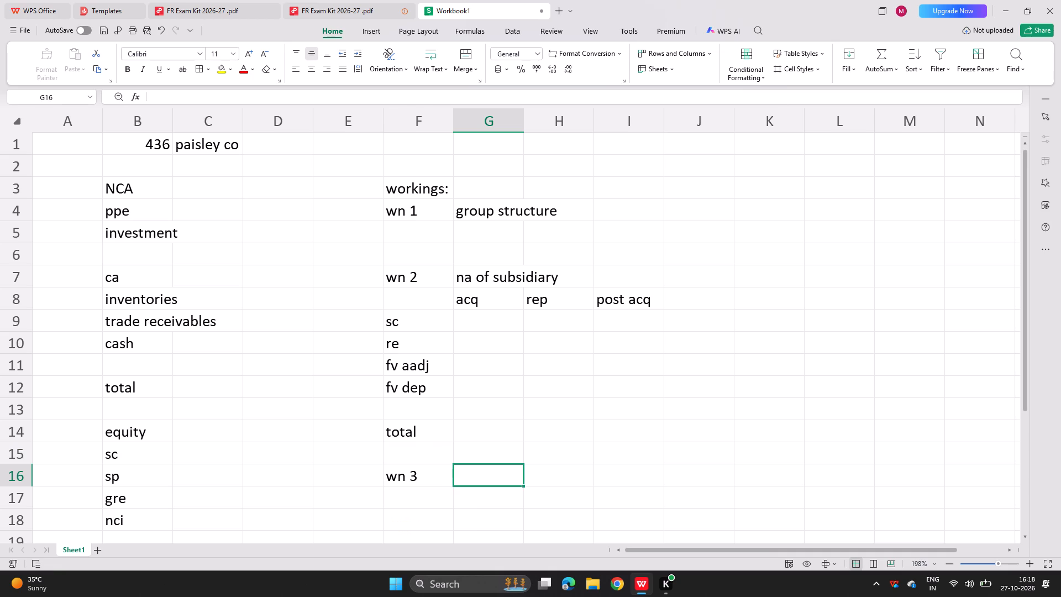
pyautogui.write('fv gai')
pyautogui.press('BackSpace')
pyautogui.press('BackSpace')
pyautogui.press('BackSpace')
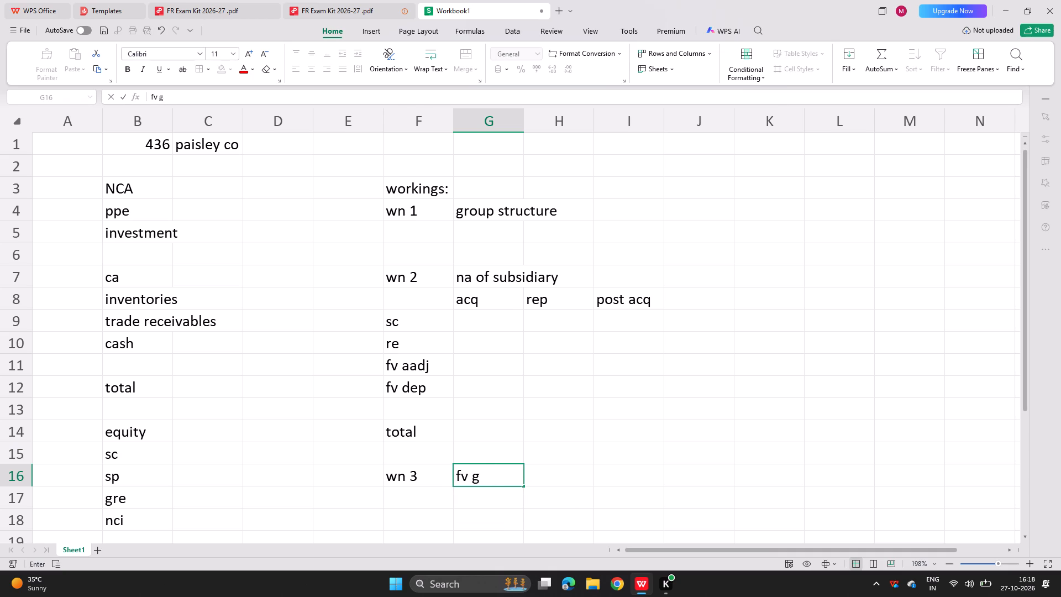
pyautogui.press('BackSpace')
pyautogui.press('BackSpace')
pyautogui.press('BackSpace')
pyautogui.press('BackSpace')
pyautogui.write('goos')
pyautogui.press('BackSpace')
pyautogui.write('dwill')
pyautogui.press('Return')
# Enter coi in F17 as the first line of the goodwill working.
pyautogui.press('Return')
pyautogui.press('Left')
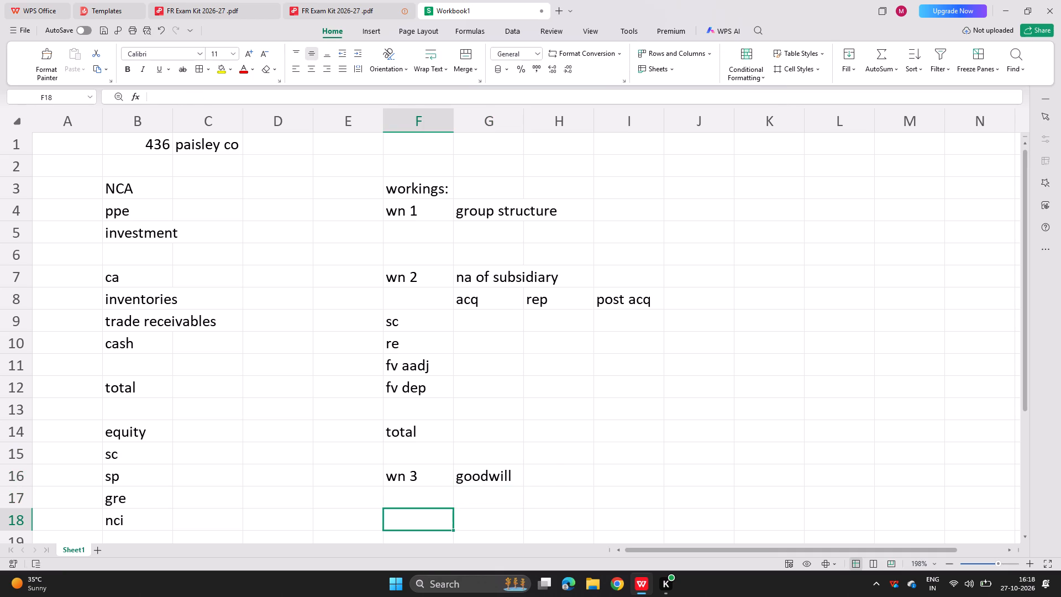
pyautogui.press('Up')
pyautogui.write('coi')
pyautogui.press('Return')
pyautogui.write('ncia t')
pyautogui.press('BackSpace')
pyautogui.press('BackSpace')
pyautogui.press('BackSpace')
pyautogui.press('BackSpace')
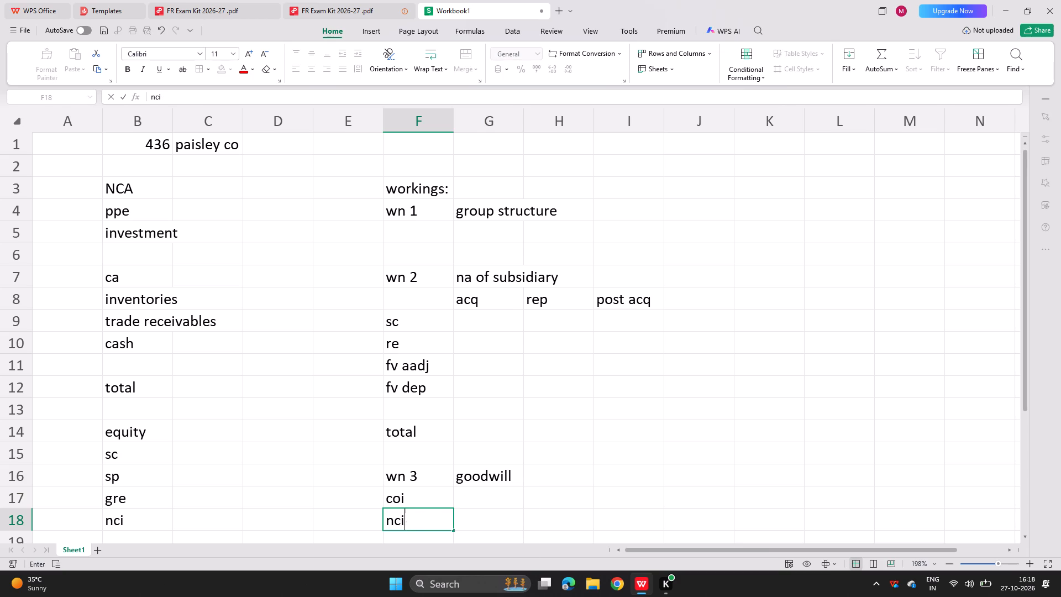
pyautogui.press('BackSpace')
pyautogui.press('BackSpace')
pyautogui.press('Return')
# Check the goodwill working in the solution PDF, then enter nci at acq, less na at acq and goodwill in F18:F20 of the workbook.
pyautogui.click(307, 0)
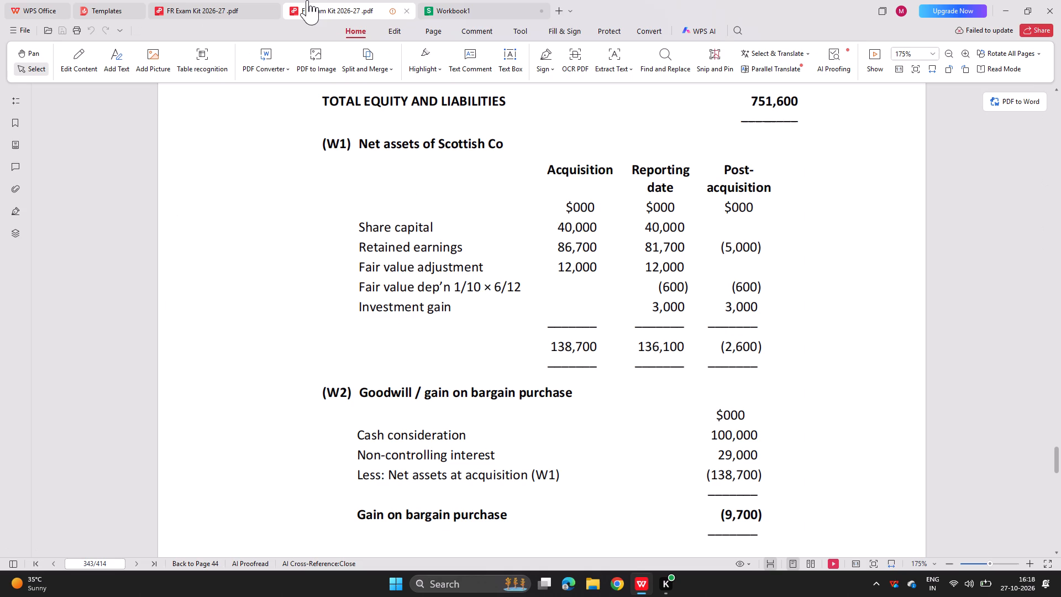
pyautogui.scroll(-1, 338, 296)
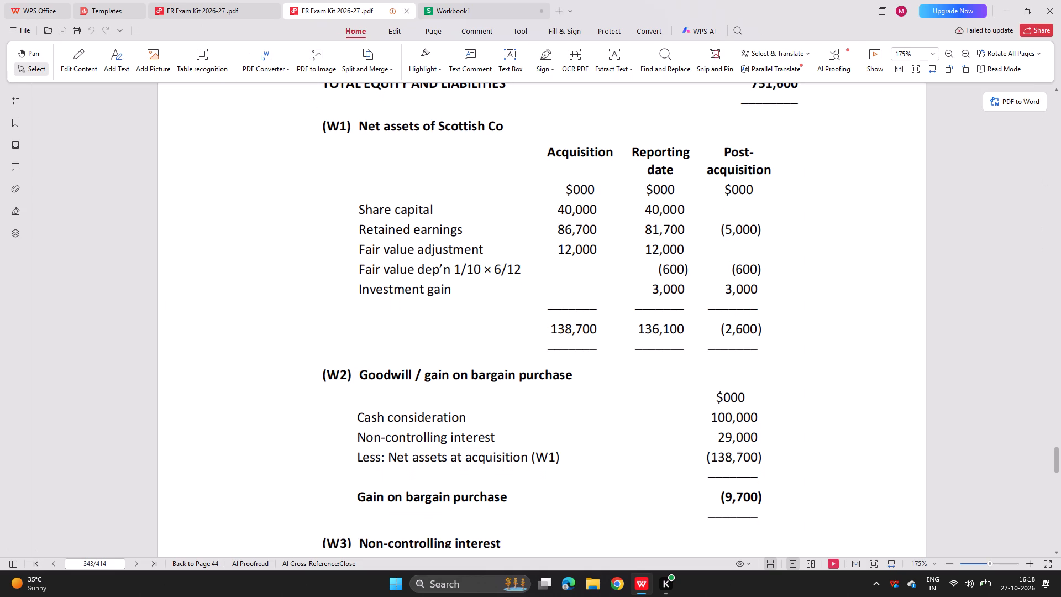
pyautogui.click(470, 0)
pyautogui.press('Up')
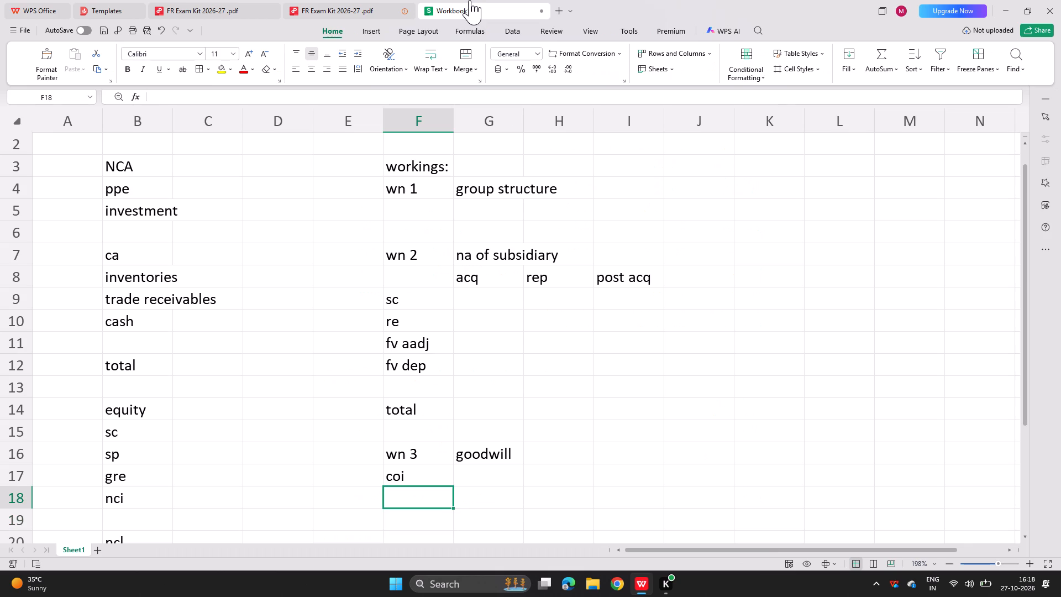
pyautogui.write('nci at acq')
pyautogui.press('Return')
pyautogui.write('less na at acq')
pyautogui.press('Return')
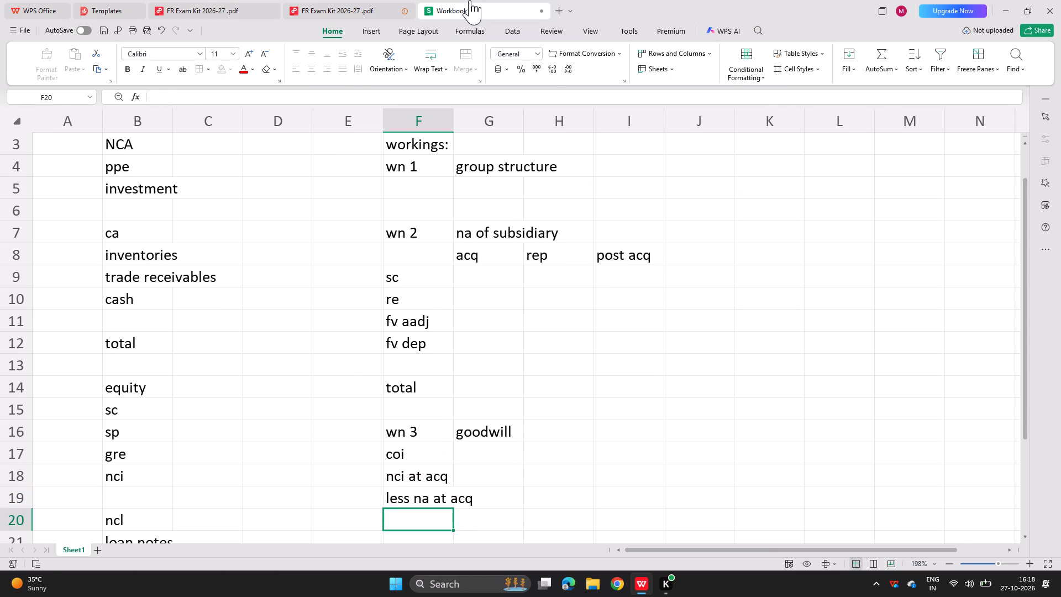
pyautogui.write('goodwill')
pyautogui.press('Return')
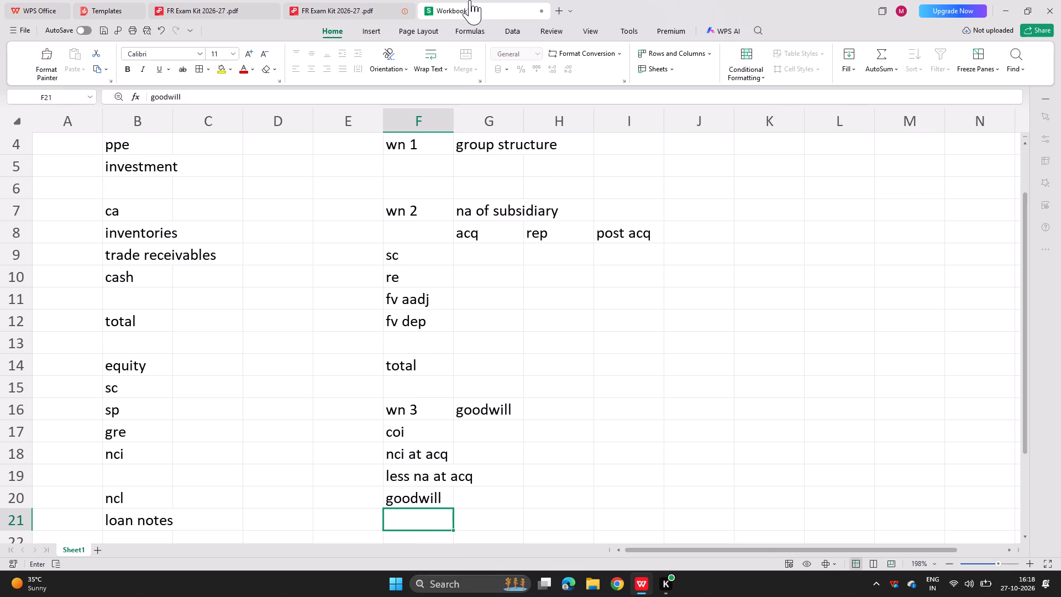
# Glance at the solution PDF's workings, then label the fourth working wn 4 in F22 of the workbook with the title nci in G22.
pyautogui.click(303, 0)
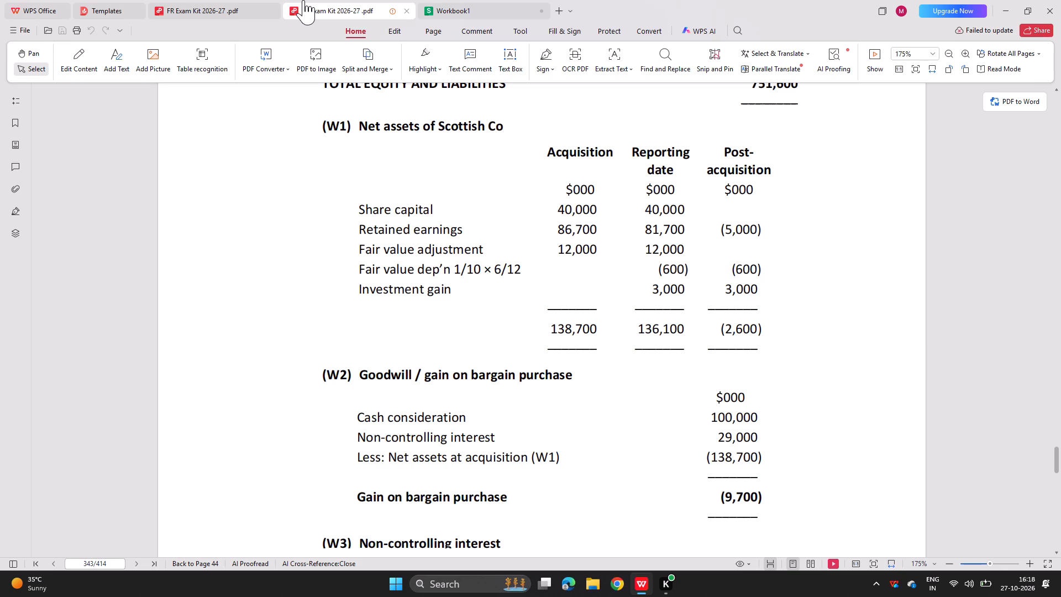
pyautogui.click(432, 0)
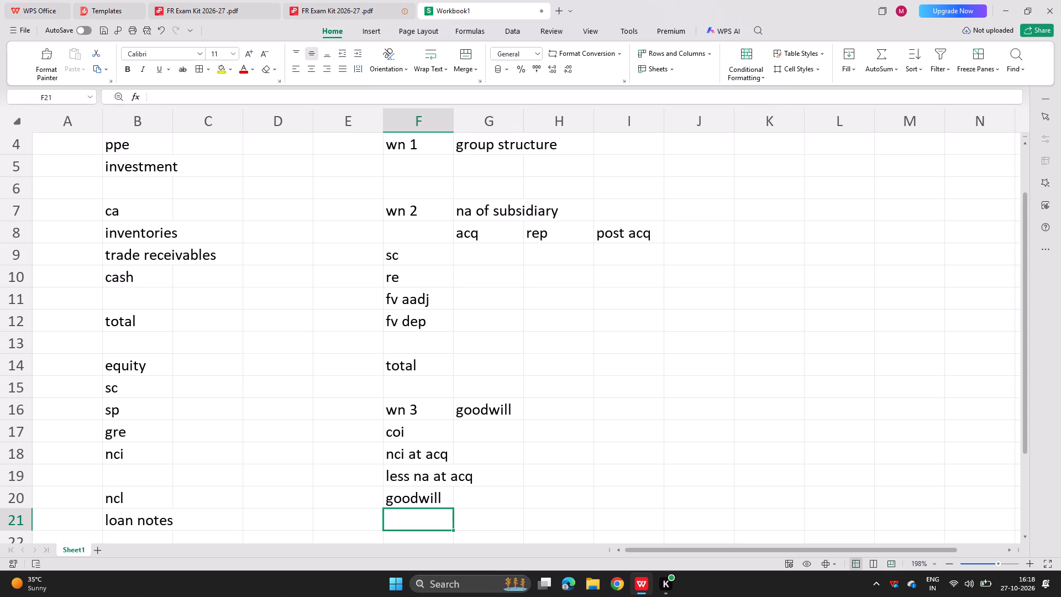
pyautogui.scroll(-3, 390, 306)
pyautogui.scroll(-1, 364, 426)
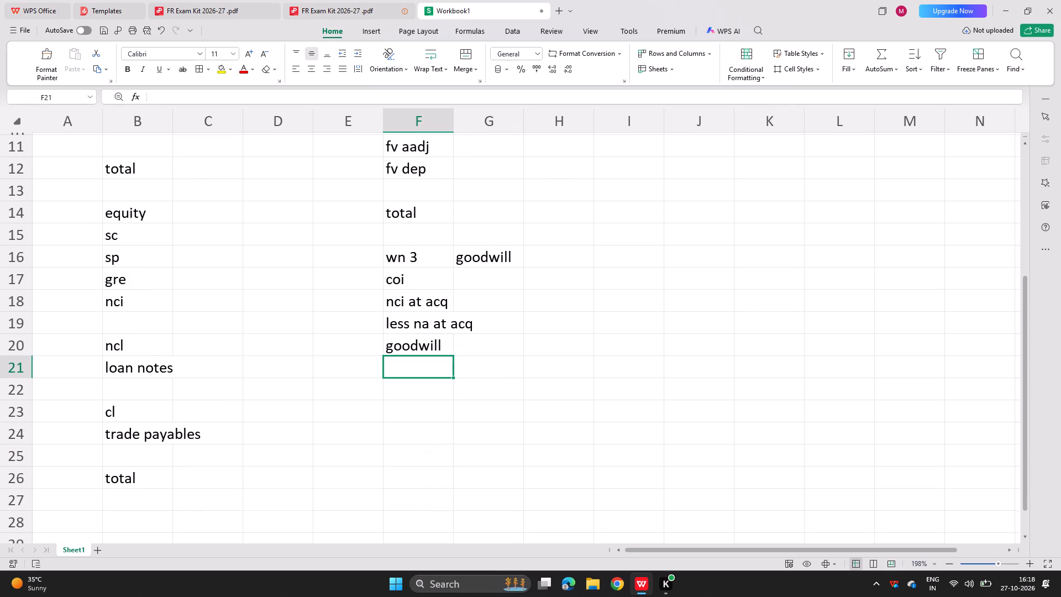
pyautogui.click(418, 394)
pyautogui.write('wn 4')
pyautogui.press('Right')
pyautogui.write('nci')
pyautogui.press('Return')
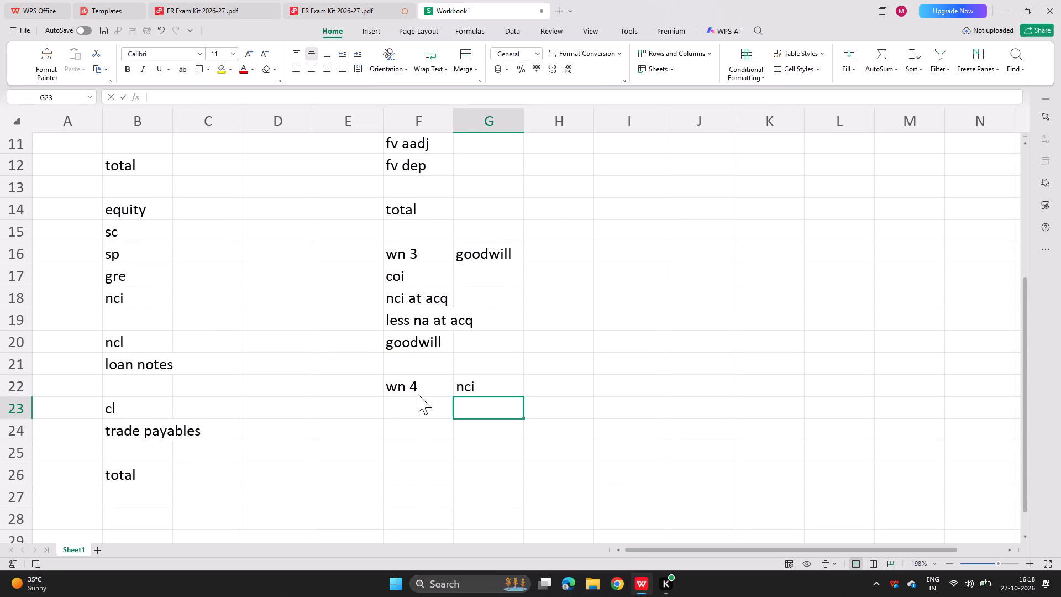
# Enter the nci working's lines nci at acq, post acq * nci % and nci at rep in F23:F25.
pyautogui.click(408, 421)
pyautogui.click(416, 413)
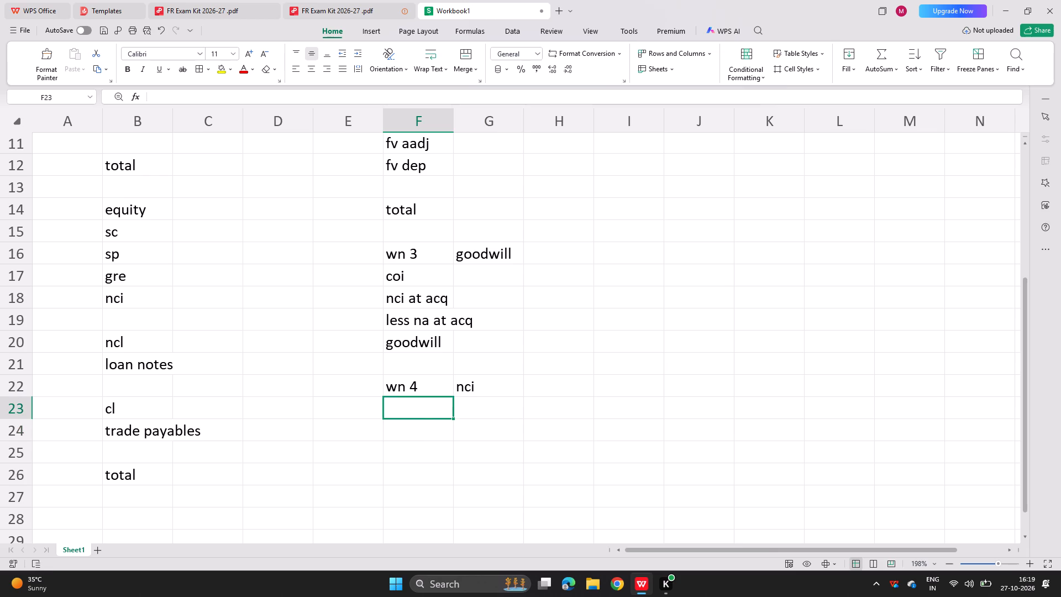
pyautogui.write('nci at acq')
pyautogui.press('Return')
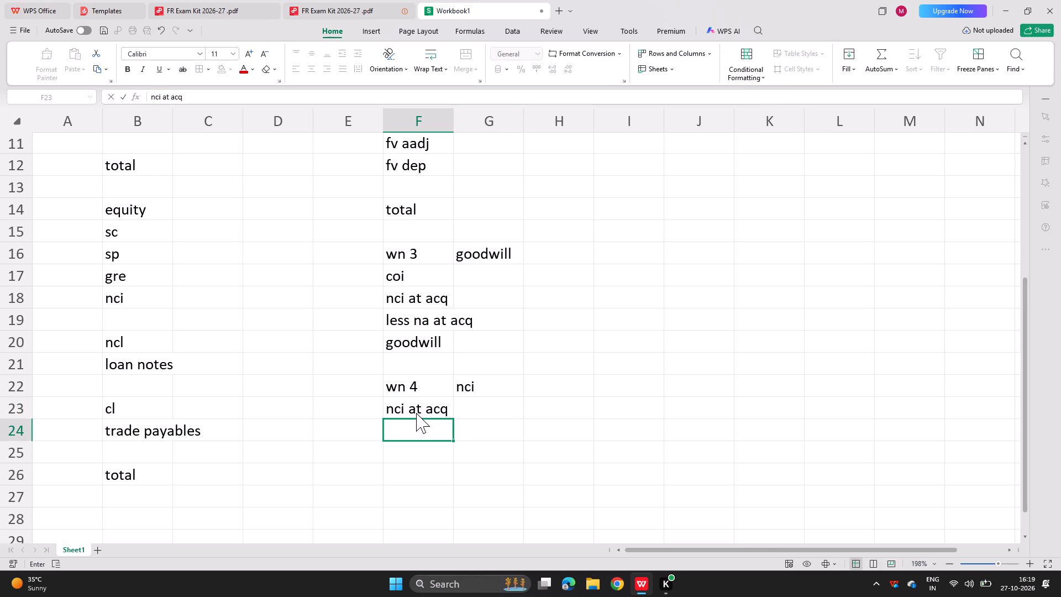
pyautogui.write('posta')
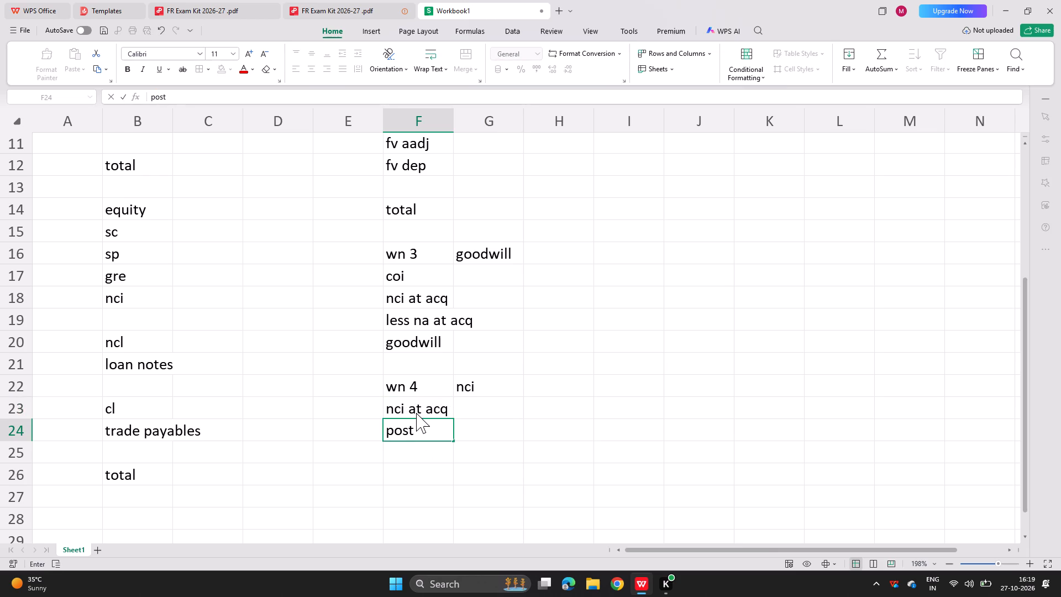
pyautogui.press('BackSpace')
pyautogui.press('space')
pyautogui.write('acq * nci %')
pyautogui.press('Return')
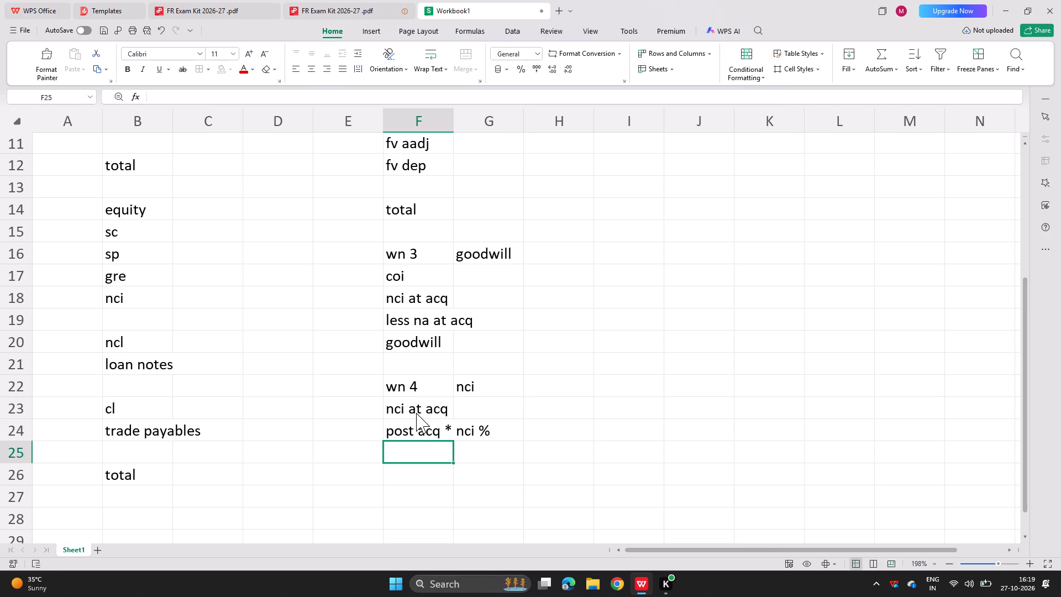
pyautogui.write('nci at rep')
pyautogui.press('Return')
# Label the fifth working wn 5 in K4, beside the group structure working, with the title gre in L4.
pyautogui.scroll(4, 612, 384)
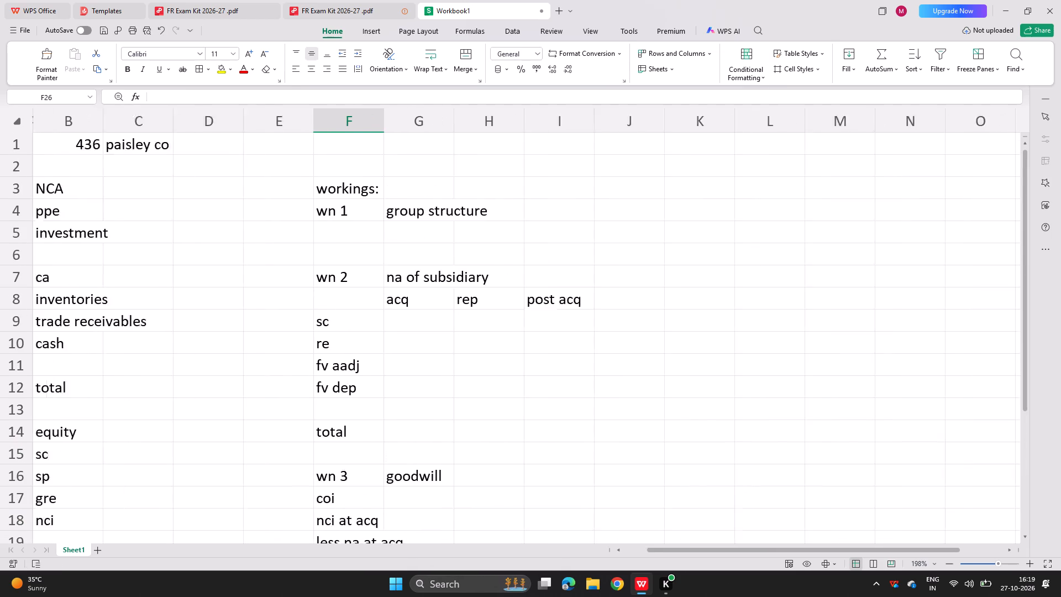
pyautogui.scroll(4, 612, 384)
pyautogui.click(575, 215)
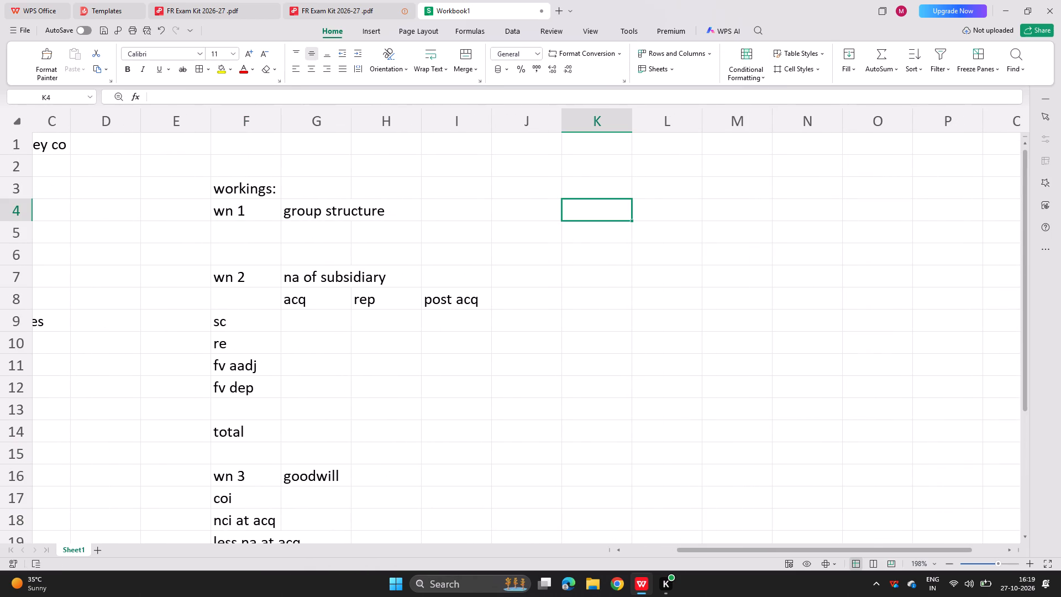
pyautogui.write('wn 5')
pyautogui.press('Right')
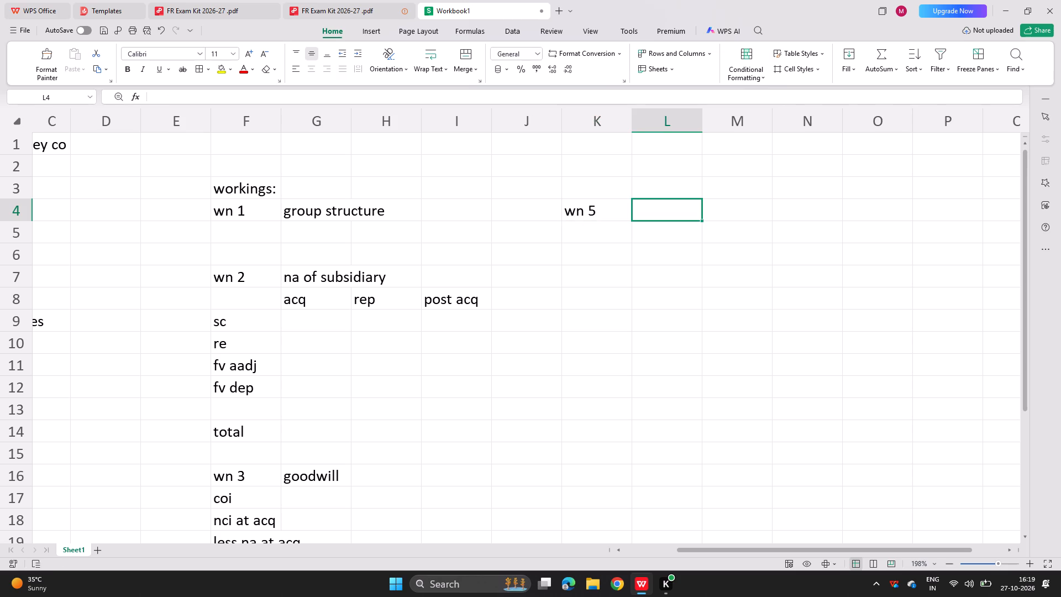
pyautogui.write('gre')
pyautogui.press('Return')
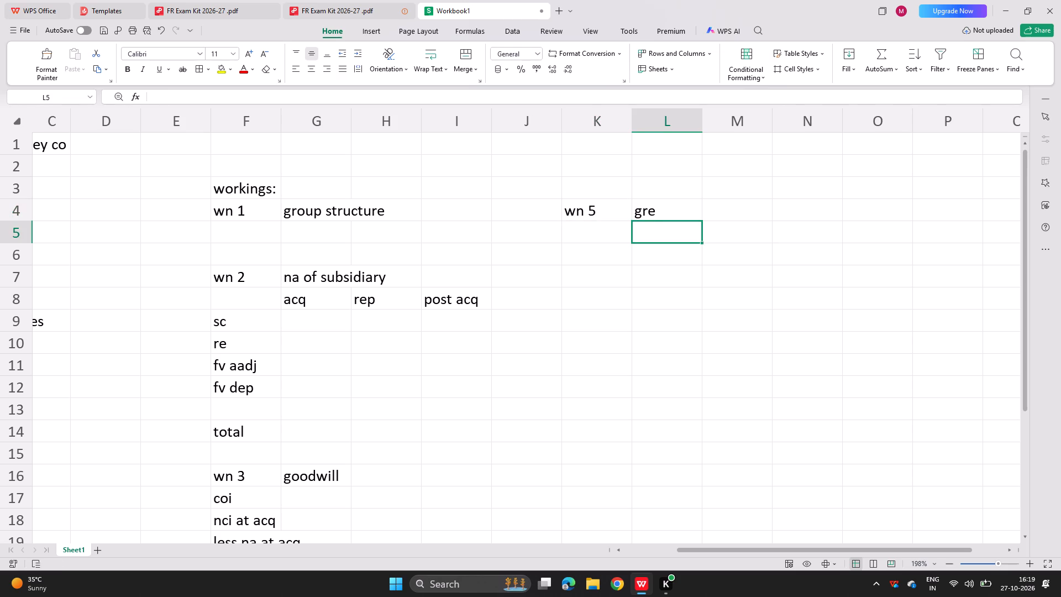
# Enter the gre working's lines parents re in K5 and post acq* p% in K6, correcting any misspelling.
pyautogui.click(577, 239)
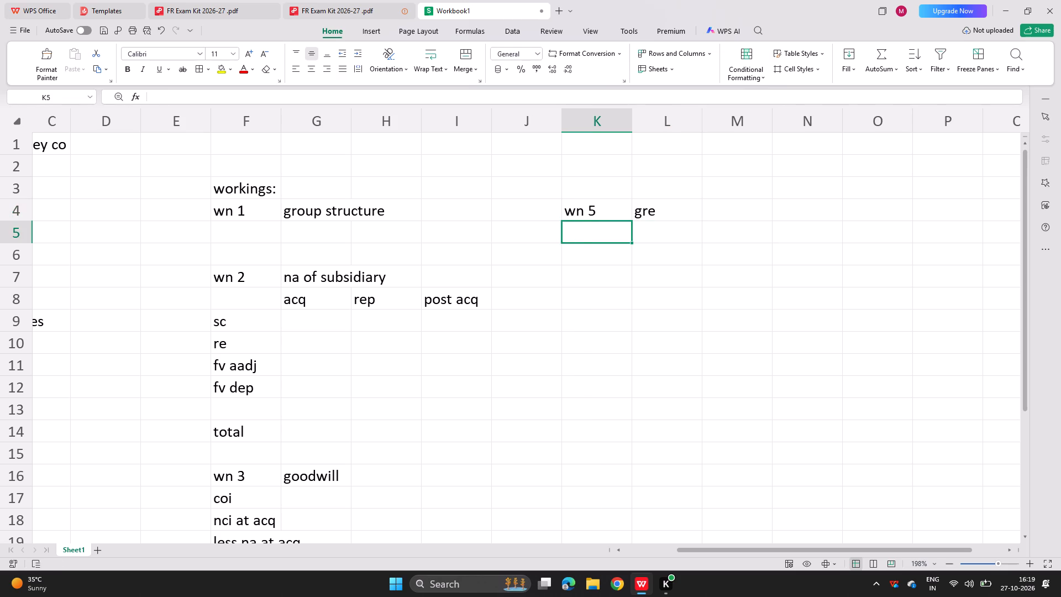
pyautogui.write('parents re')
pyautogui.press('Return')
pyautogui.write('posta cq* p%')
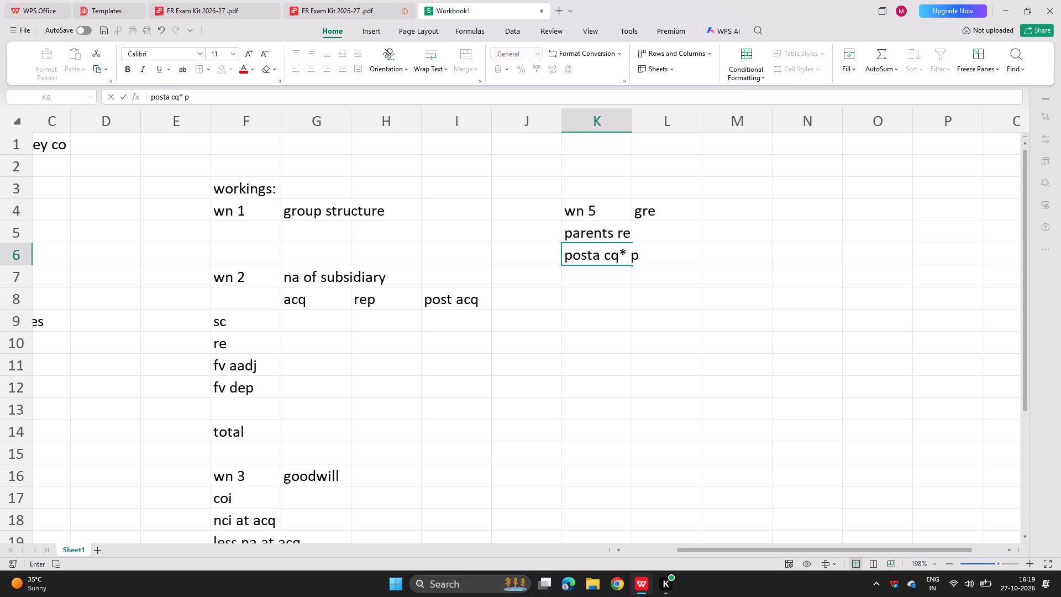
pyautogui.press('Return')
pyautogui.doubleClick(618, 258)
pyautogui.press('BackSpace')
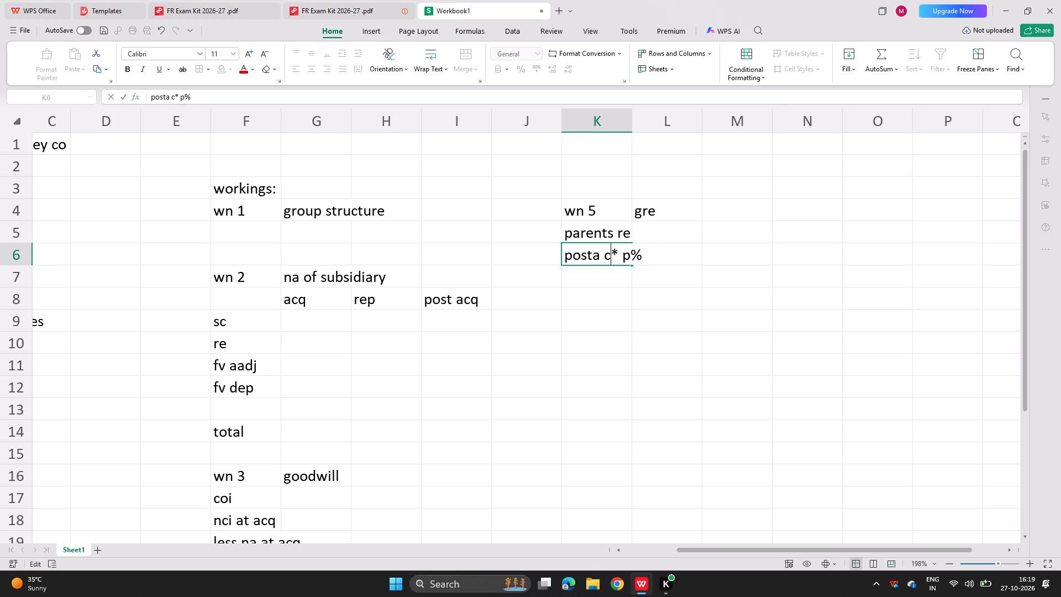
pyautogui.press('BackSpace')
pyautogui.press('BackSpace')
pyautogui.press('BackSpace')
pyautogui.press('space')
pyautogui.write('acq')
pyautogui.press('Return')
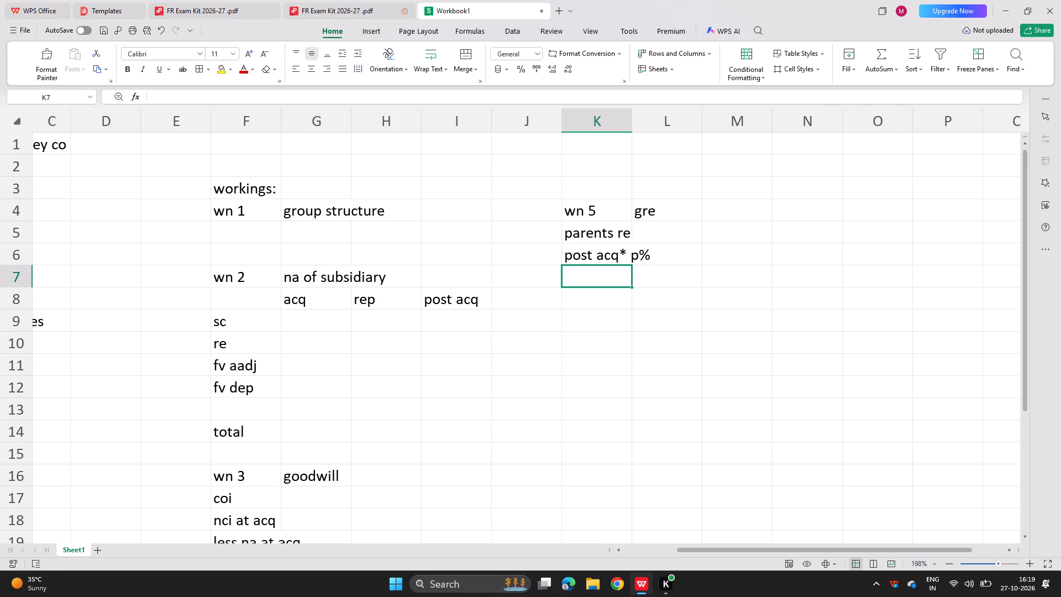
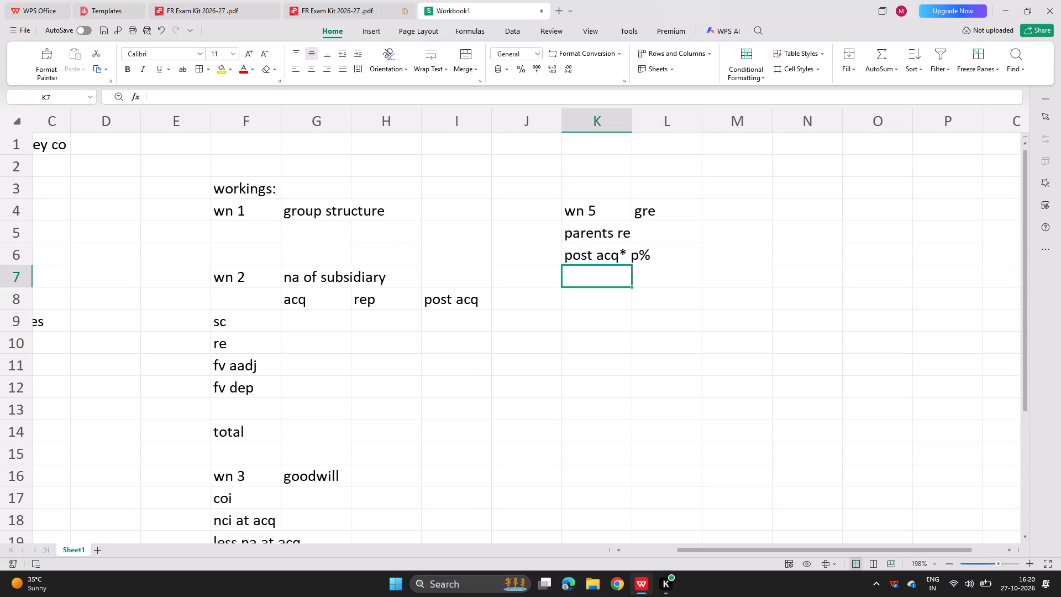
# Label the sixth working wn 6 in K12, below the gre working, with the title investment in associate in L12.
pyautogui.click(585, 377)
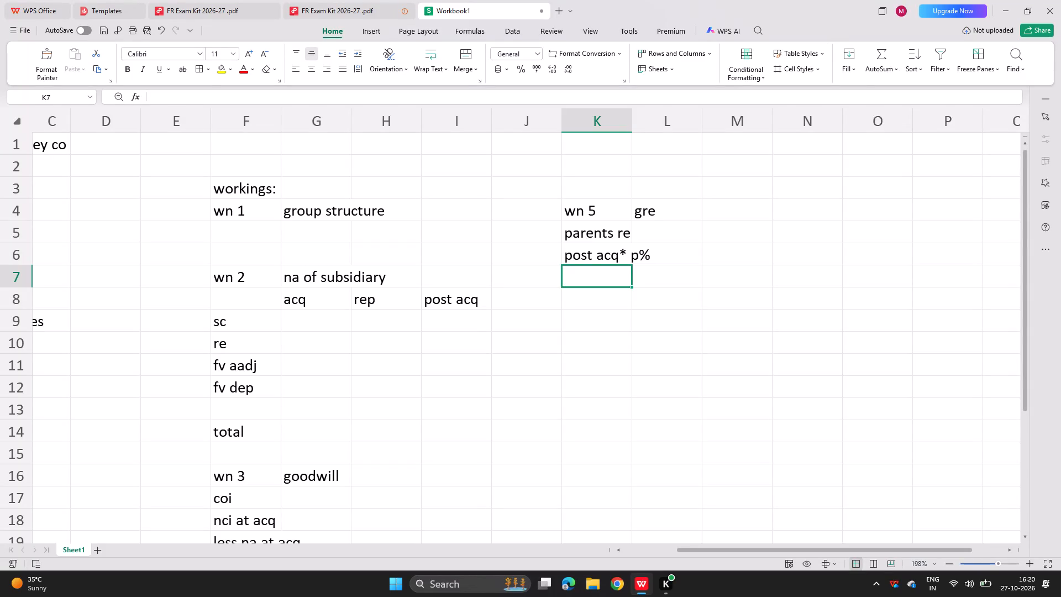
pyautogui.click(585, 377)
pyautogui.write('wn 6')
pyautogui.press('Right')
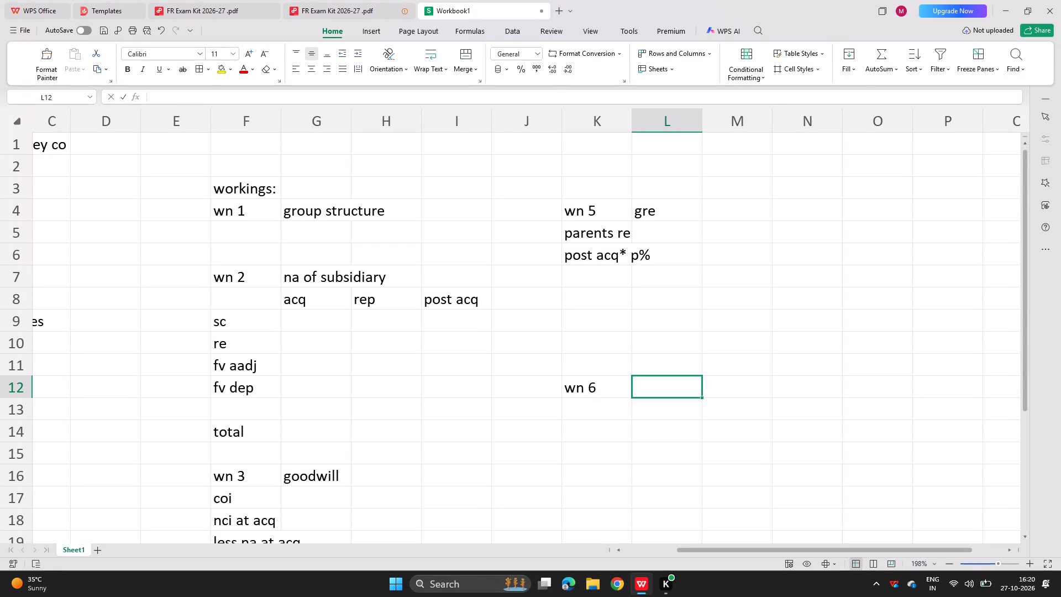
pyautogui.write('investment in associate')
pyautogui.press('Return')
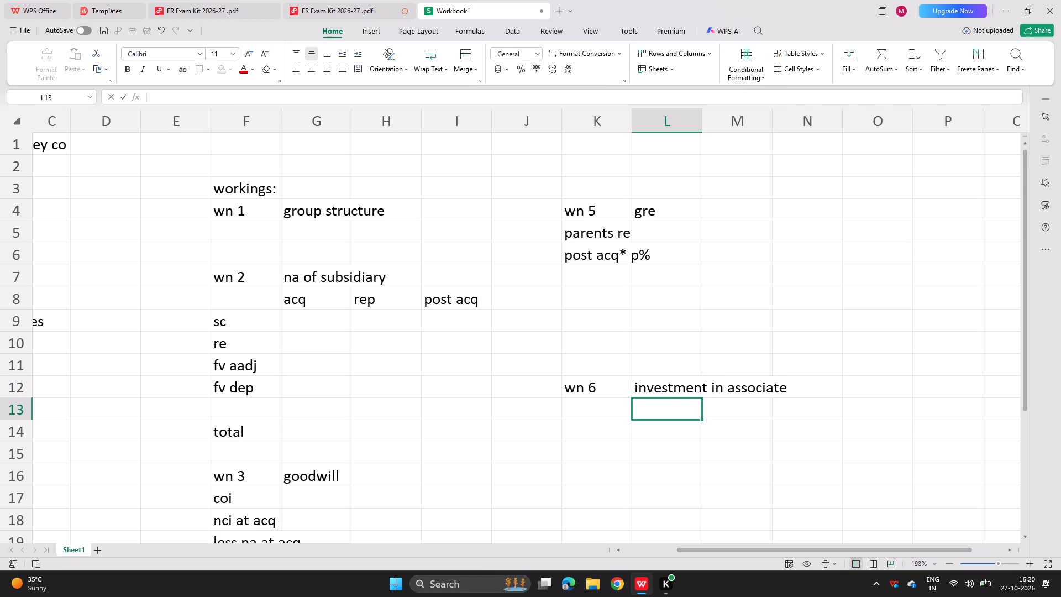
# Enter the investment in associate working's lines coi in K13 and profit * ass% in K14.
pyautogui.press('Left')
pyautogui.write('coi')
pyautogui.press('Return')
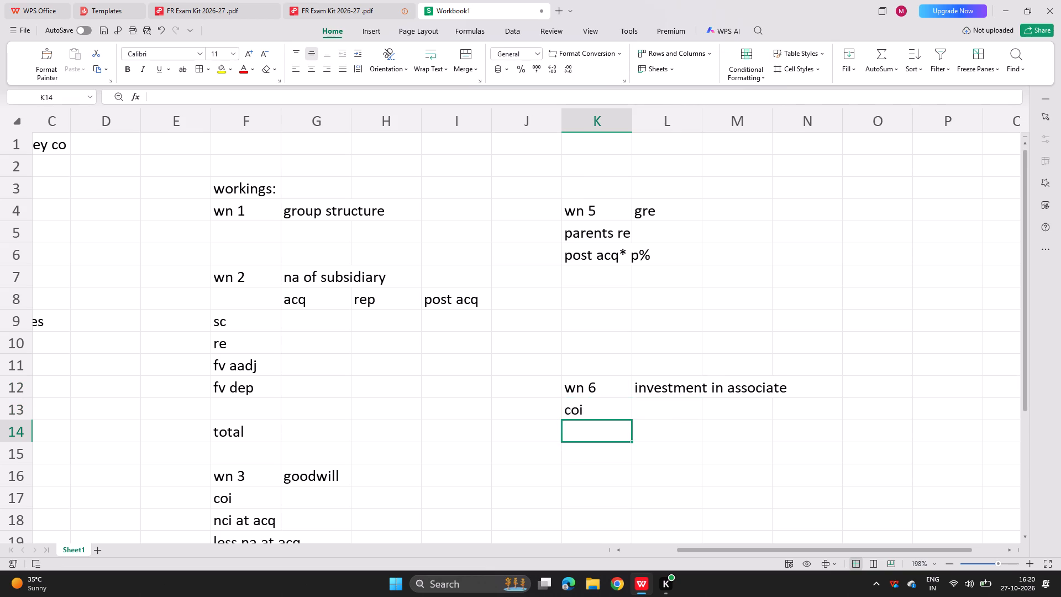
pyautogui.write('profit')
pyautogui.press('space')
pyautogui.write('*')
pyautogui.press('space')
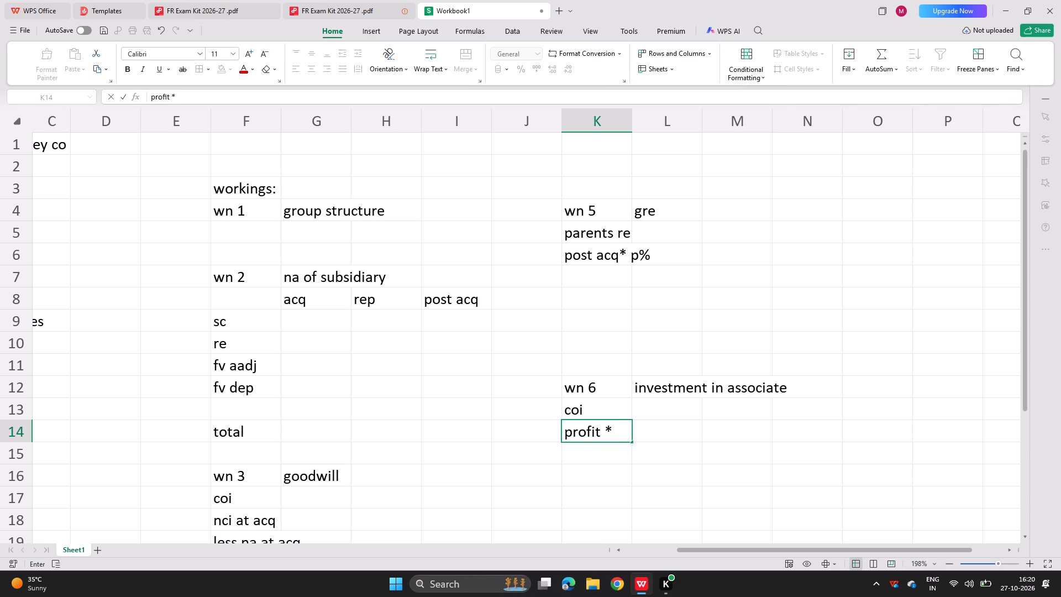
pyautogui.write('ass%')
pyautogui.press('Return')
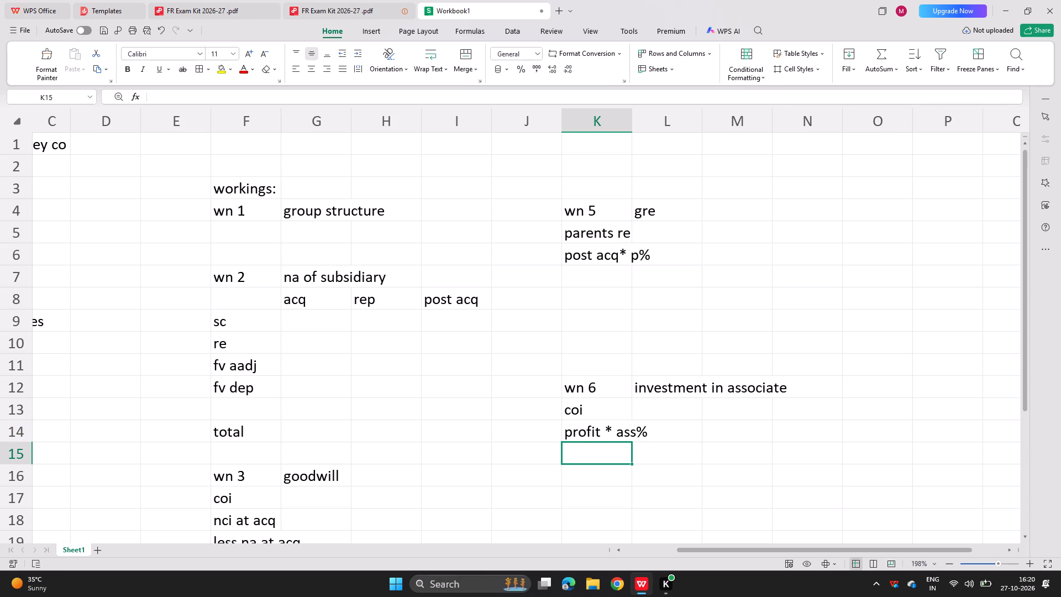
pyautogui.press('Return')
pyautogui.press('Return')
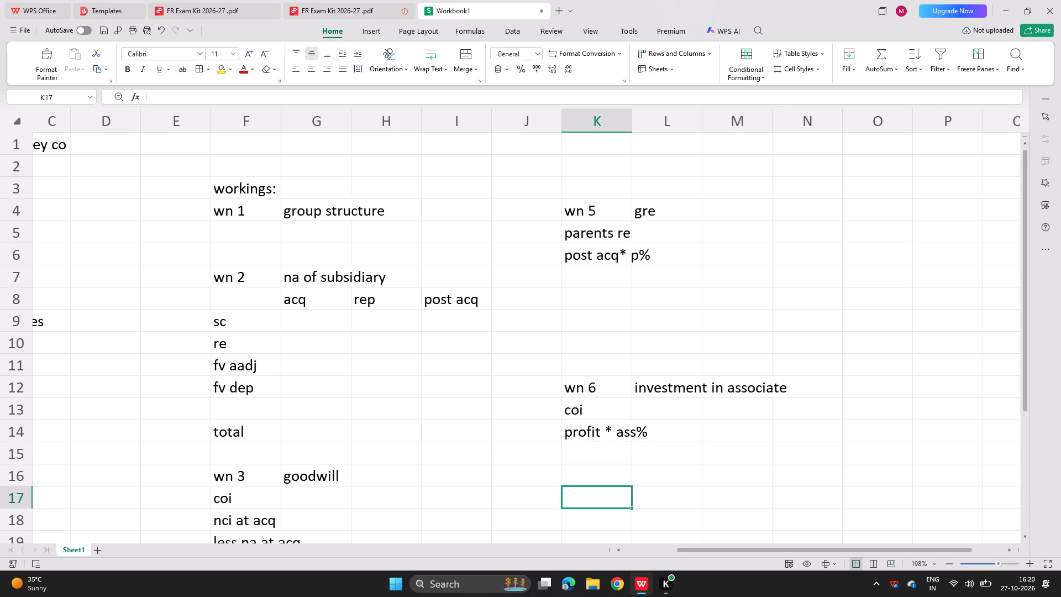
# Glance at the solution PDF's workings, then read question 436's opening scenario and the acquisition details in the question PDF.
pyautogui.hscroll(8, 450, 289)
pyautogui.click(182, 14)
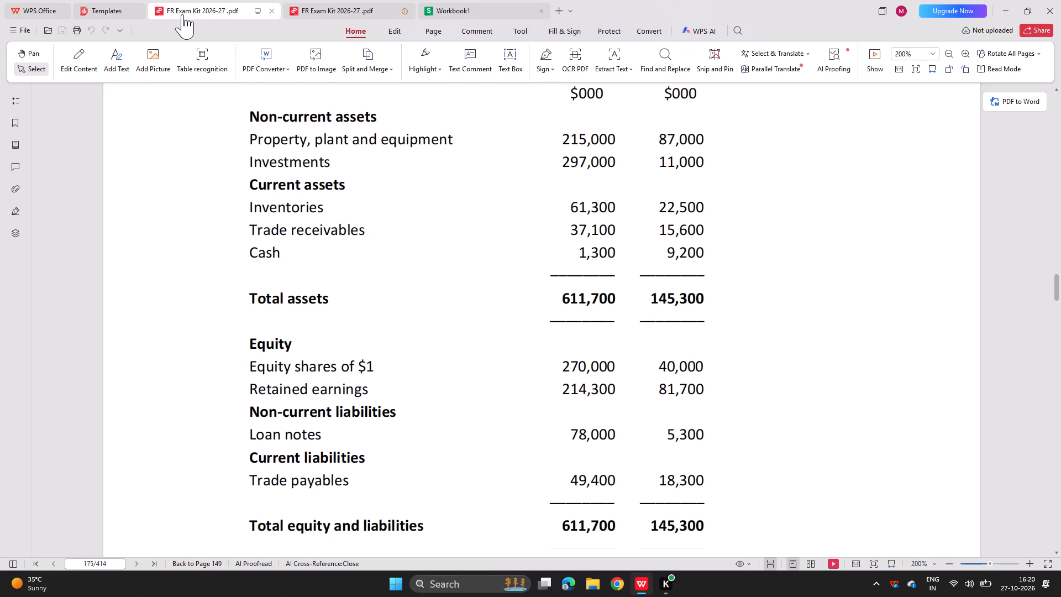
pyautogui.click(332, 0)
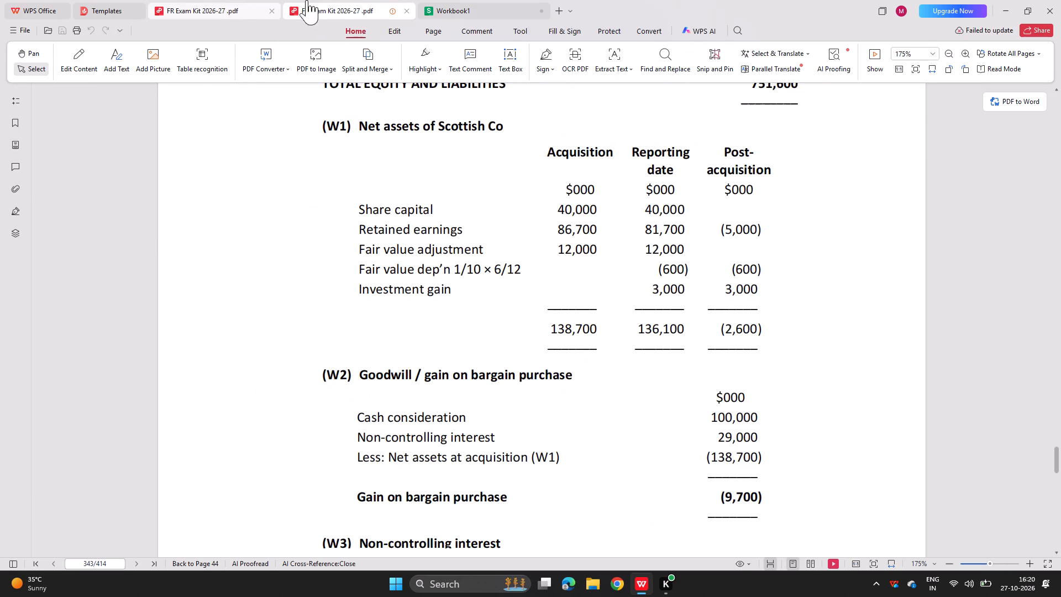
pyautogui.click(496, 15)
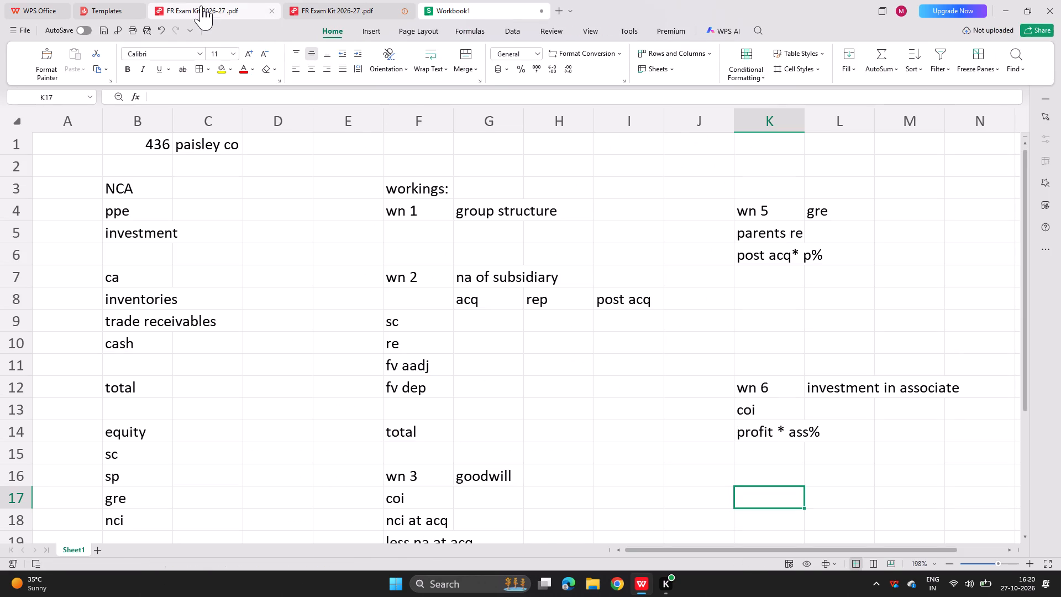
pyautogui.click(201, 6)
pyautogui.scroll(4, 243, 265)
pyautogui.scroll(-1, 243, 265)
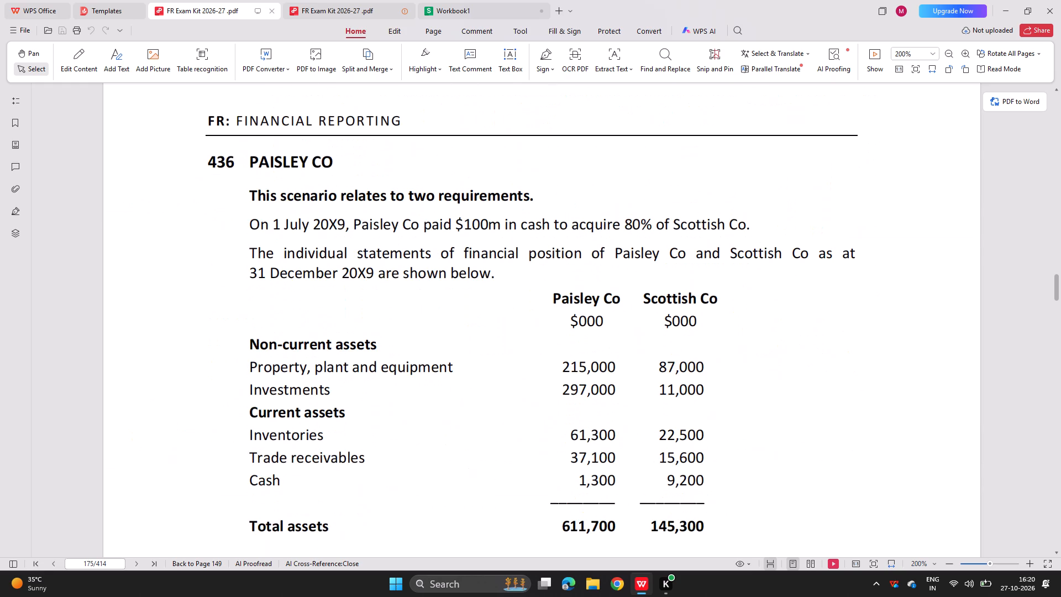
pyautogui.scroll(-1, 243, 265)
# Reorder the open documents so the workbook sits directly beside the question PDF, with the solution PDF after it.
pyautogui.click(343, 0)
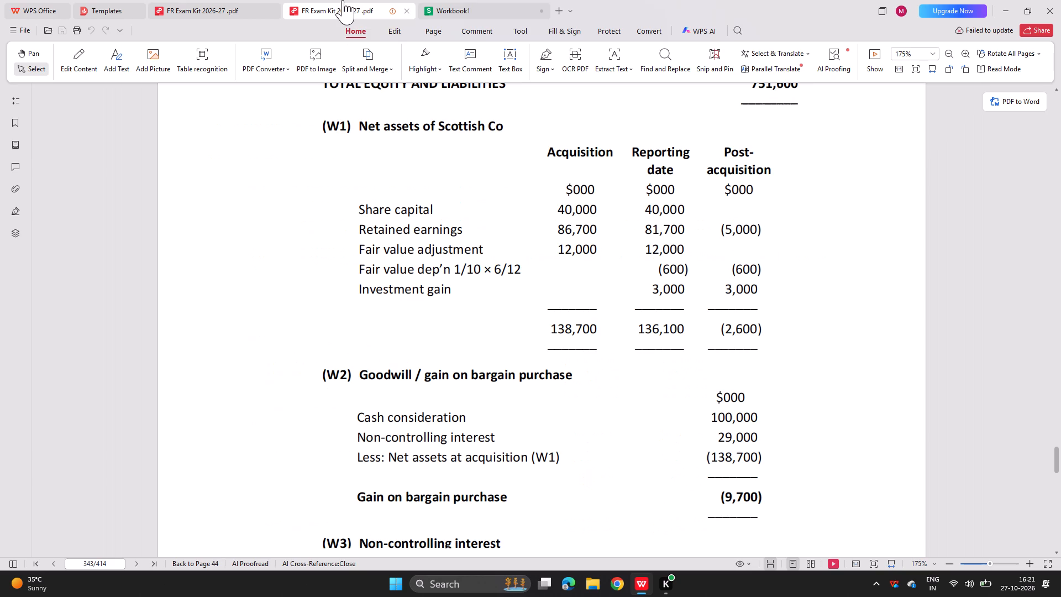
pyautogui.click(474, 0)
pyautogui.moveTo(350, 2); pyautogui.dragTo(527, 8)
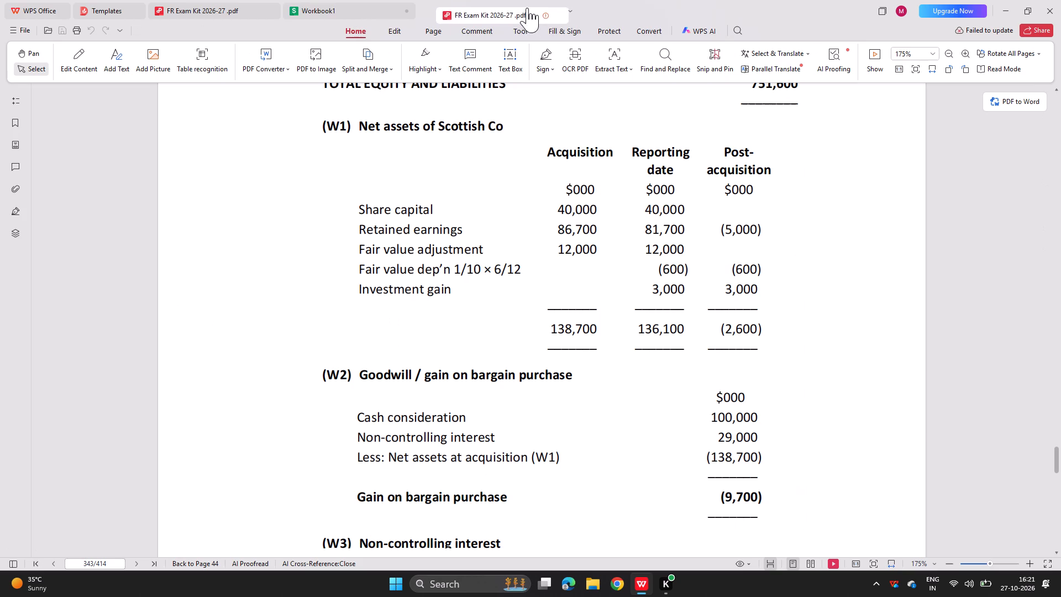
pyautogui.moveTo(527, 8); pyautogui.dragTo(527, 7)
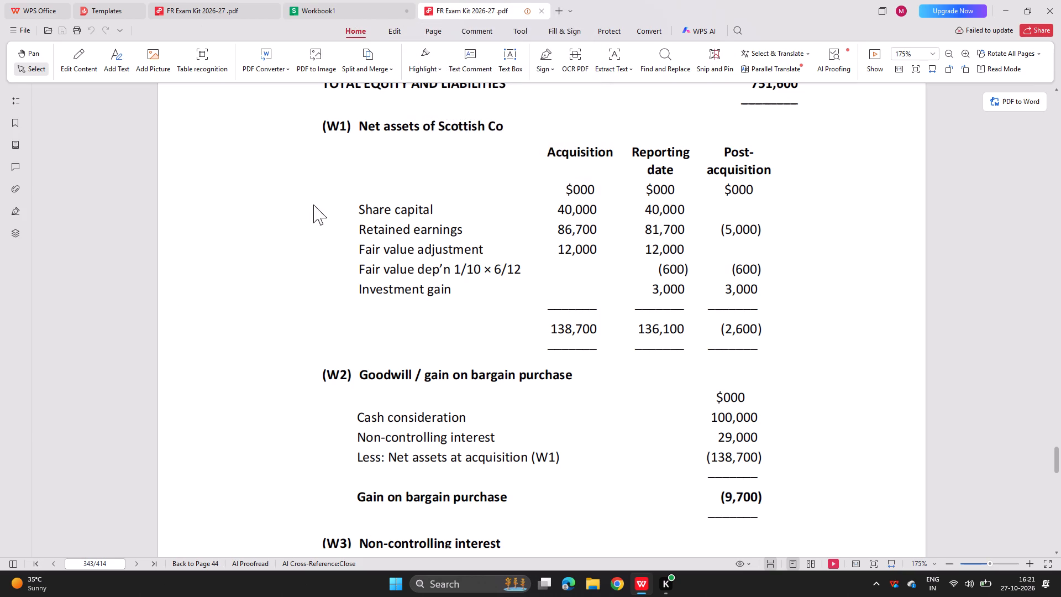
# In the workbook's group structure working, enter p holds s in F5 and the parent's share 0.80 in G5, consulting the question PDF.
pyautogui.click(340, 0)
pyautogui.click(433, 238)
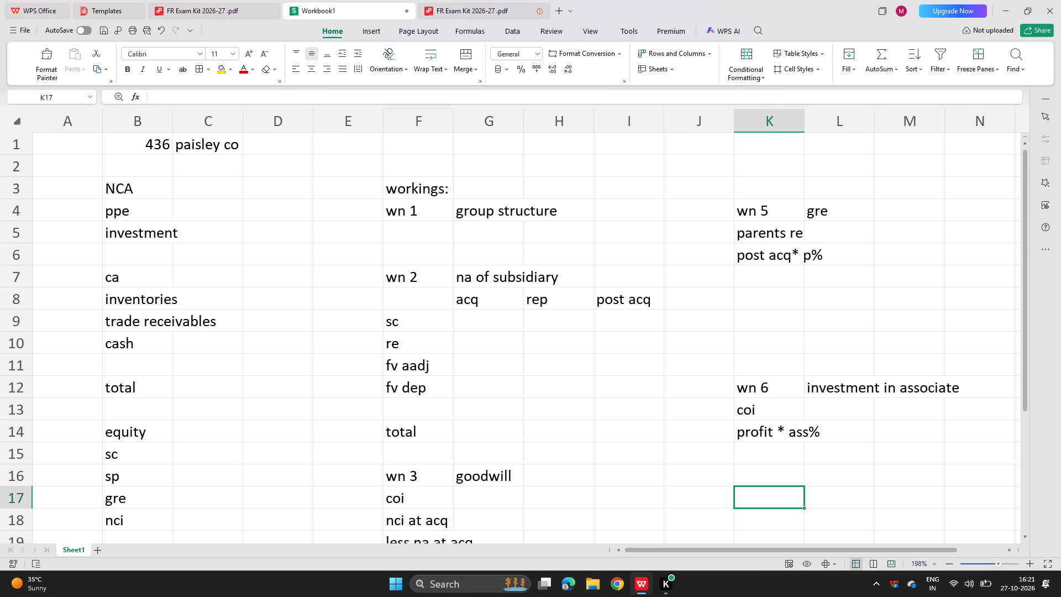
pyautogui.write('p holds')
pyautogui.press('space')
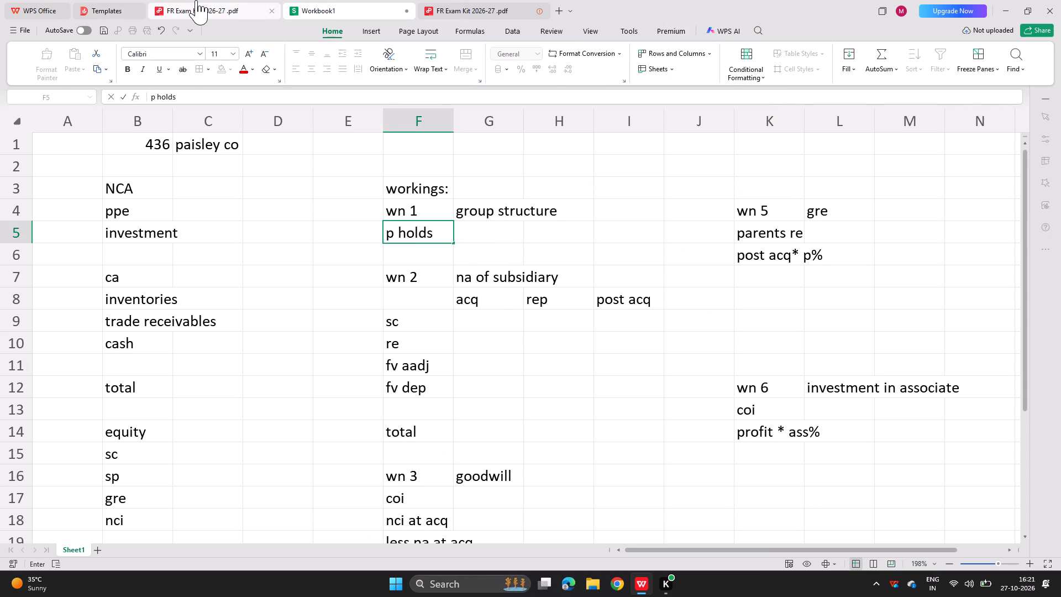
pyautogui.click(196, 0)
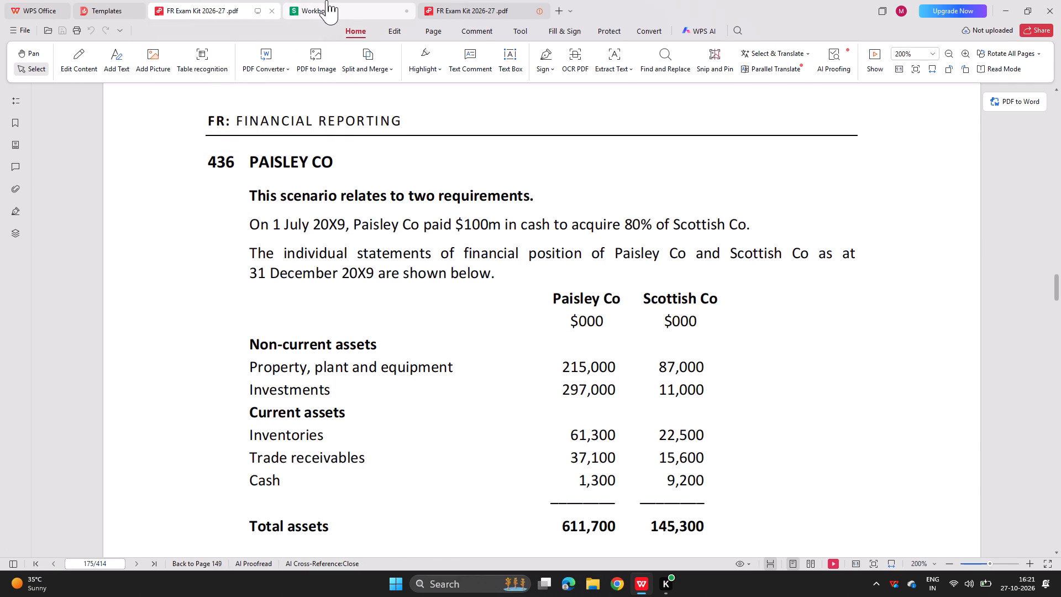
pyautogui.click(327, 0)
pyautogui.press('s')
pyautogui.press('Right')
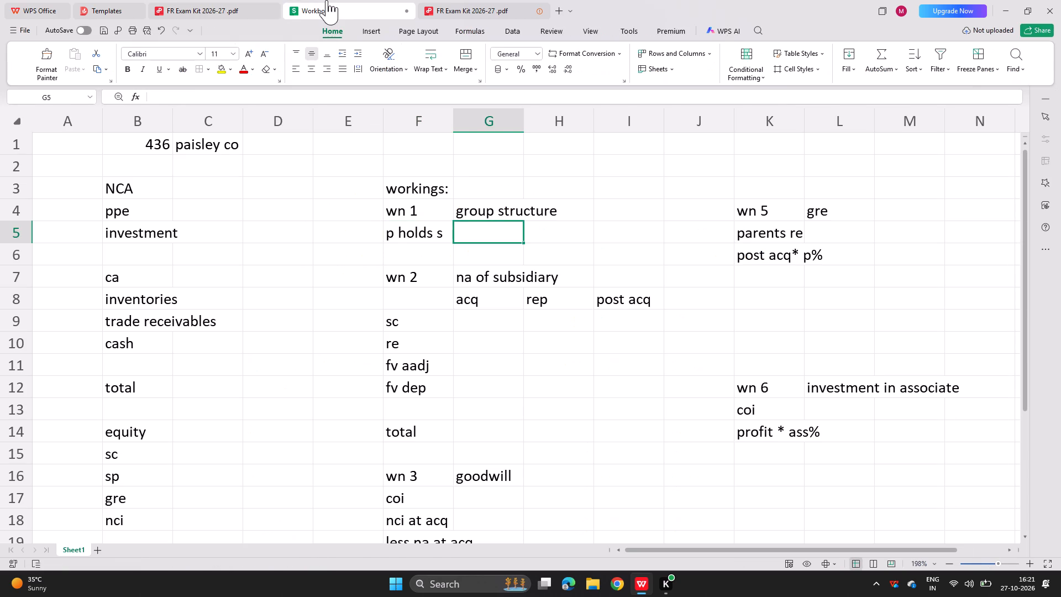
pyautogui.write('0.80')
pyautogui.press('Return')
pyautogui.press('Right')
pyautogui.press('Up')
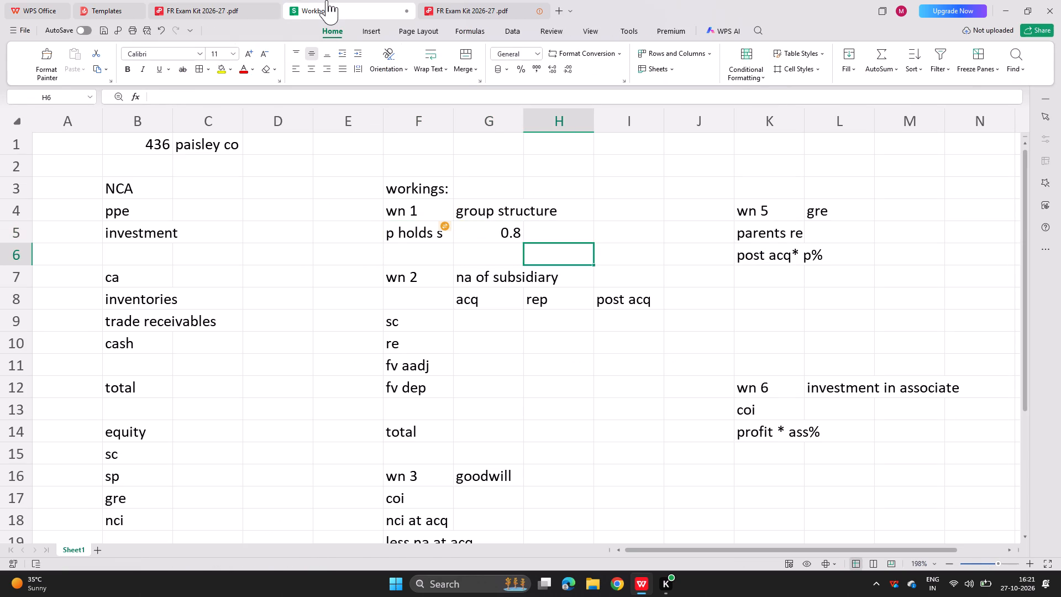
# Add the non-controlling interest to the group structure working: nci in H5 and 0.20 in I5.
pyautogui.write('nci')
pyautogui.press('Right')
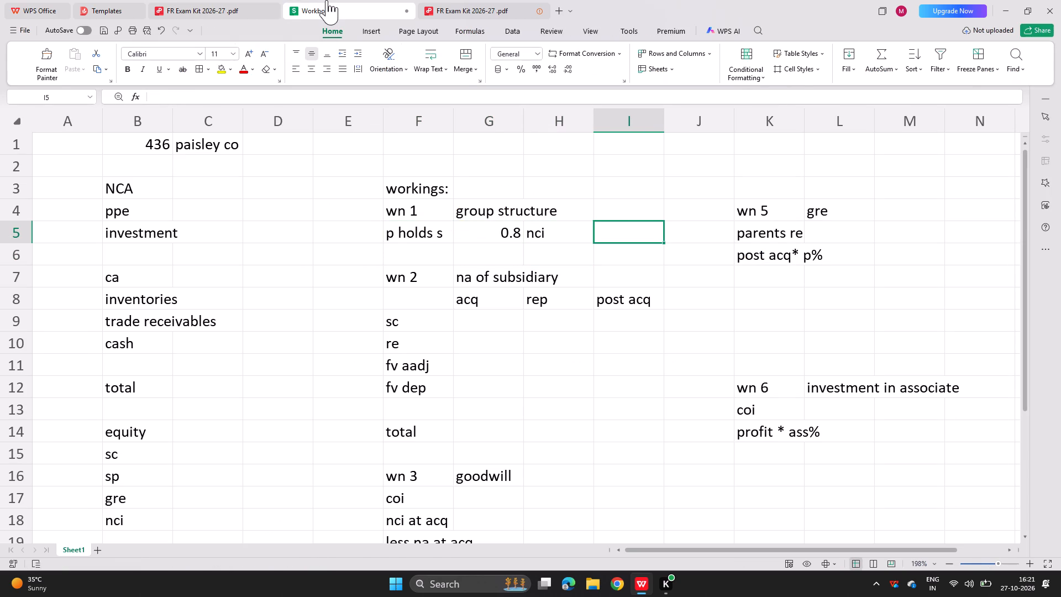
pyautogui.write('0.20')
pyautogui.press('Return')
pyautogui.press('Left')
pyautogui.press('Left')
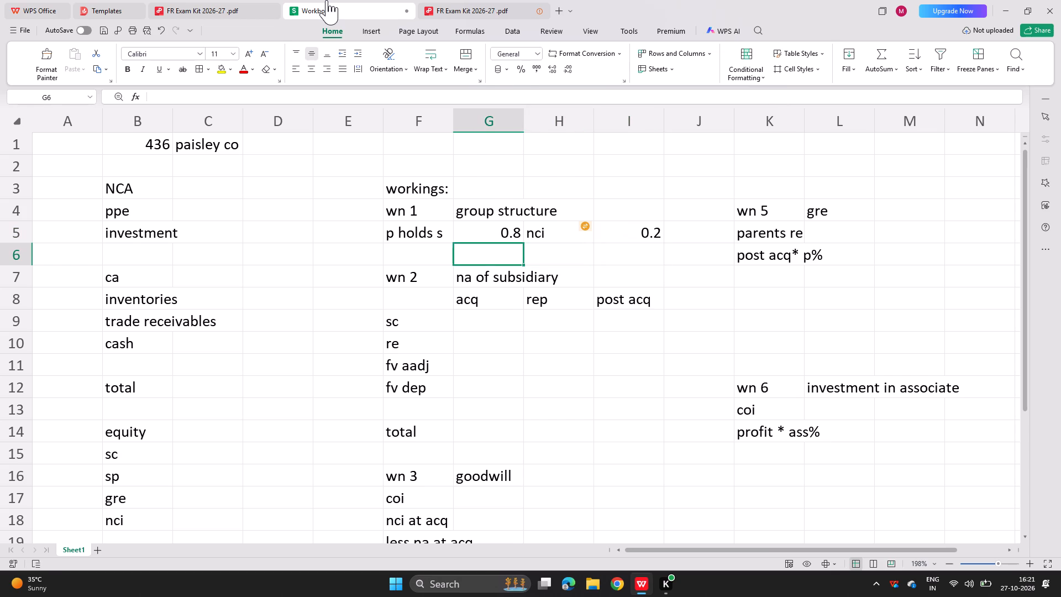
pyautogui.press('Left')
# Enter 100000 in G17 as the coi of the goodwill working.
pyautogui.scroll(-1, 442, 500)
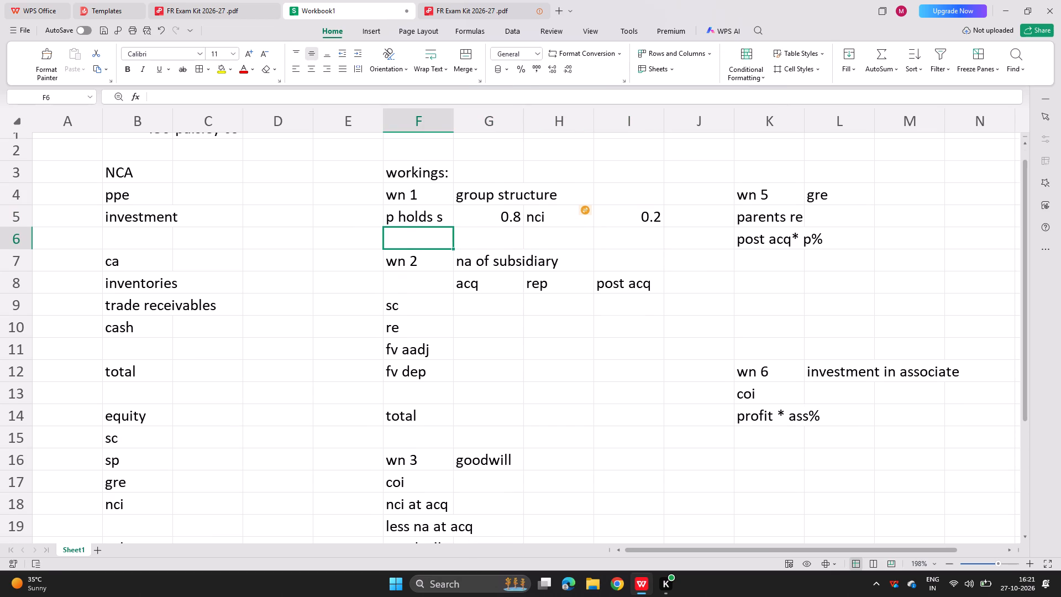
pyautogui.click(481, 474)
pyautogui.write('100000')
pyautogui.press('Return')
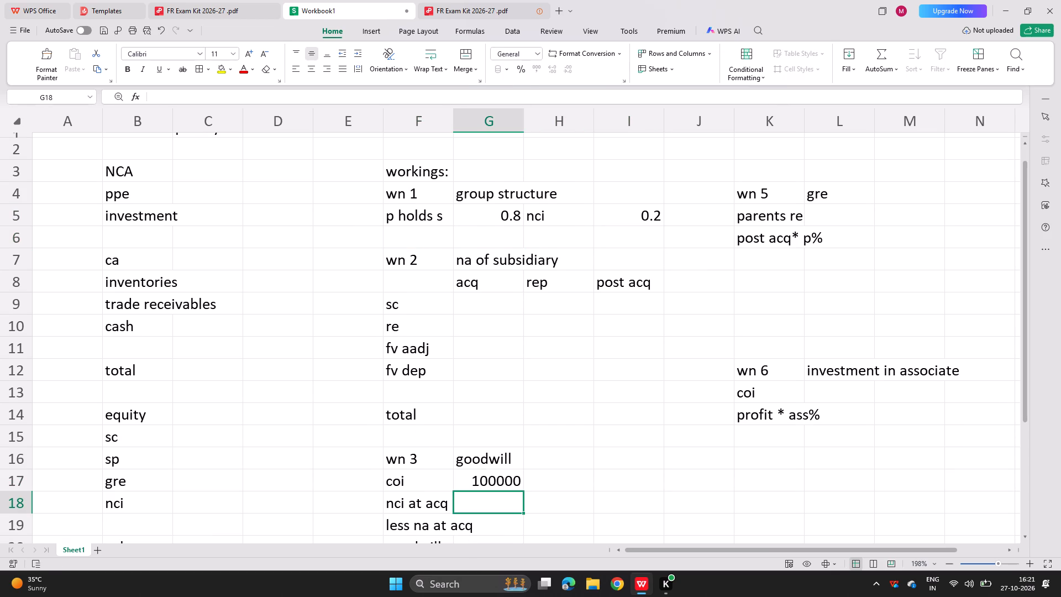
# Read through both companies' statements of financial position and the accompanying notes in the question PDF.
pyautogui.click(196, 0)
pyautogui.scroll(-1, 251, 273)
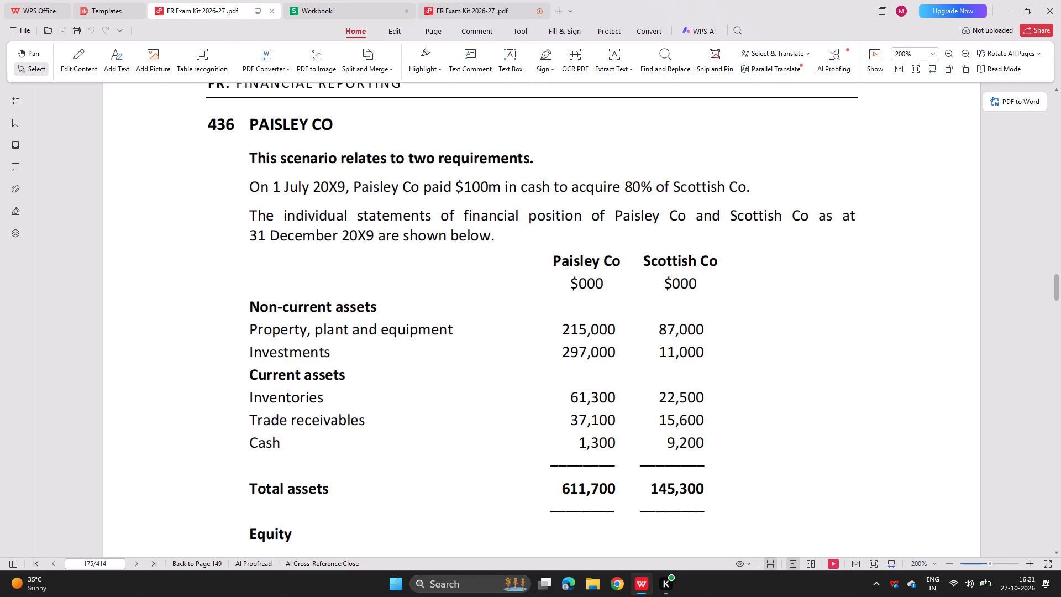
pyautogui.scroll(-1, 251, 273)
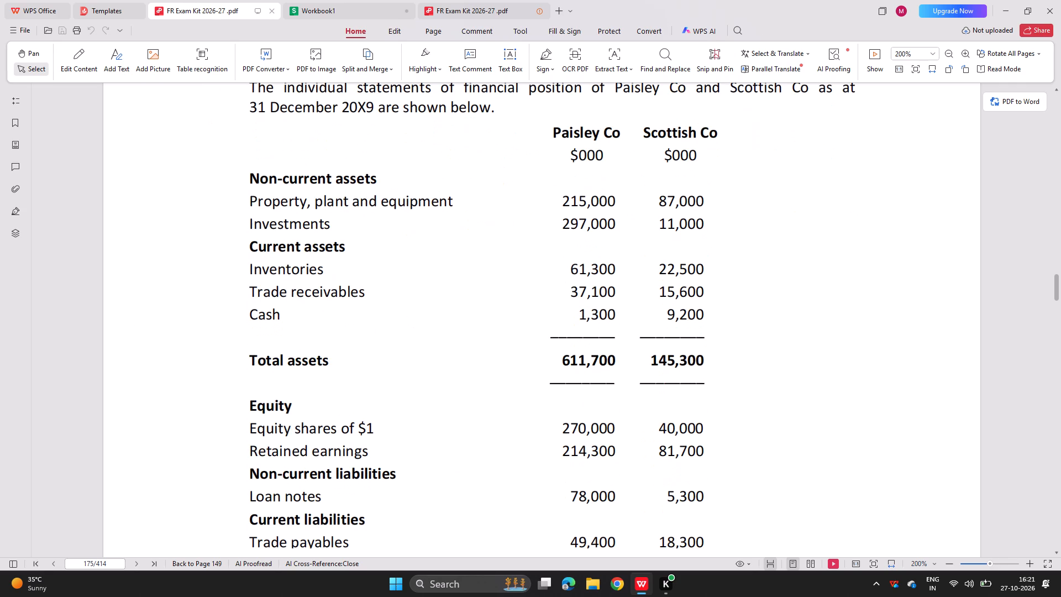
pyautogui.scroll(-1, 251, 273)
pyautogui.scroll(1, 251, 273)
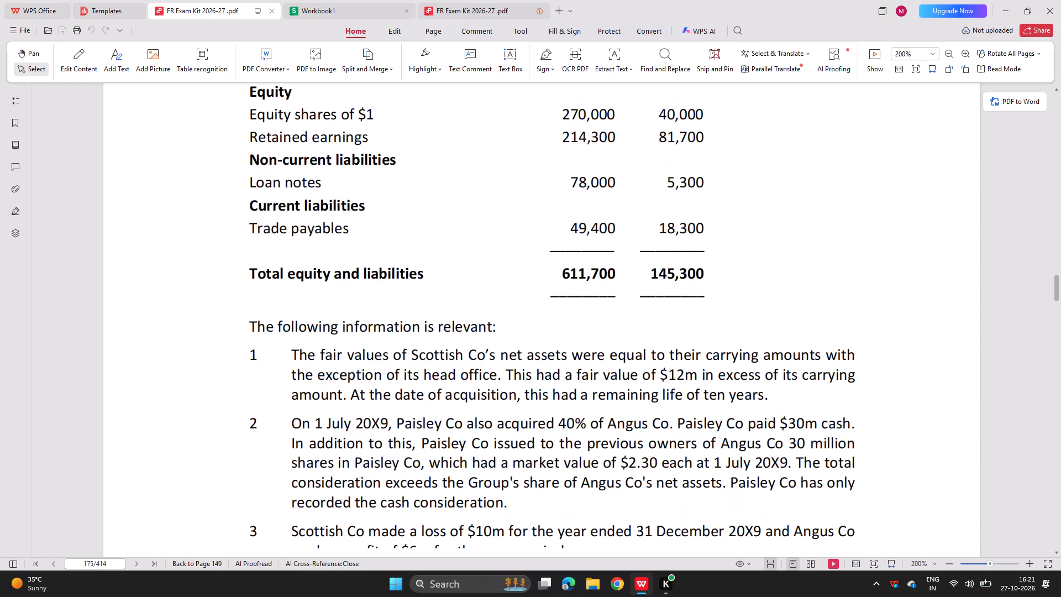
pyautogui.scroll(1, 251, 273)
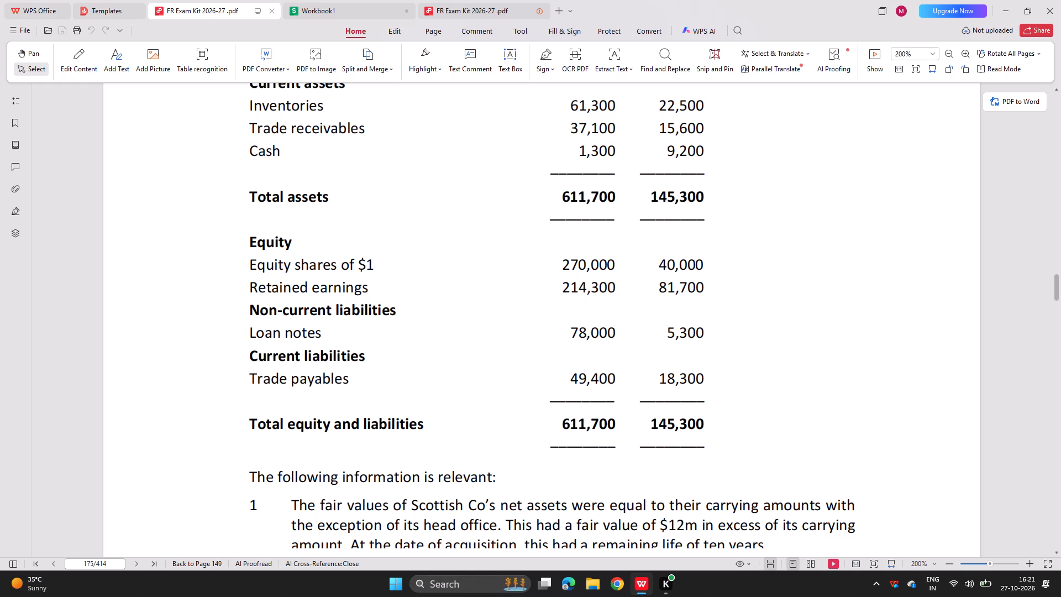
pyautogui.scroll(1, 251, 273)
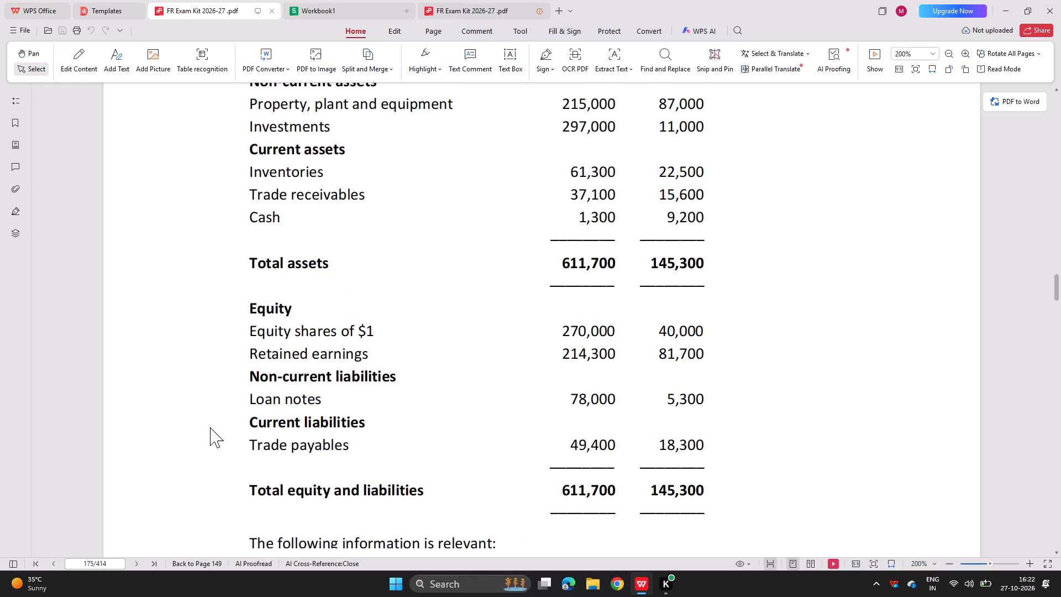
pyautogui.scroll(1, 252, 330)
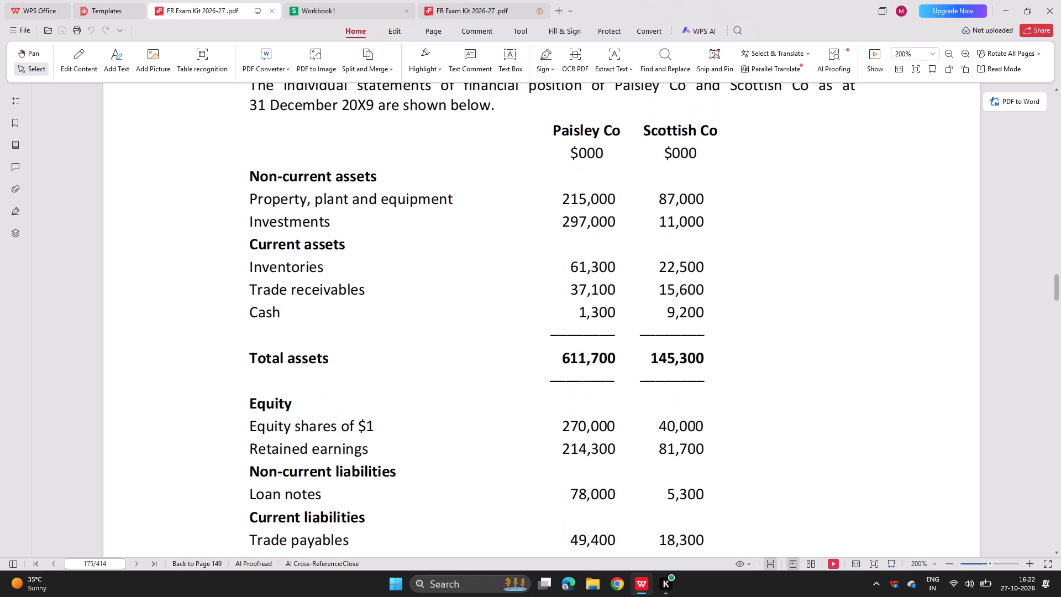
pyautogui.scroll(5, 252, 330)
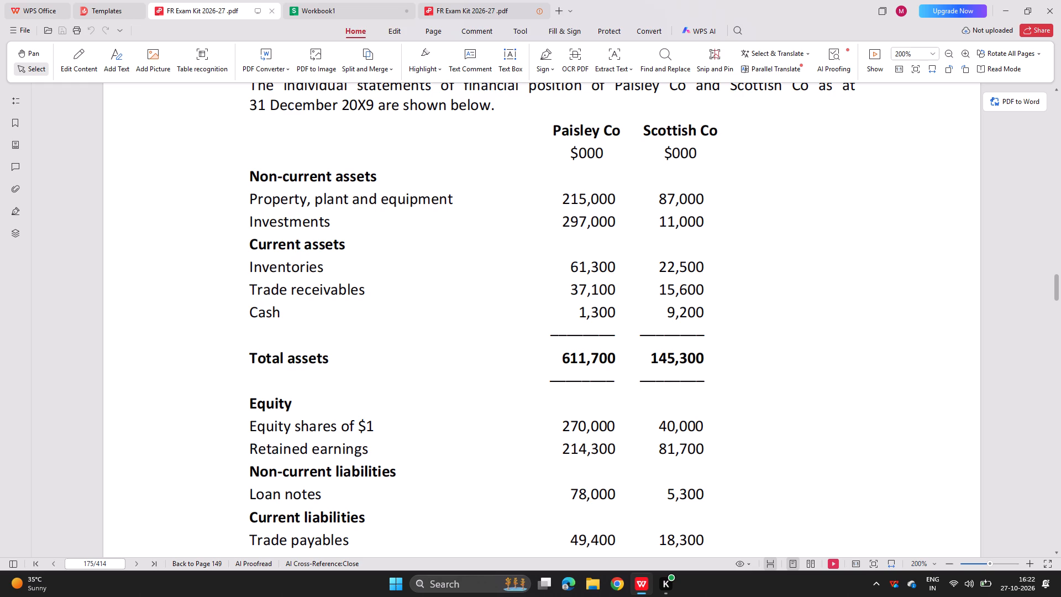
pyautogui.scroll(-1, 252, 330)
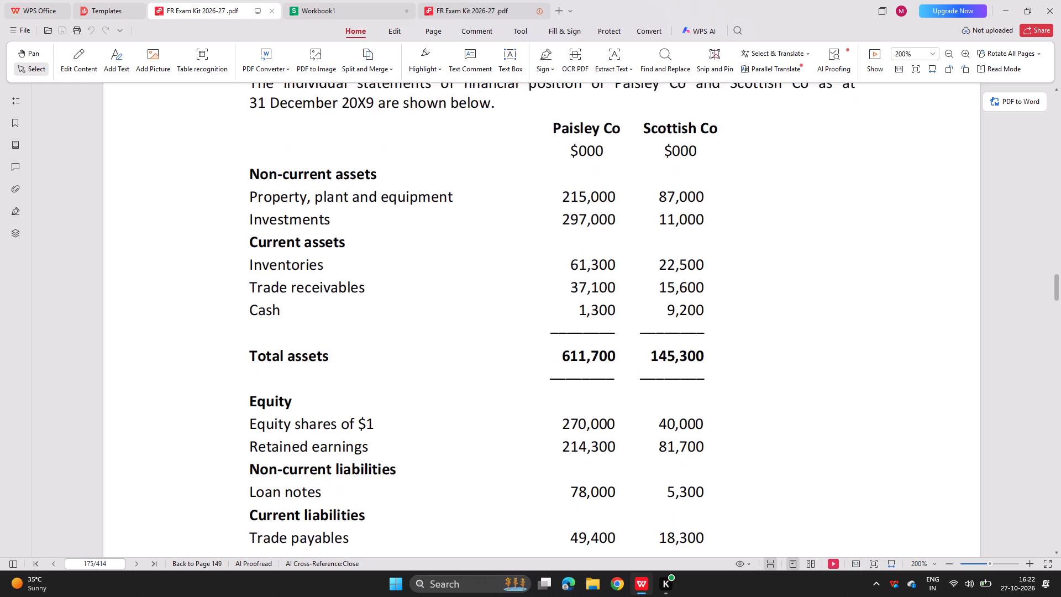
pyautogui.scroll(-2, 252, 330)
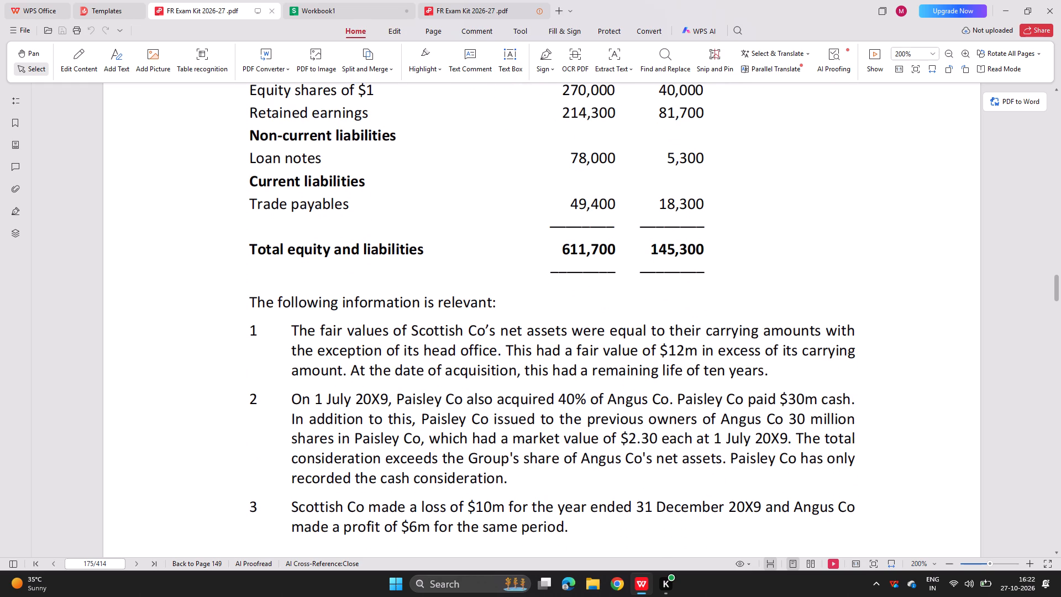
# Back in the workbook, correct the label in F11 of the subsidiary net assets working to fv adj.
pyautogui.click(339, 0)
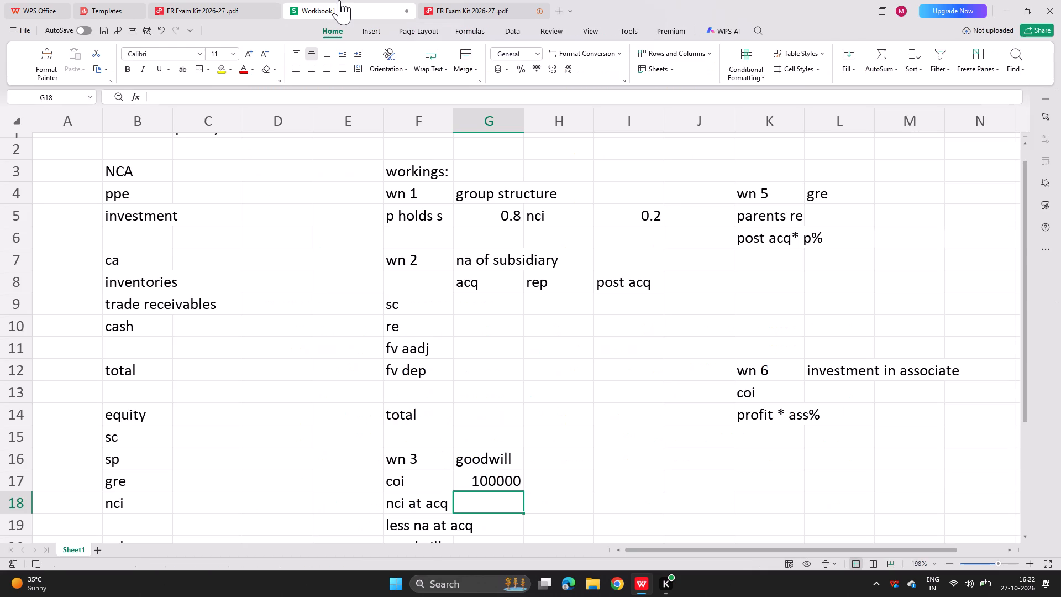
pyautogui.click(480, 342)
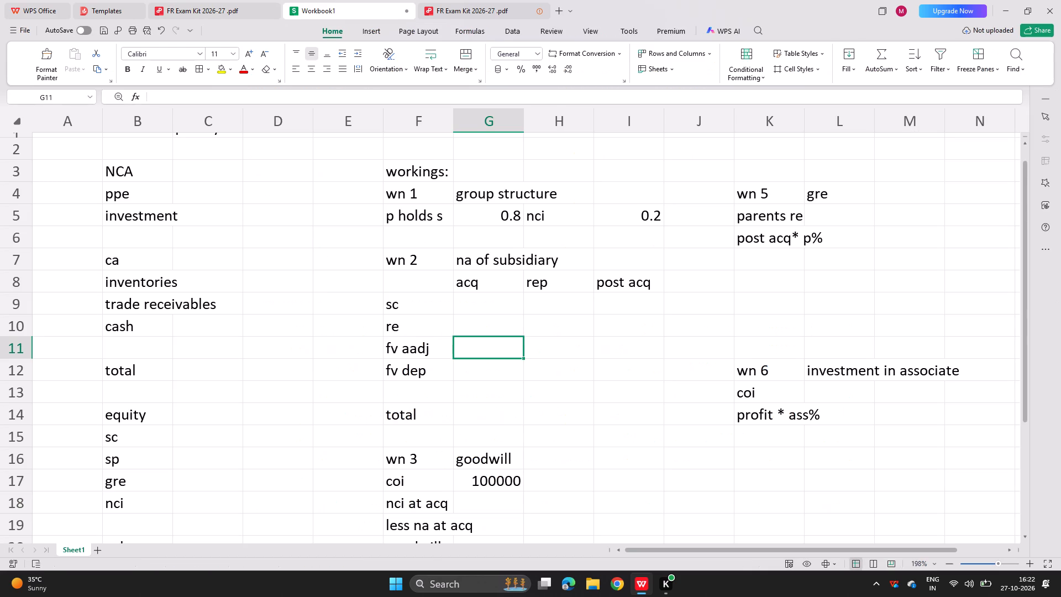
pyautogui.press('Left')
pyautogui.press('F2')
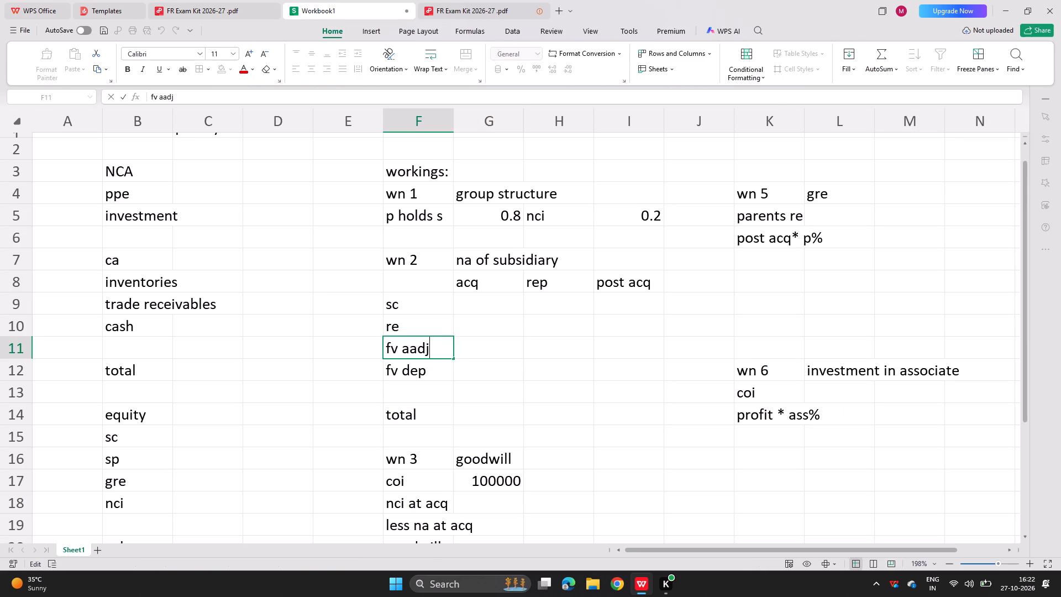
pyautogui.press('BackSpace')
pyautogui.press('BackSpace')
pyautogui.press('BackSpace')
pyautogui.write('dj')
pyautogui.press('Right')
pyautogui.press('Return')
# Fill the fv adj row with 12000 in G11, 12000 in H11 and the post-acquisition difference =H11-G11 in I11.
pyautogui.press('Right')
pyautogui.press('Up')
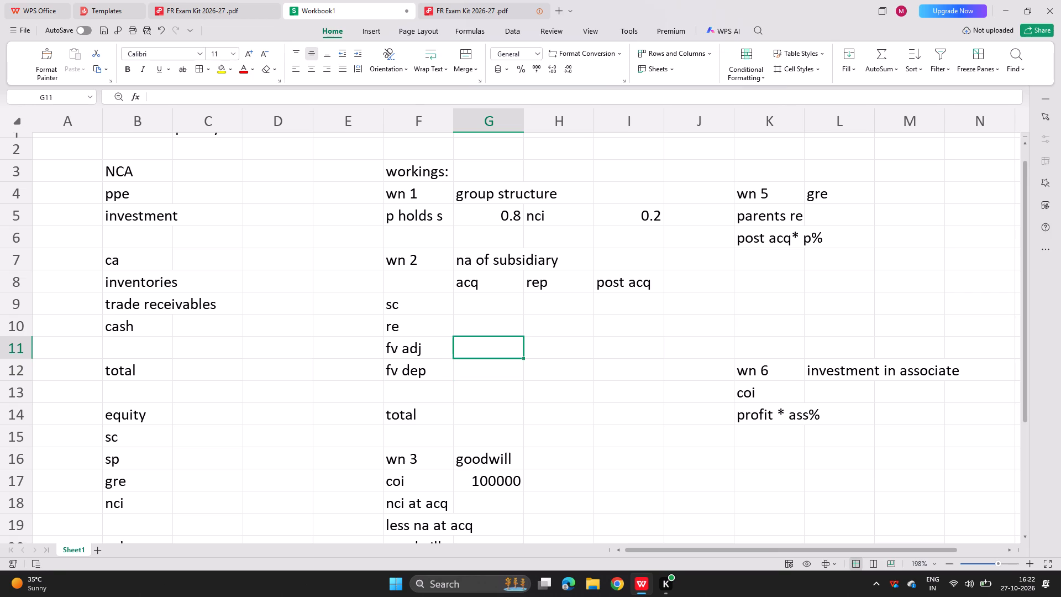
pyautogui.write('12000')
pyautogui.press('Right')
pyautogui.write('12000')
pyautogui.press('Right')
pyautogui.press('=')
pyautogui.hotkey('ctrl', 'Left')
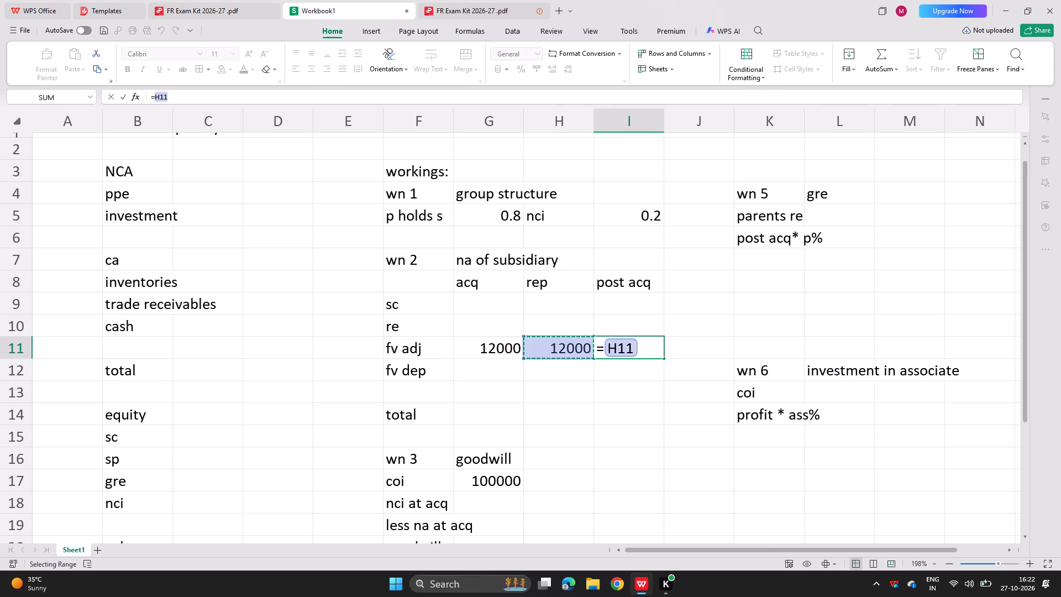
pyautogui.press('-')
pyautogui.press('Left')
pyautogui.press('Left')
pyautogui.press('Return')
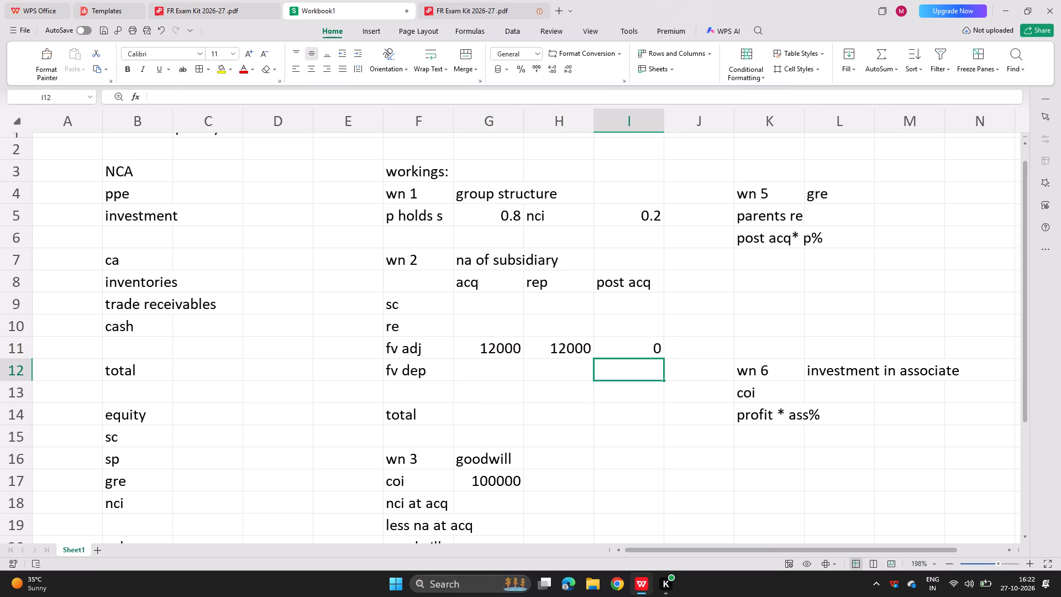
# Enter the fair value depreciation at reporting date in H12 as the negative formula =-H11/10*6/12, checking the asset life in the question PDF.
pyautogui.press('Left')
pyautogui.press('=')
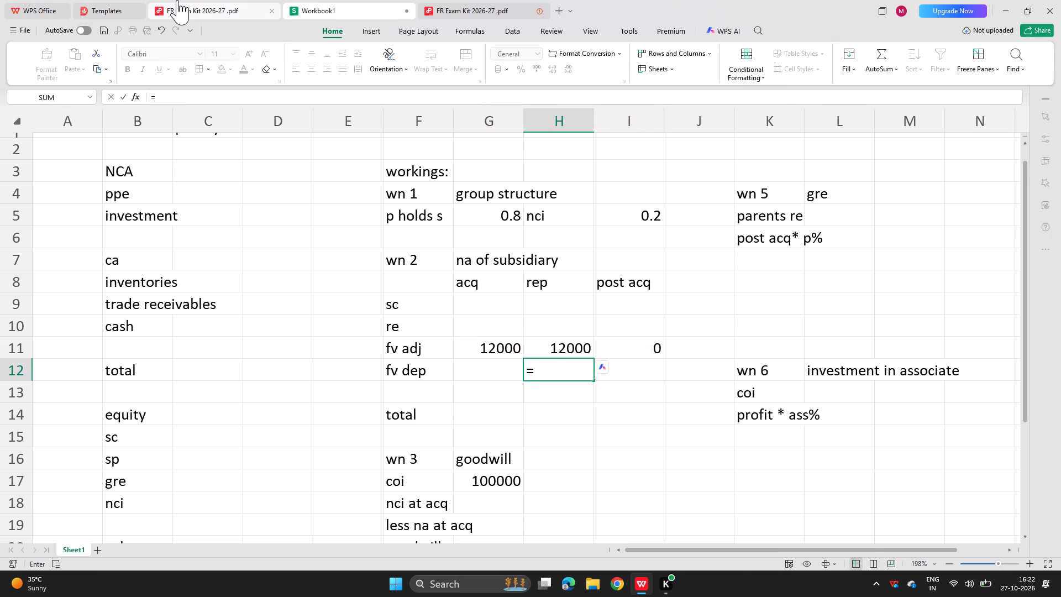
pyautogui.click(177, 0)
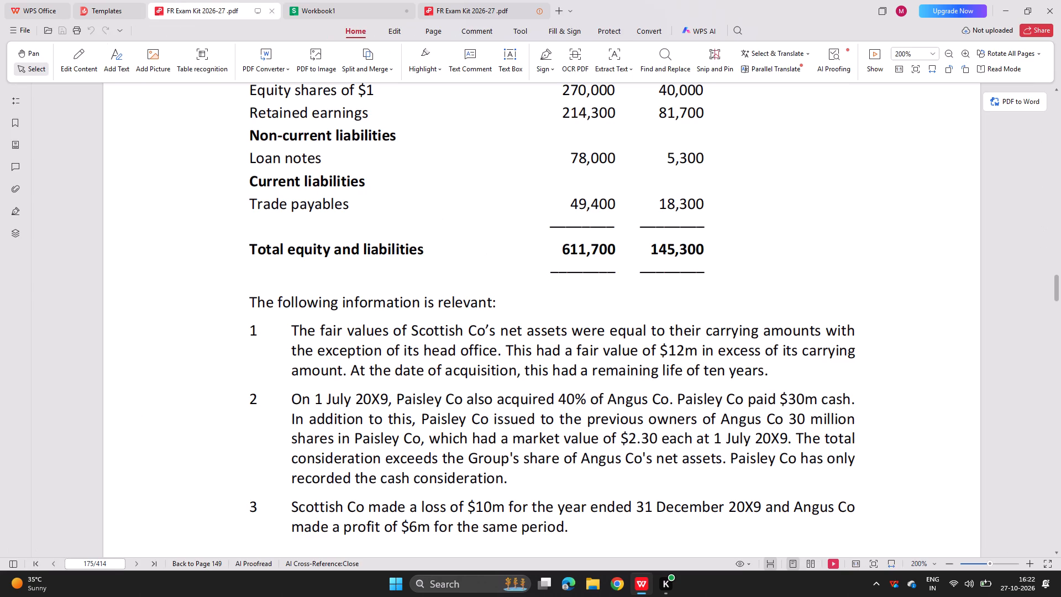
pyautogui.click(327, 0)
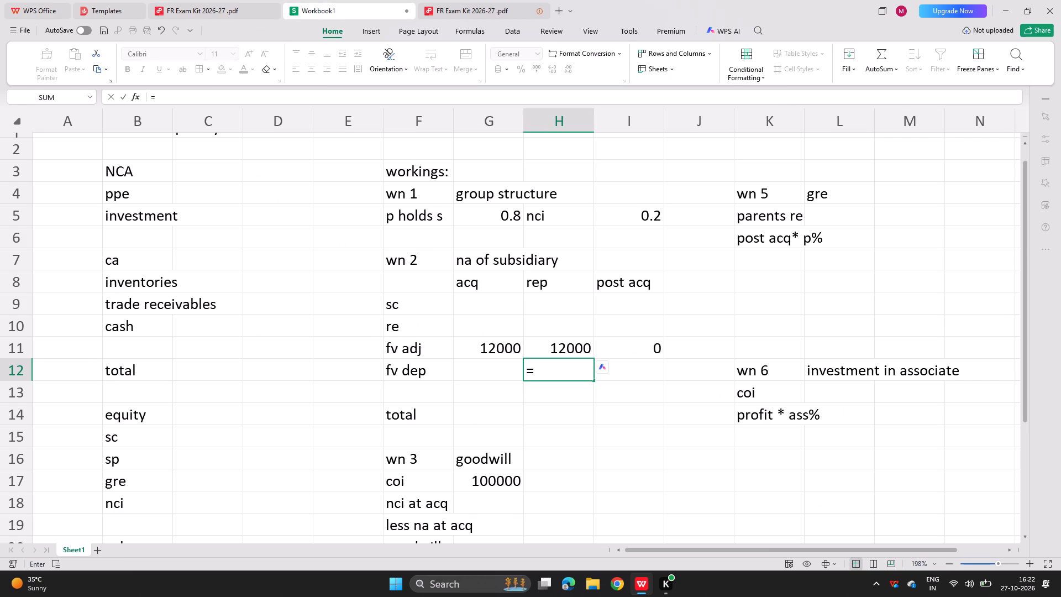
pyautogui.press('Up')
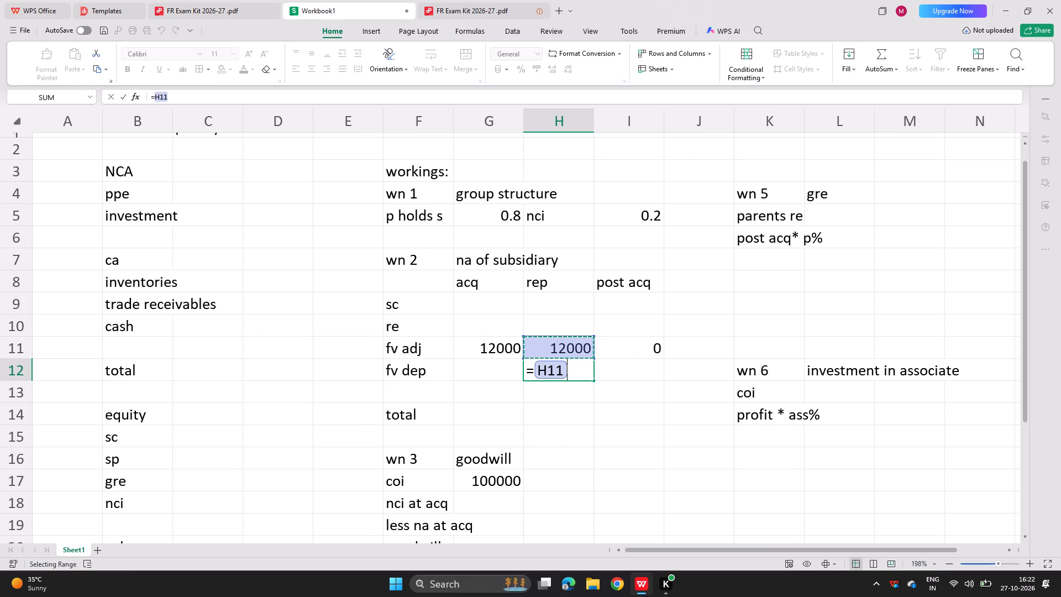
pyautogui.write('/10*6/12')
pyautogui.press('Return')
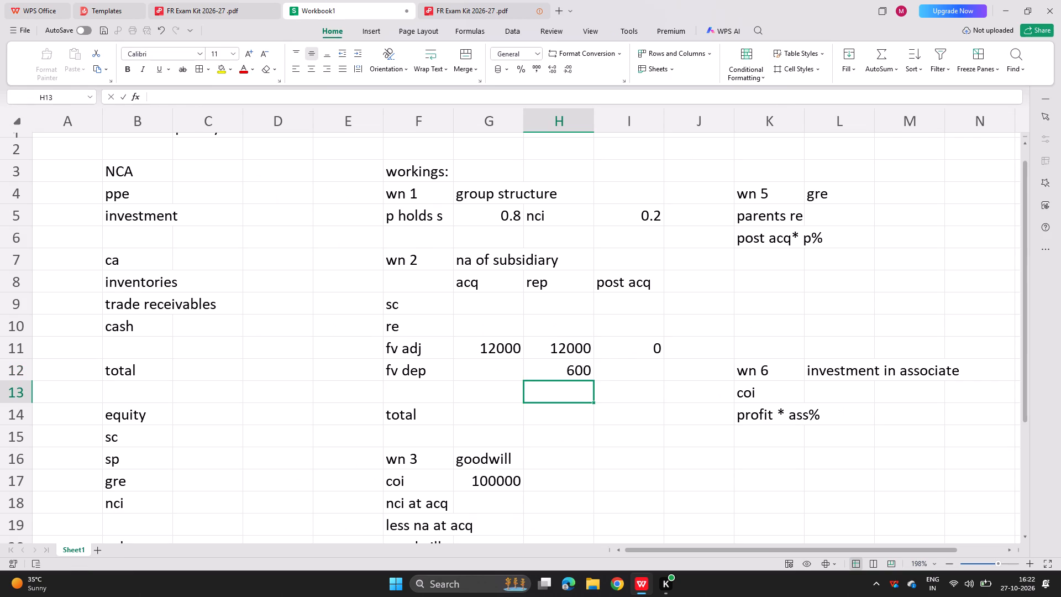
pyautogui.click(555, 373)
pyautogui.moveTo(555, 373); pyautogui.dragTo(537, 369)
pyautogui.click(537, 369)
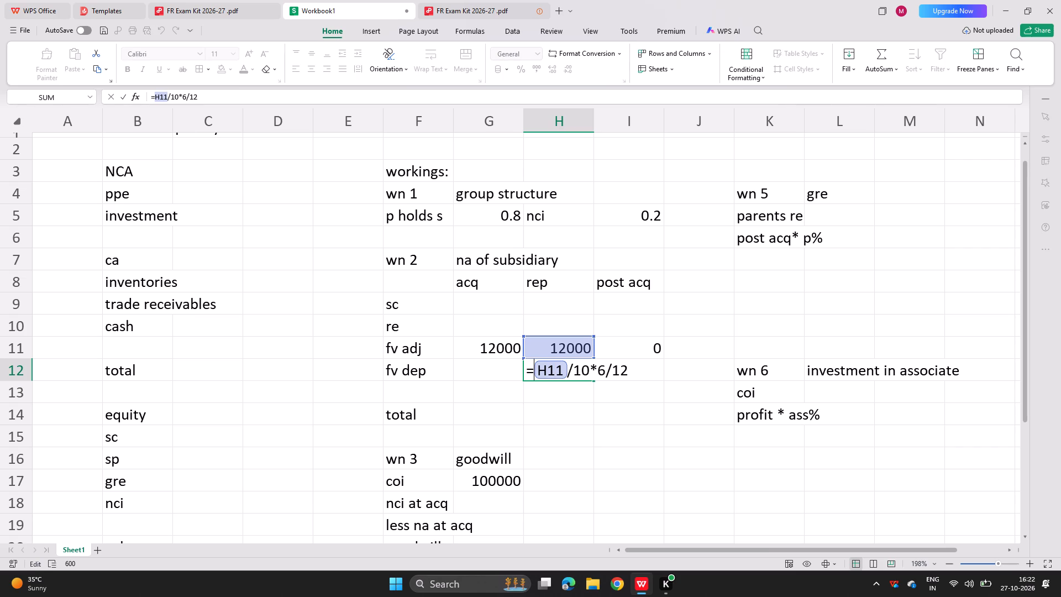
pyautogui.press('-')
pyautogui.press('Return')
# Copy the post-acquisition formula from I11 into I12 for the fv dep row.
pyautogui.press('Right')
pyautogui.press('Up')
pyautogui.hotkey('shift', 'Up')
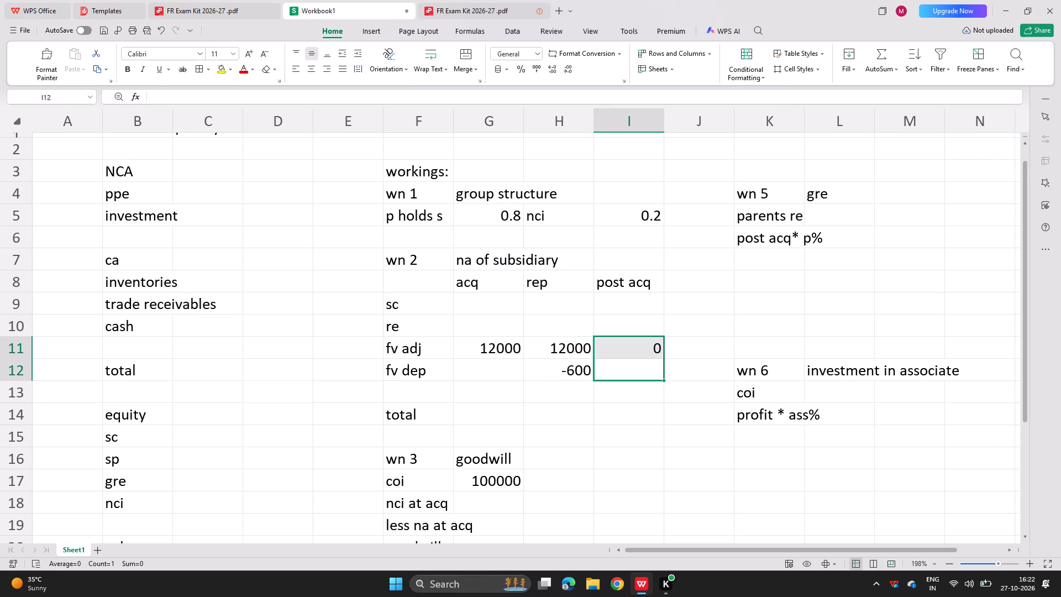
pyautogui.press('Up')
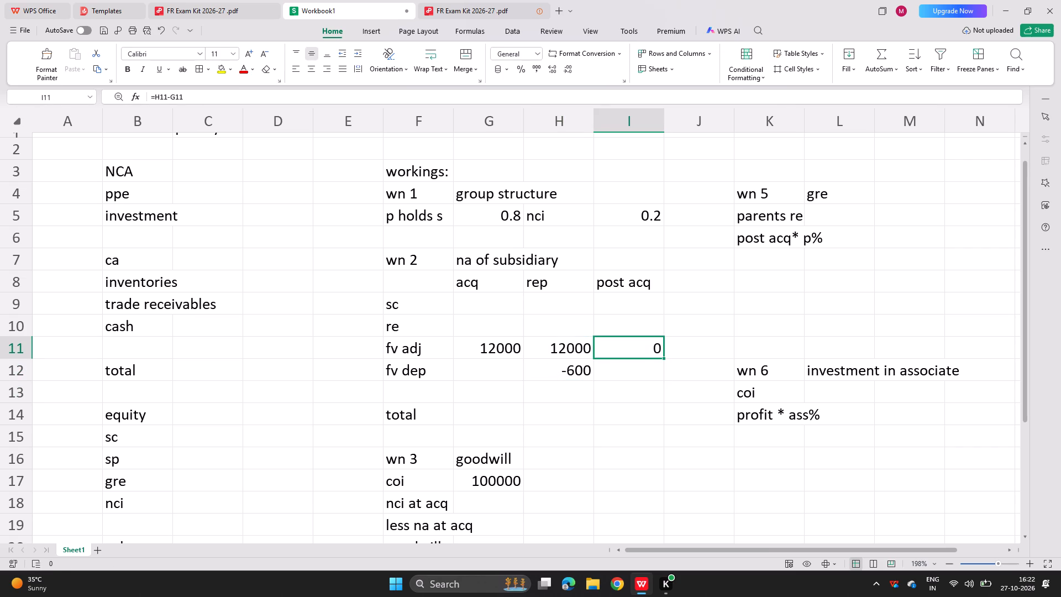
pyautogui.hotkey('ctrl', 'c')
pyautogui.press('Down')
pyautogui.hotkey('ctrl', 'v')
pyautogui.press('Return')
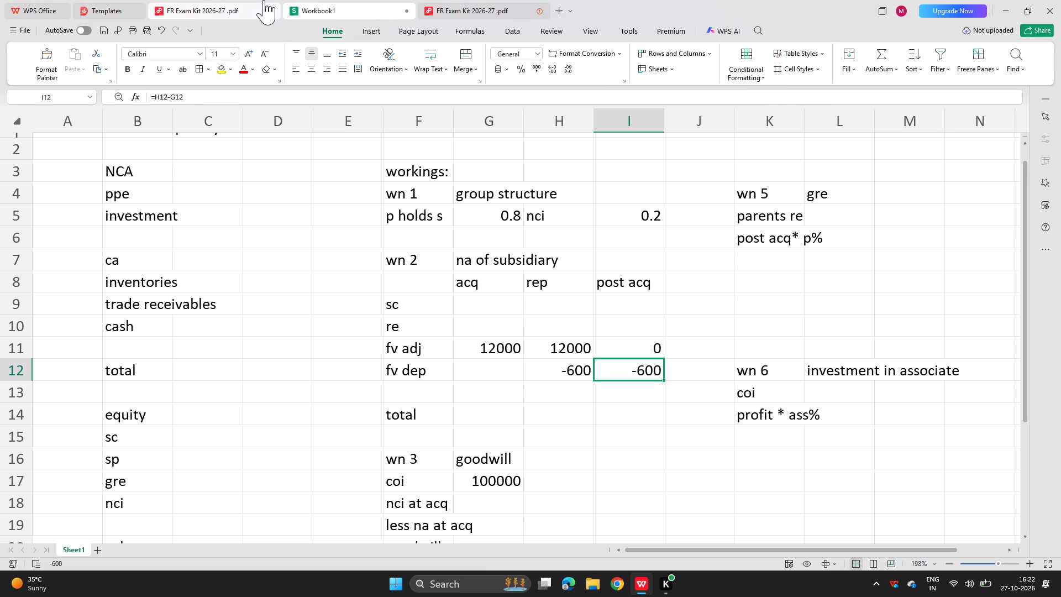
# Using the question PDF, fill the subsidiary's sc row with 40000 in G9, 40000 in H9 and =H9-G9 in I9.
pyautogui.click(216, 0)
pyautogui.scroll(-1, 205, 399)
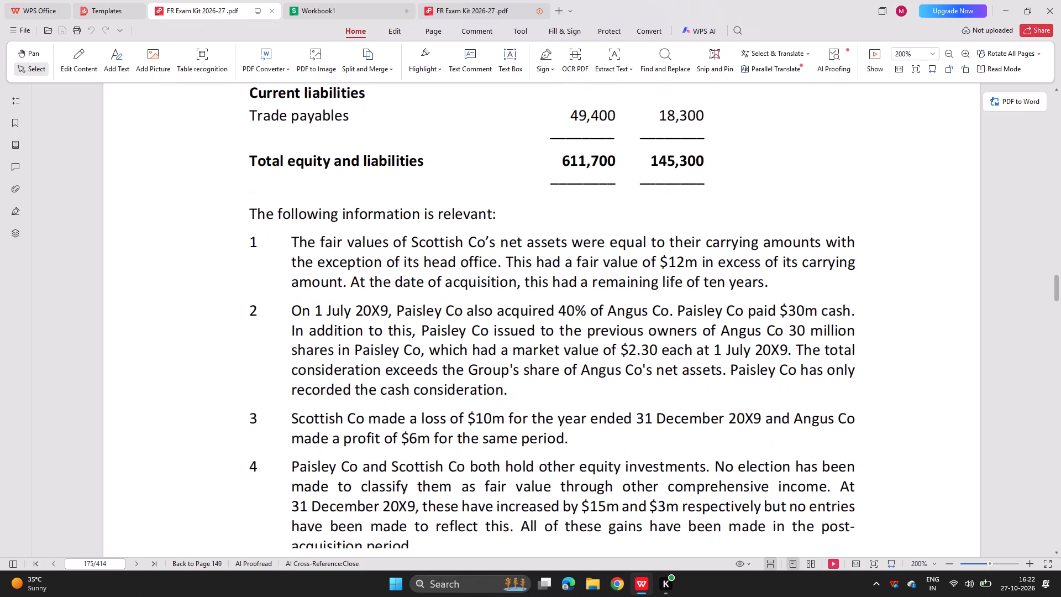
pyautogui.scroll(1, 302, 187)
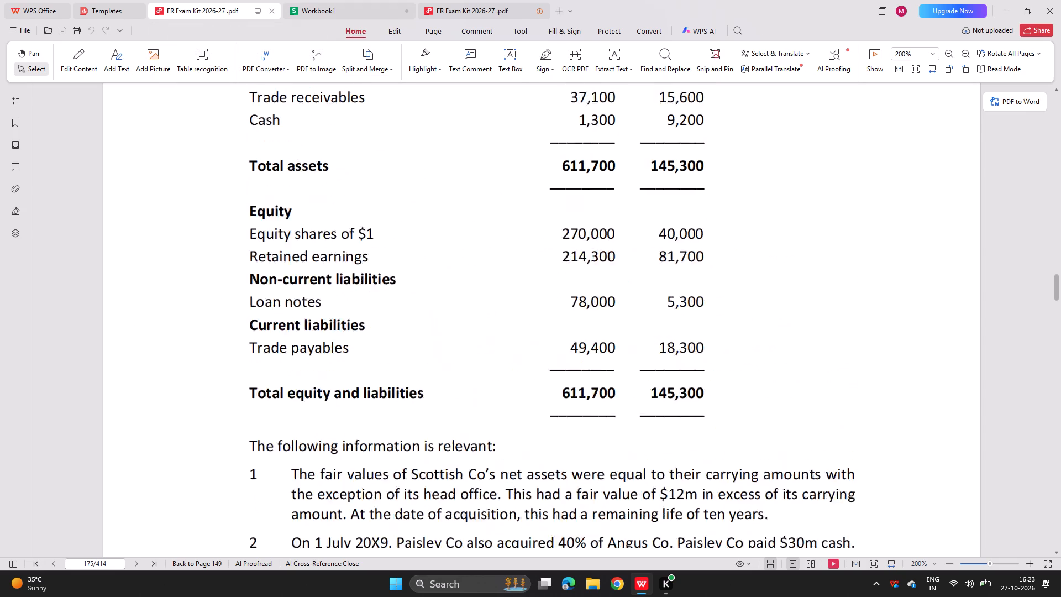
pyautogui.scroll(1, 302, 187)
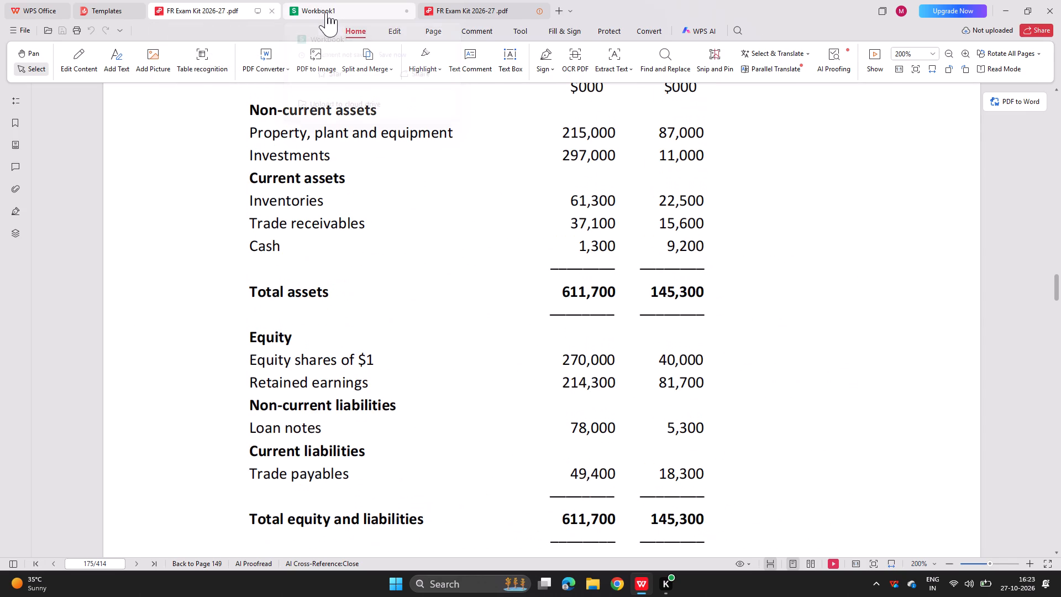
pyautogui.click(326, 12)
pyautogui.click(491, 310)
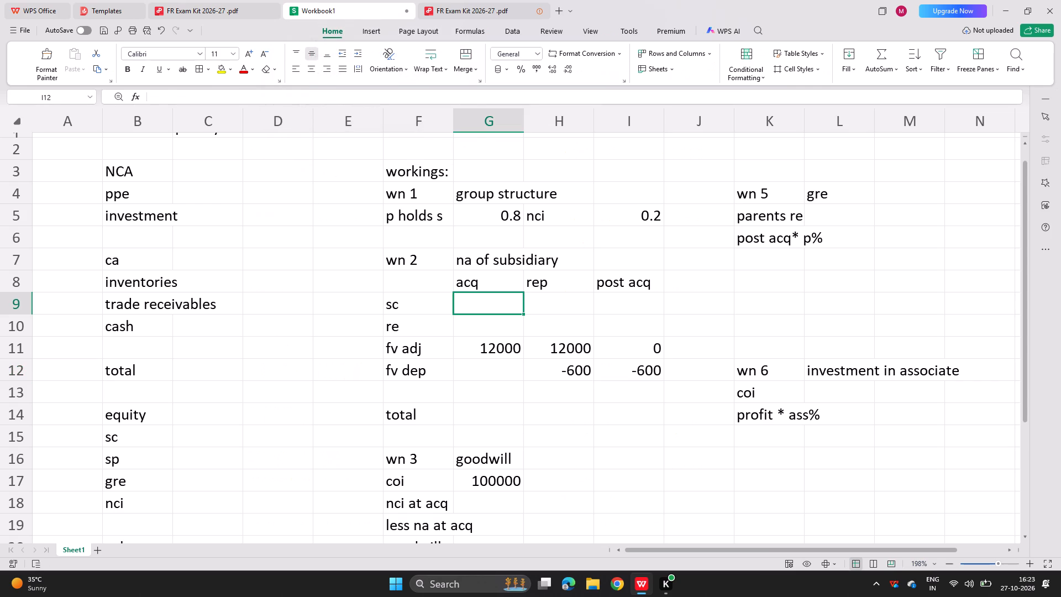
pyautogui.write('40000')
pyautogui.press('Right')
pyautogui.write('40000')
pyautogui.press('Right')
pyautogui.press('=')
pyautogui.press('Left')
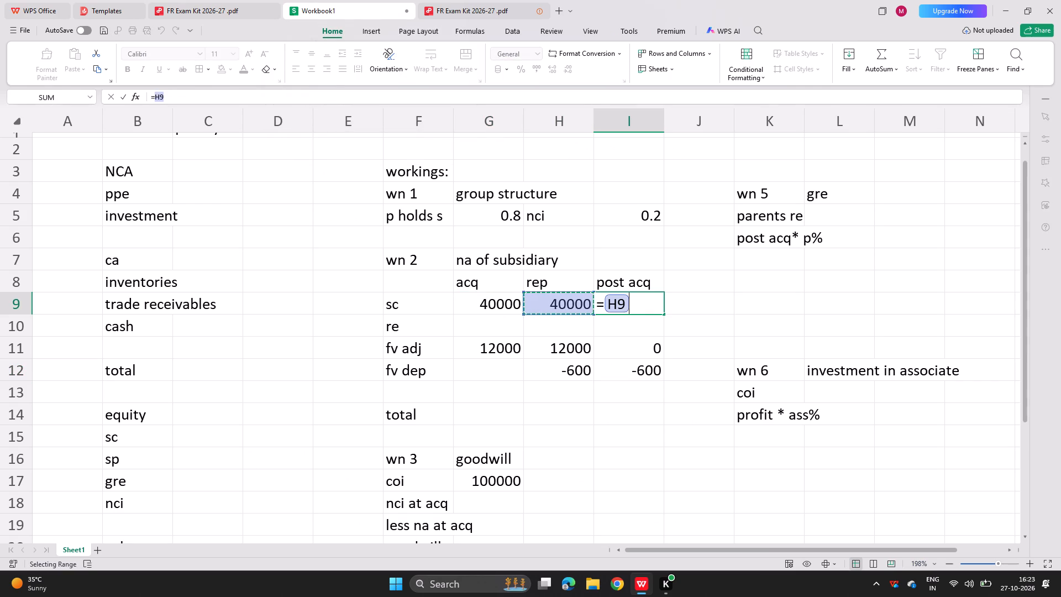
pyautogui.press('-')
pyautogui.press('Left')
pyautogui.press('Left')
pyautogui.press('Return')
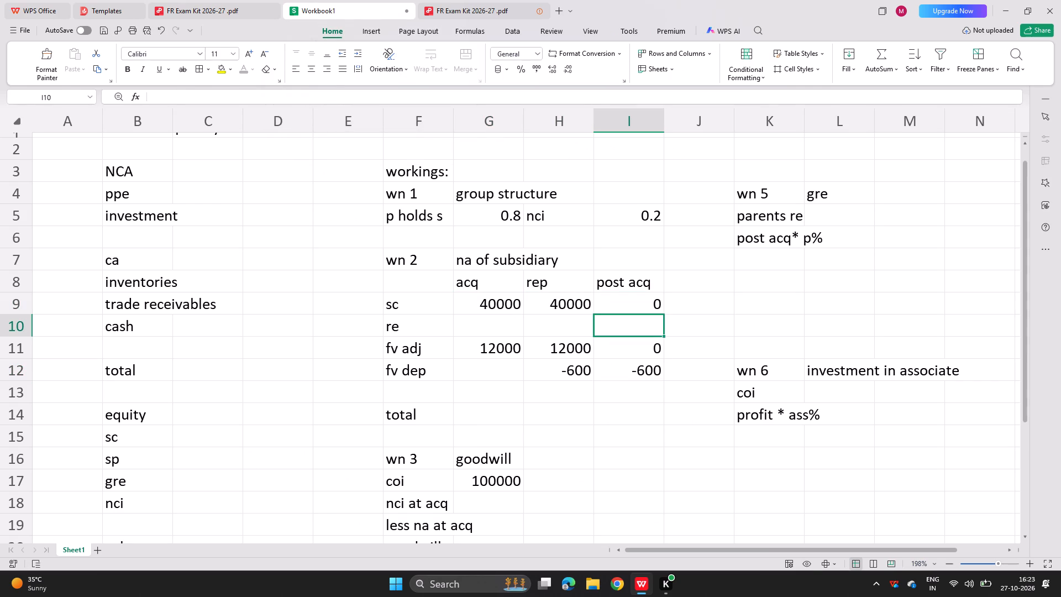
# Using the question PDF's note on Angus Co, add the group structure row "p holds a" in F6 with 0.40 in G6.
pyautogui.click(196, 0)
pyautogui.scroll(-1, 354, 381)
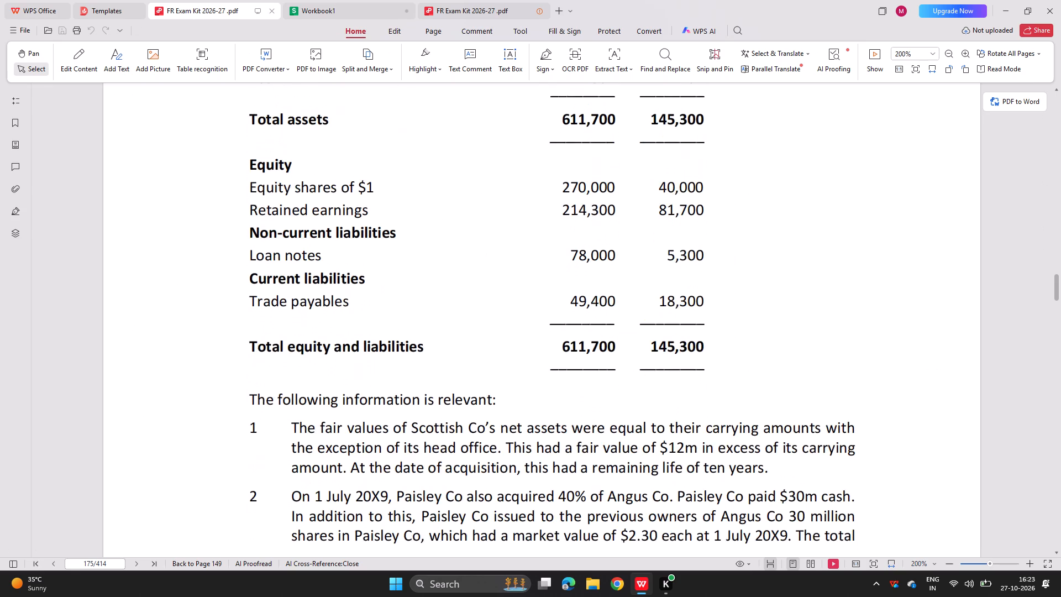
pyautogui.scroll(-1, 354, 381)
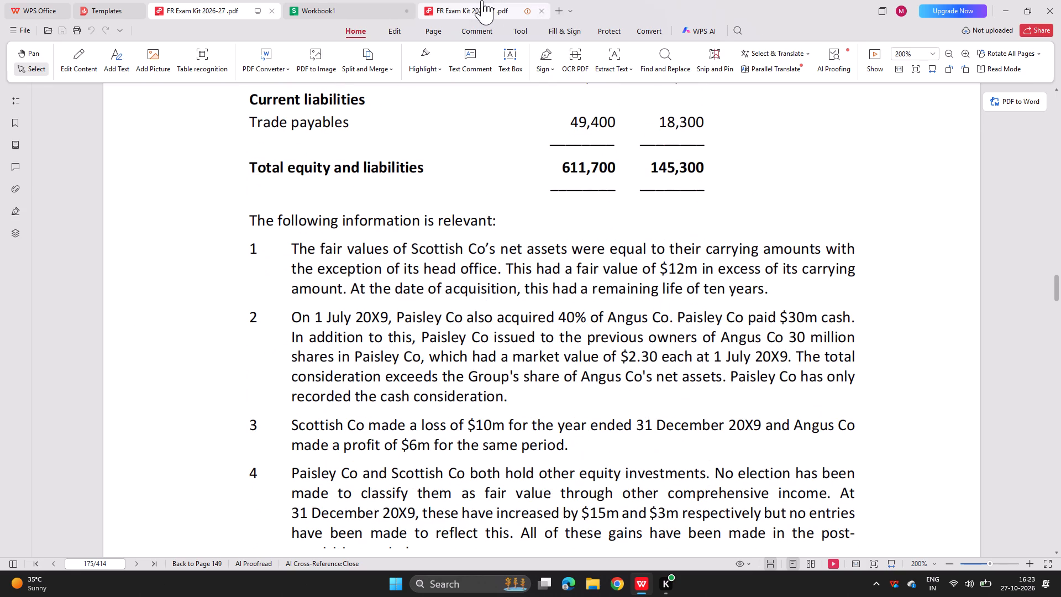
pyautogui.click(351, 0)
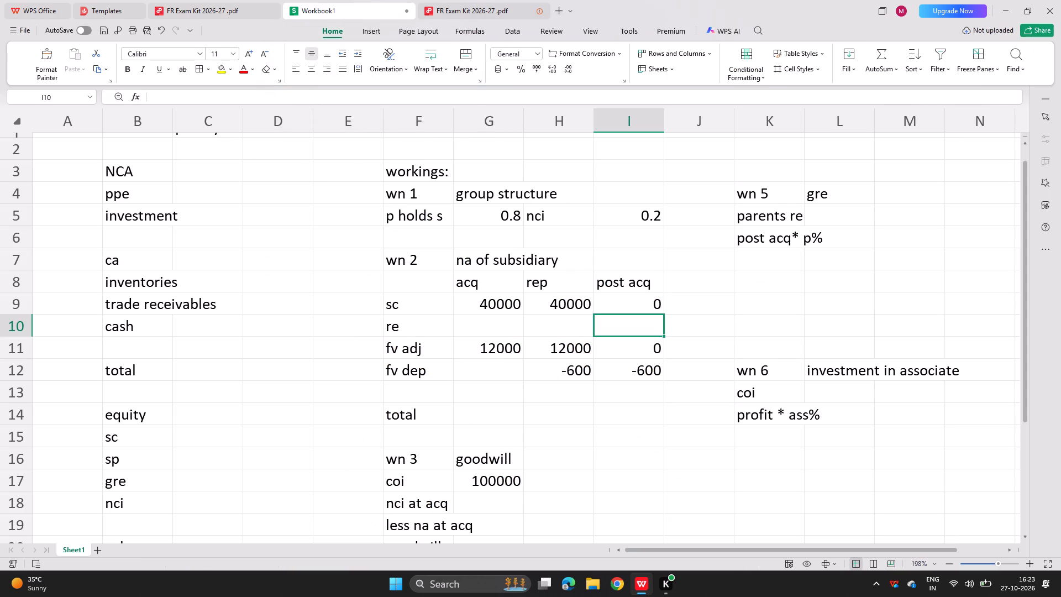
pyautogui.click(410, 235)
pyautogui.write('p holds a')
pyautogui.press('Right')
pyautogui.write('0.40')
pyautogui.press('Return')
# Enter the associate's share consideration as =30000*2.30 in the coi row, L13, of the investment in associate working, checking the question PDF.
pyautogui.click(181, 0)
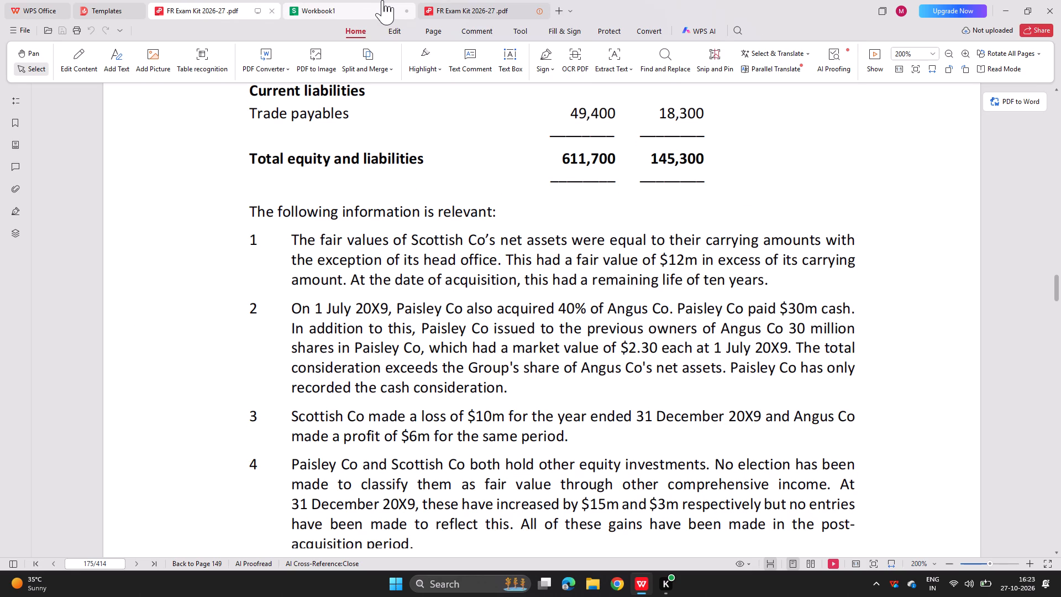
pyautogui.click(361, 0)
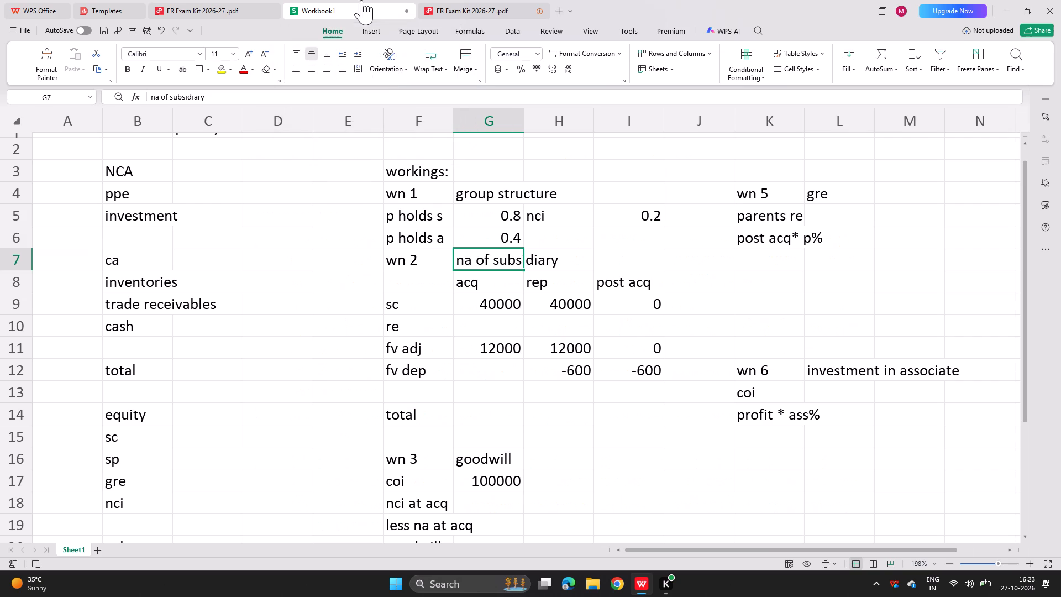
pyautogui.scroll(-1, 527, 354)
pyautogui.click(854, 357)
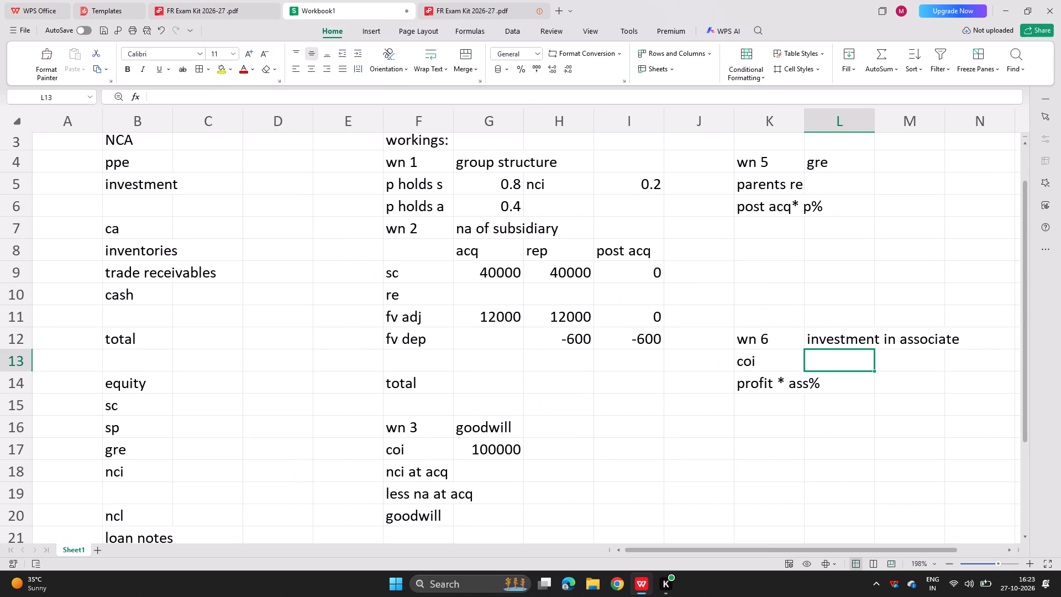
pyautogui.write('=30000*0')
pyautogui.press('BackSpace')
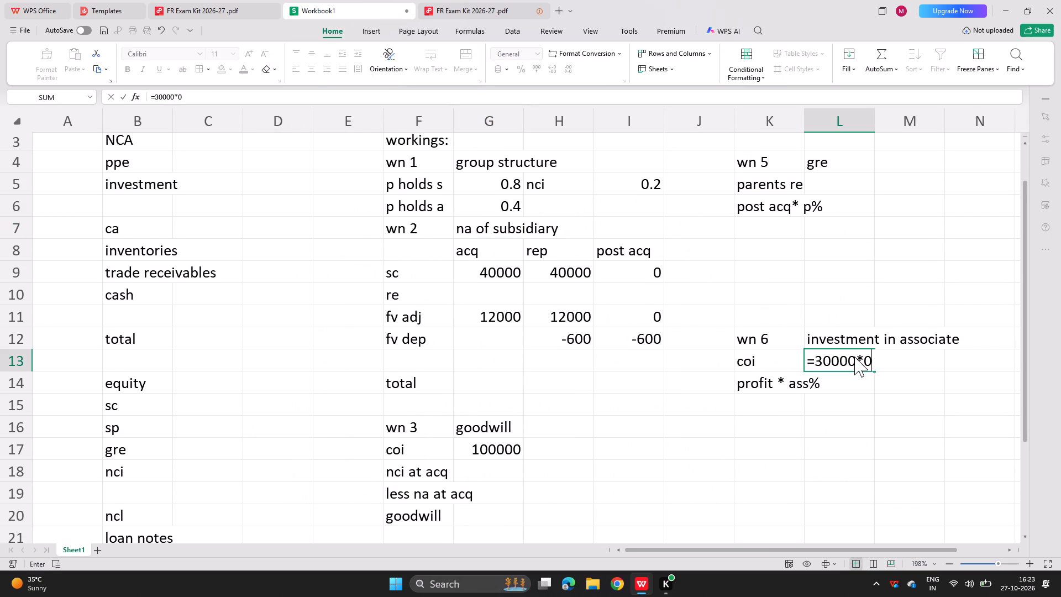
pyautogui.write('2.30')
pyautogui.press('Return')
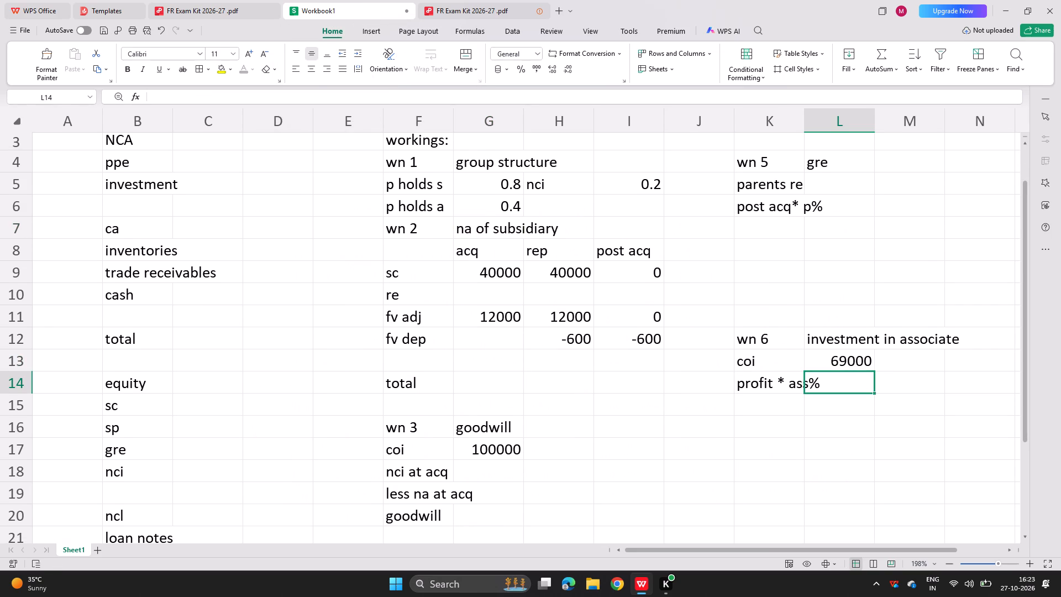
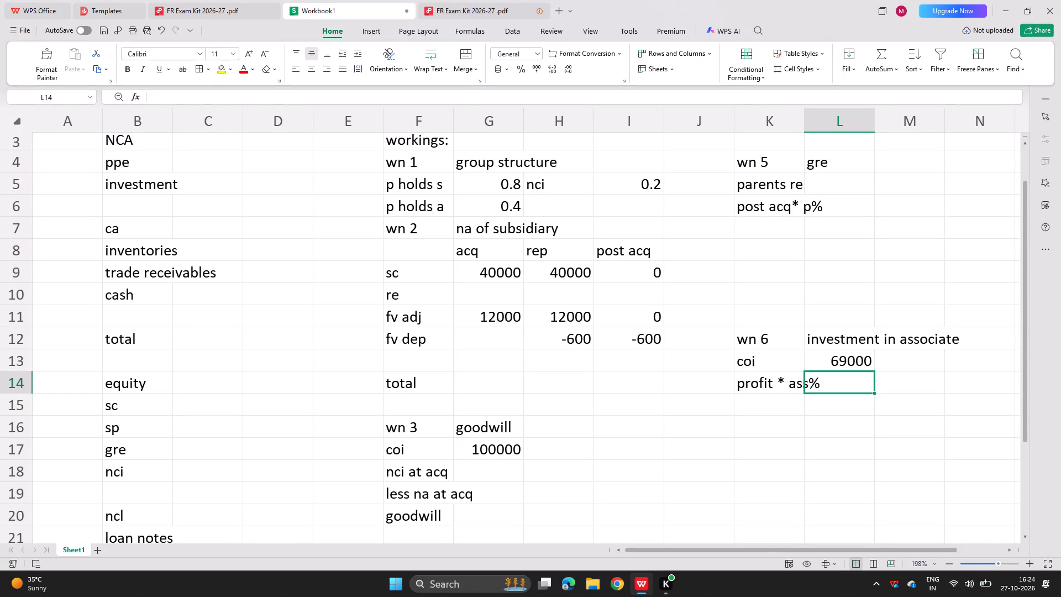
# Using the question PDF's note on Angus Co, add the cash consideration to coi in L13, making it =(30000*2.3)+30000.
pyautogui.click(517, 289)
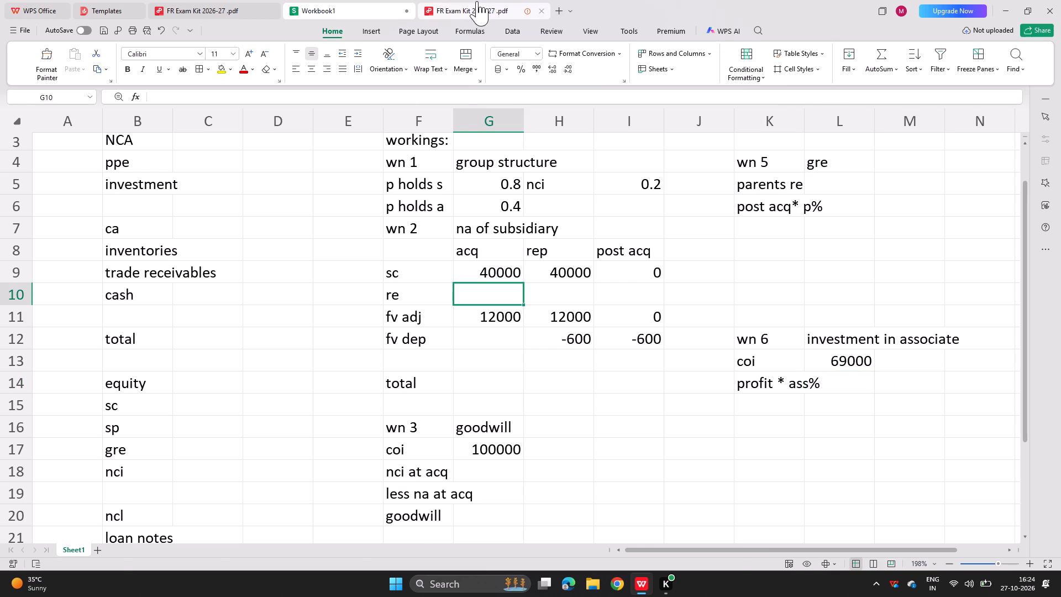
pyautogui.click(477, 1)
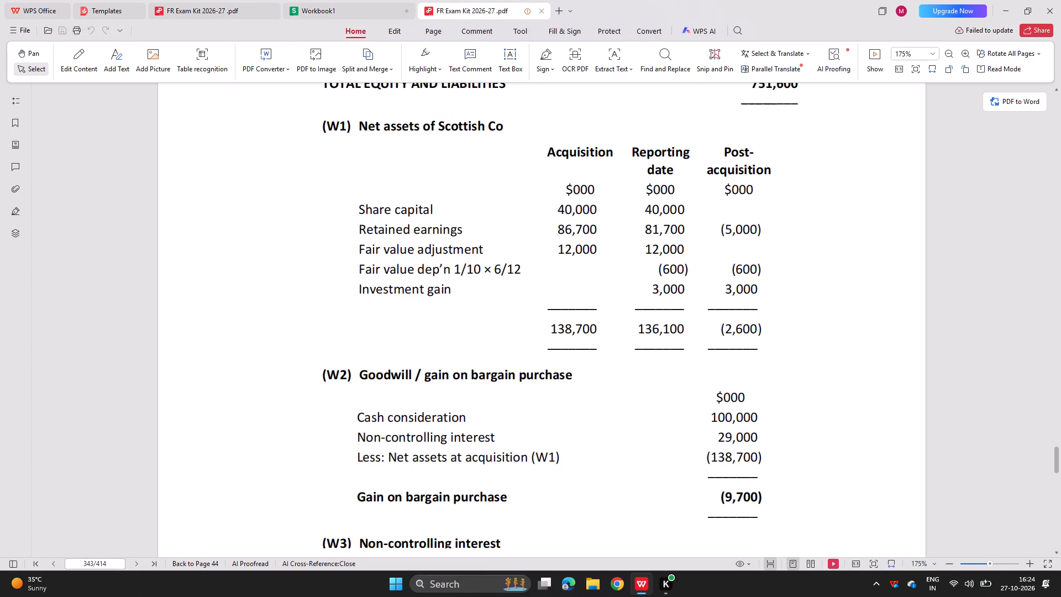
pyautogui.click(345, 0)
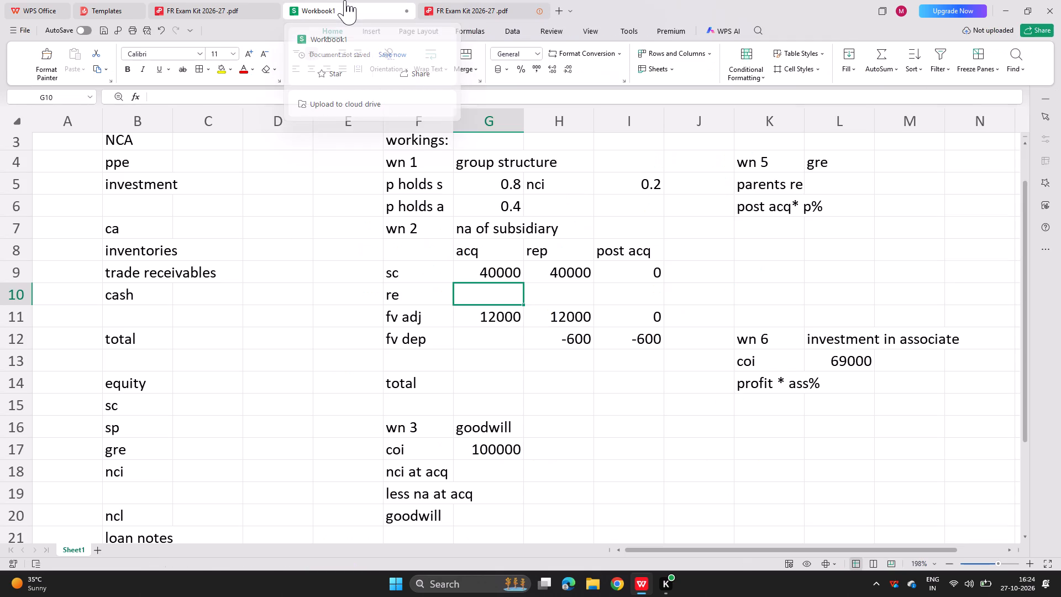
pyautogui.click(222, 0)
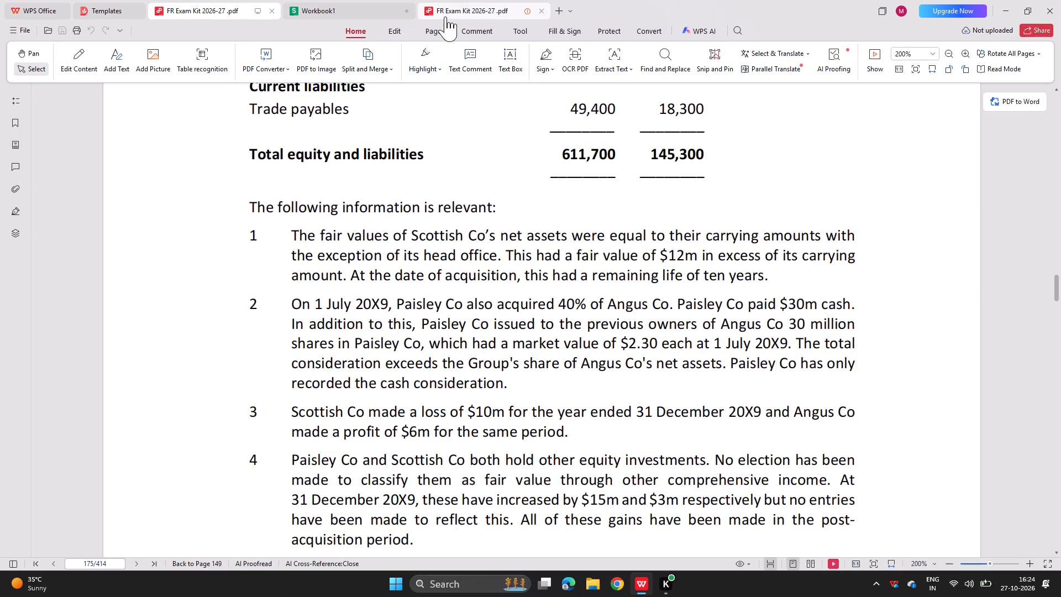
pyautogui.click(353, 8)
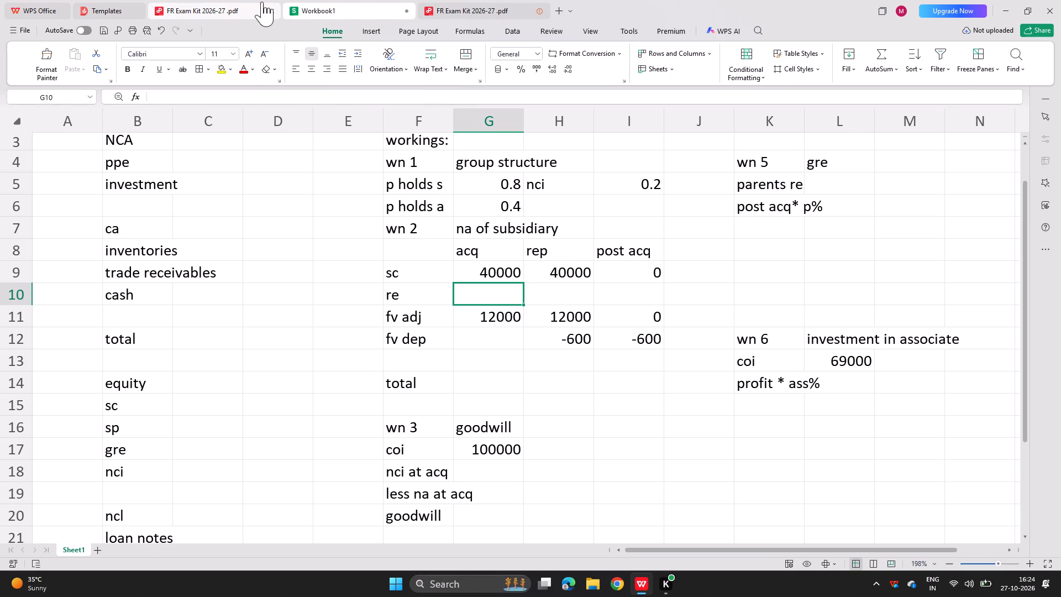
pyautogui.click(241, 6)
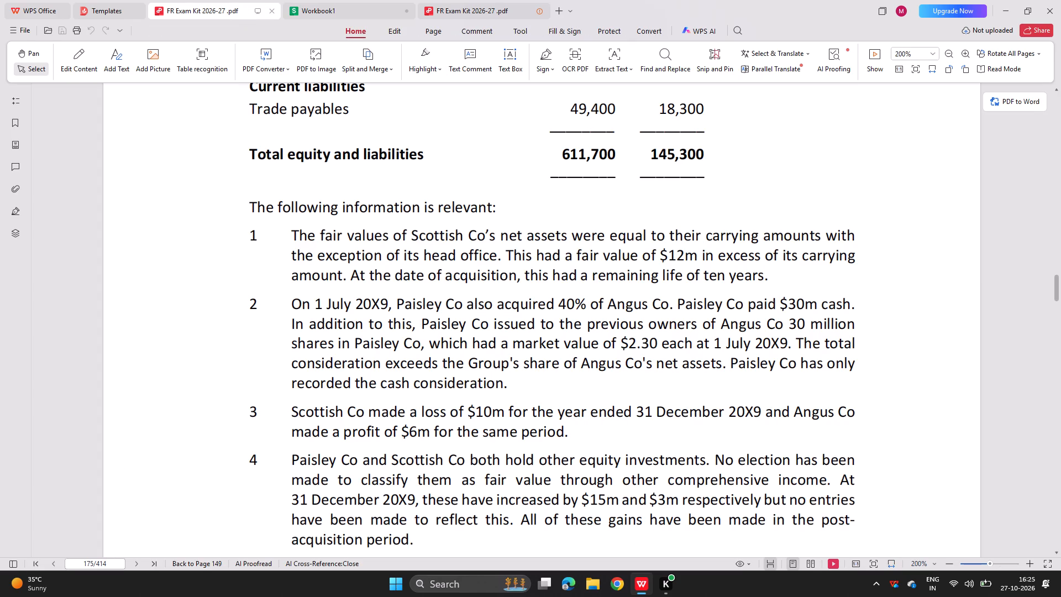
pyautogui.click(309, 2)
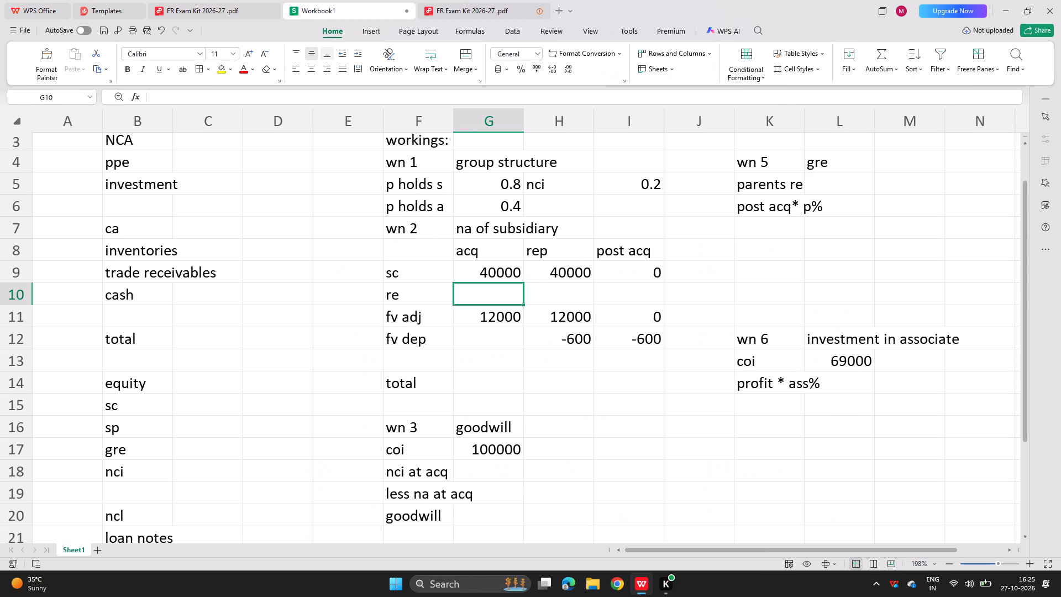
pyautogui.doubleClick(845, 357)
pyautogui.click(892, 359)
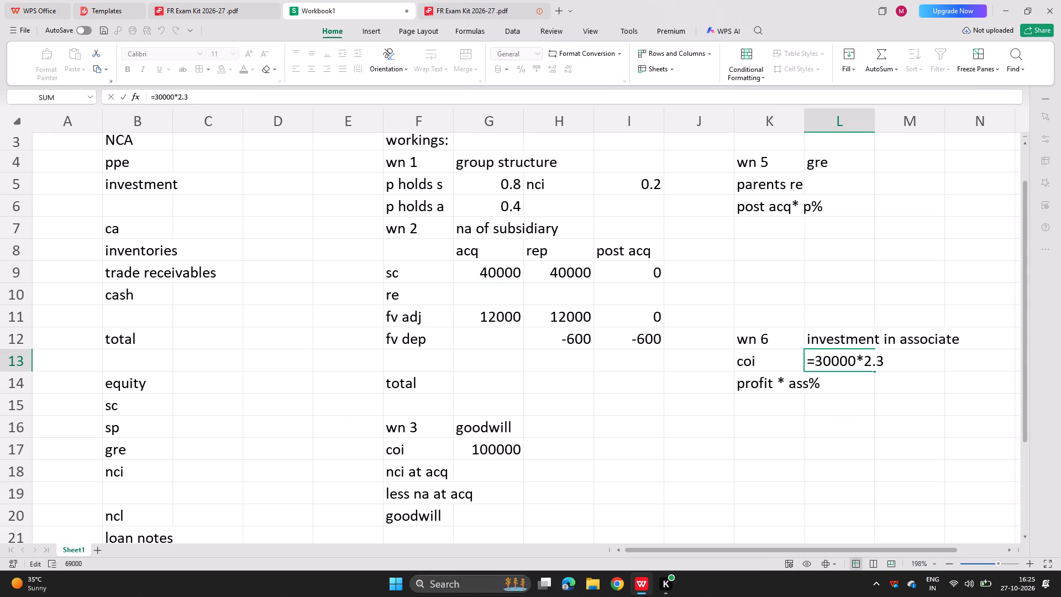
pyautogui.hotkey('shift', ')')
pyautogui.press('Left')
pyautogui.press('Left')
pyautogui.press('Left')
pyautogui.press('Left')
pyautogui.press('Left')
pyautogui.press('Left')
pyautogui.press('Left')
pyautogui.press('Left')
pyautogui.press('Left')
pyautogui.press('Left')
pyautogui.hotkey('shift', '(')
pyautogui.press('Right')
pyautogui.press('Right')
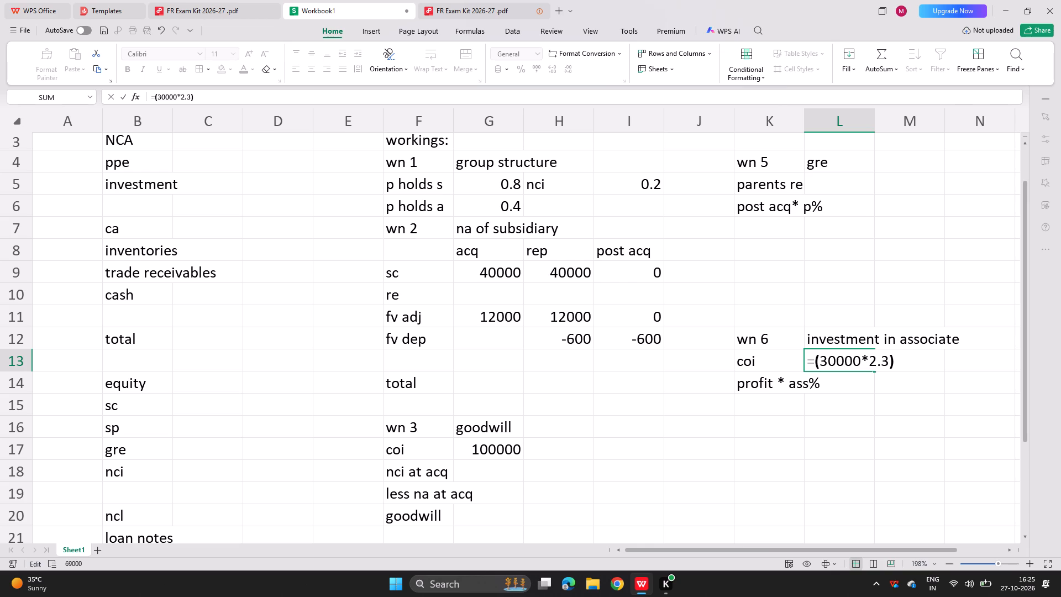
pyautogui.press('Right')
pyautogui.press('Right')
pyautogui.press('Right')
pyautogui.press('Right')
pyautogui.press('Right')
pyautogui.press('Right')
pyautogui.press('Right')
pyautogui.press('Right')
pyautogui.write('+30000')
pyautogui.press('Return')
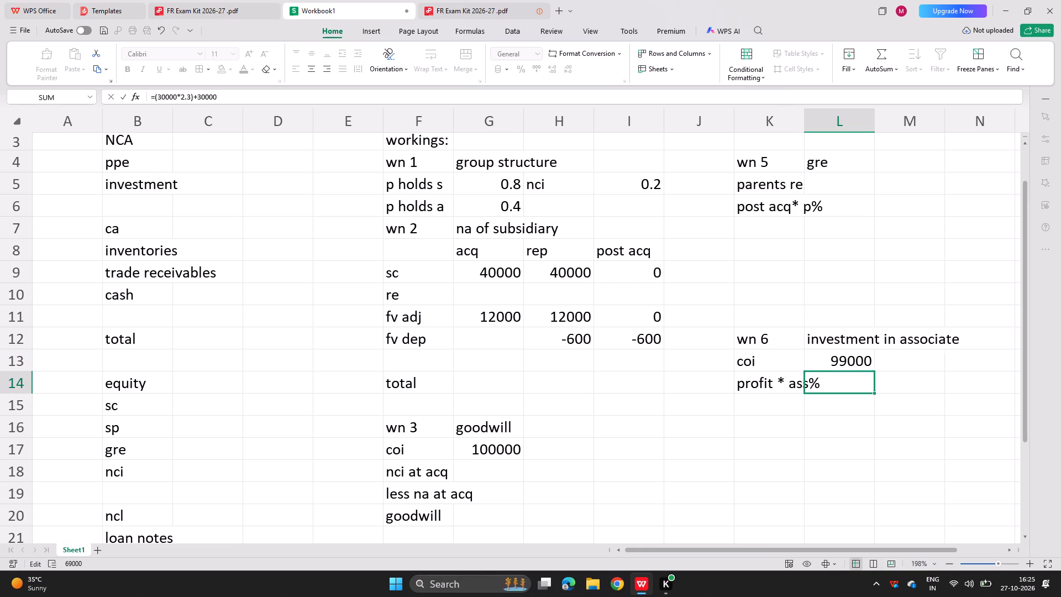
# Compare the answer PDF's investment in associate working (W5) with the statements, notes and requirements of question 436 in the question PDF.
pyautogui.click(437, 3)
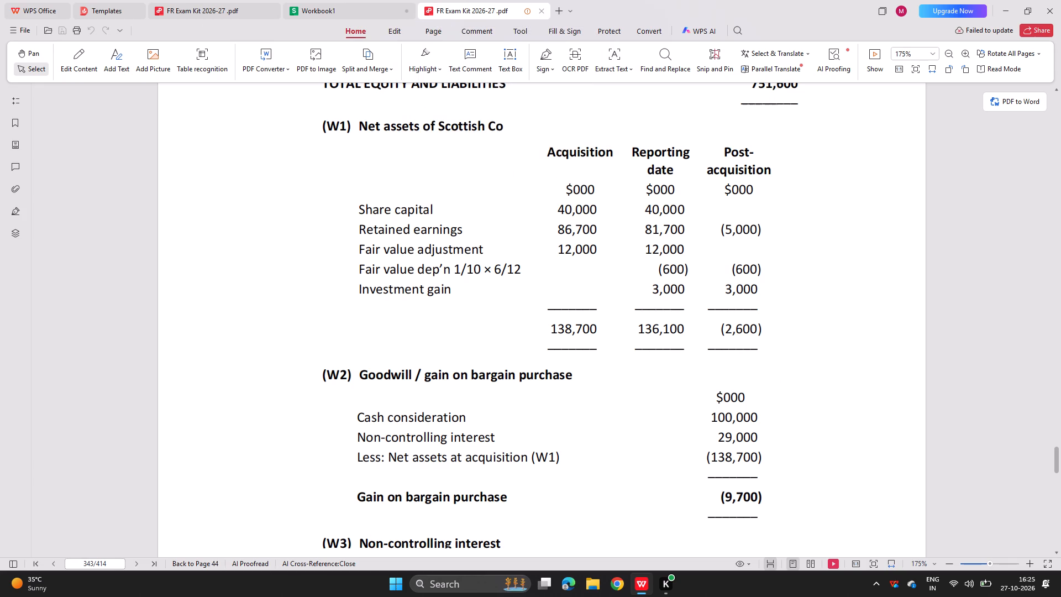
pyautogui.scroll(-2, 440, 218)
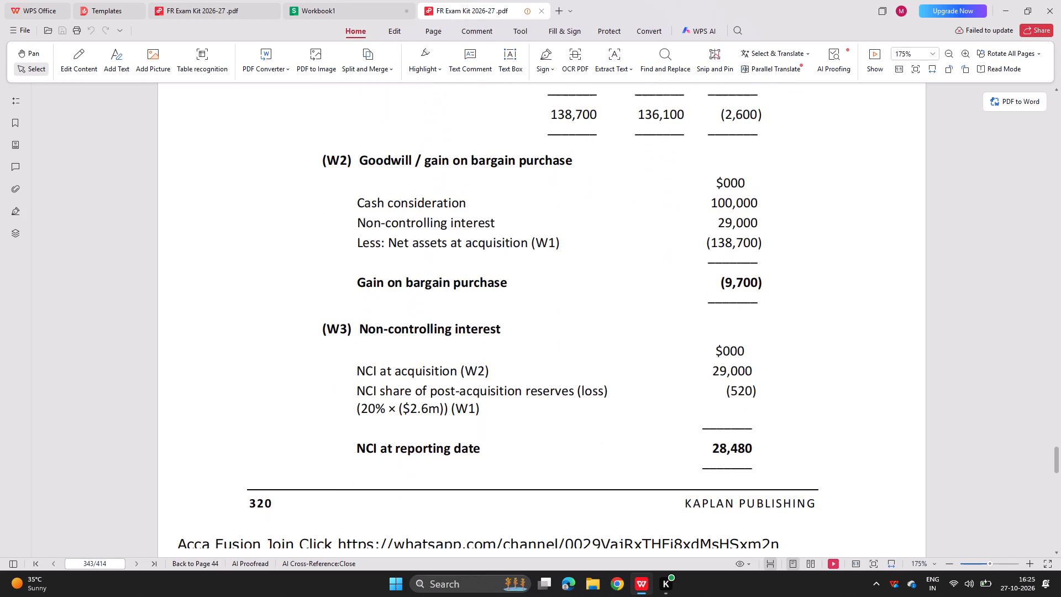
pyautogui.scroll(-4, 402, 353)
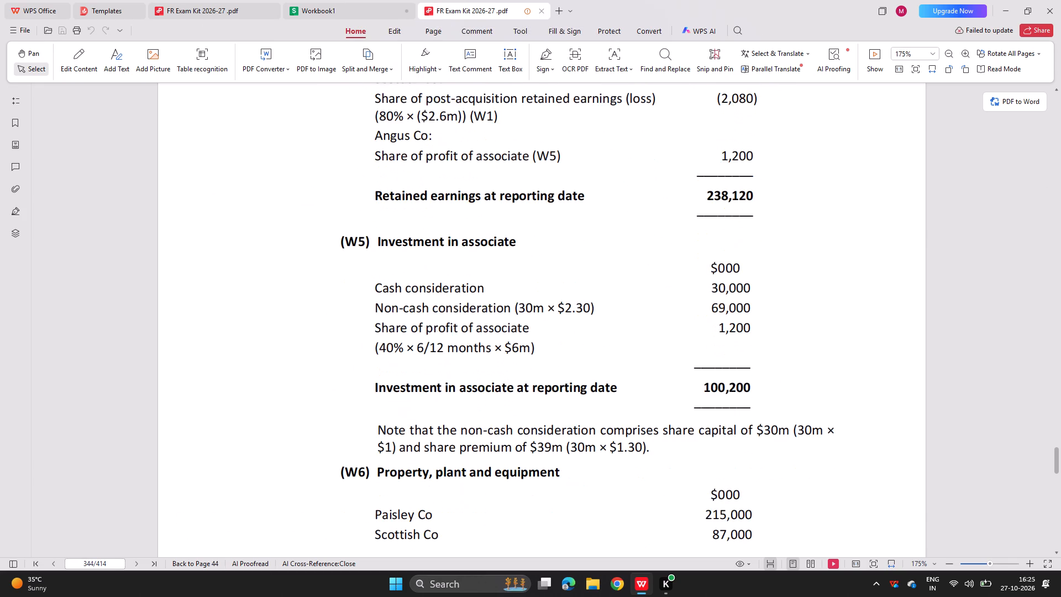
pyautogui.scroll(-2, 402, 353)
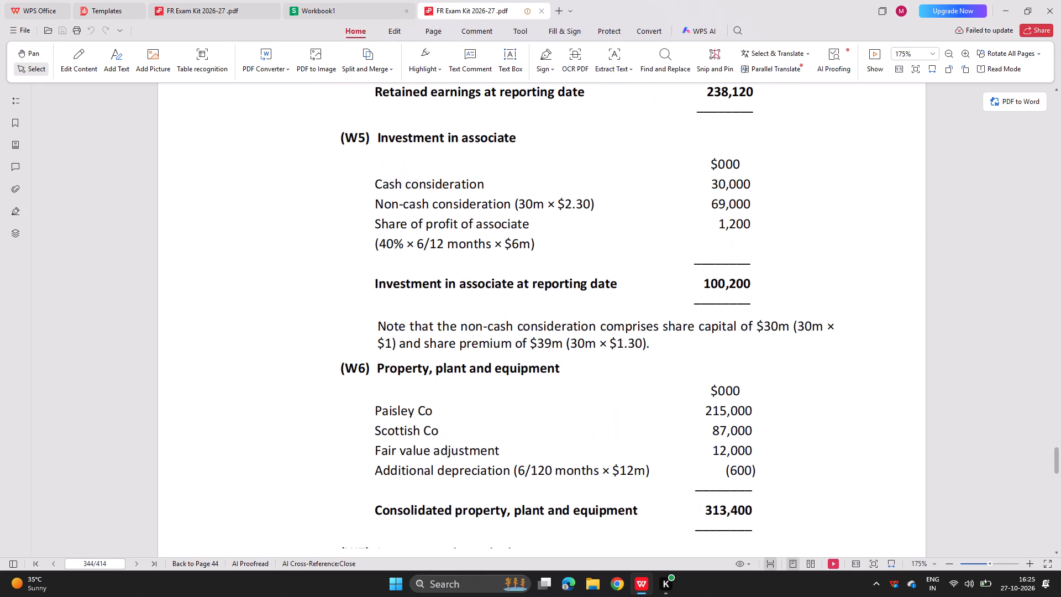
pyautogui.scroll(1, 451, 297)
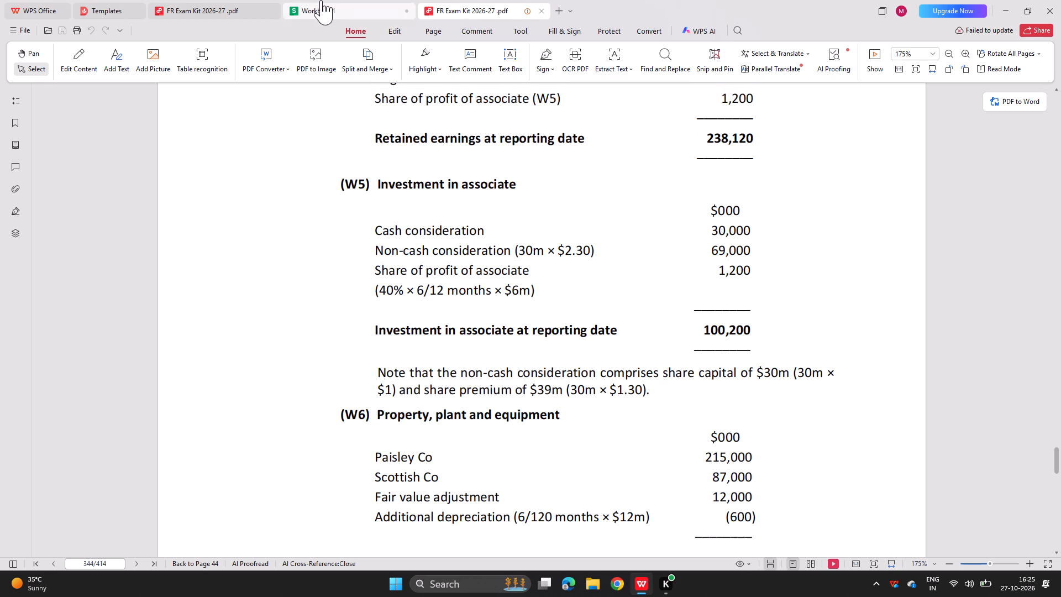
pyautogui.click(249, 0)
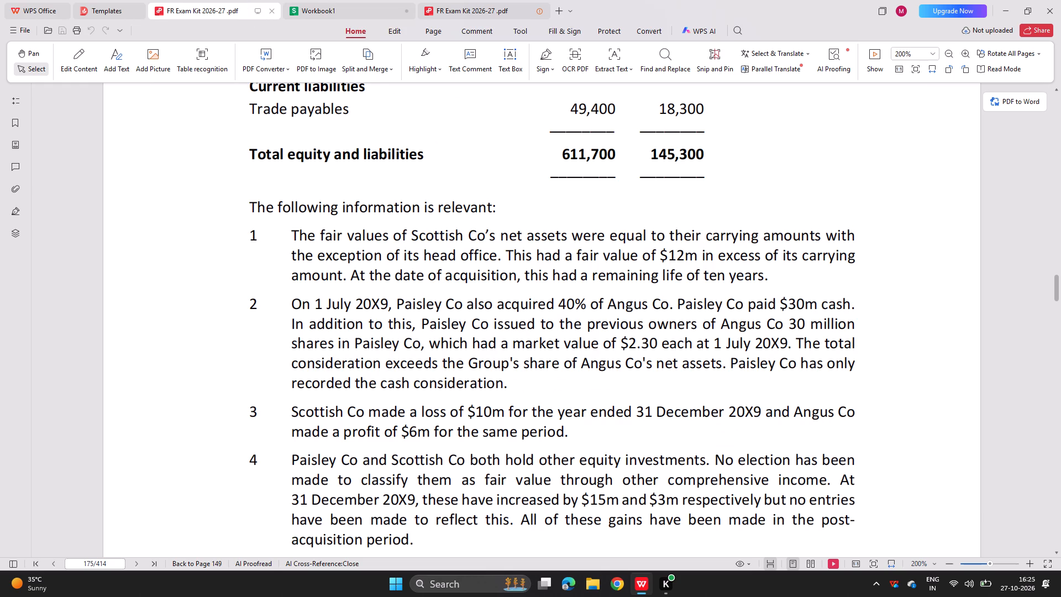
pyautogui.scroll(-1, 491, 382)
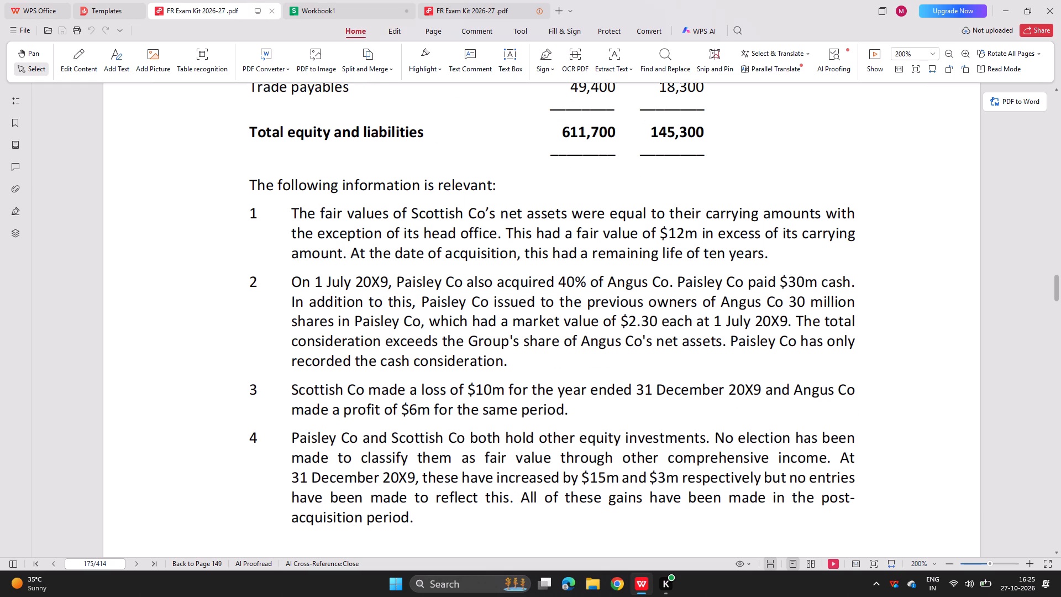
pyautogui.scroll(-2, 491, 382)
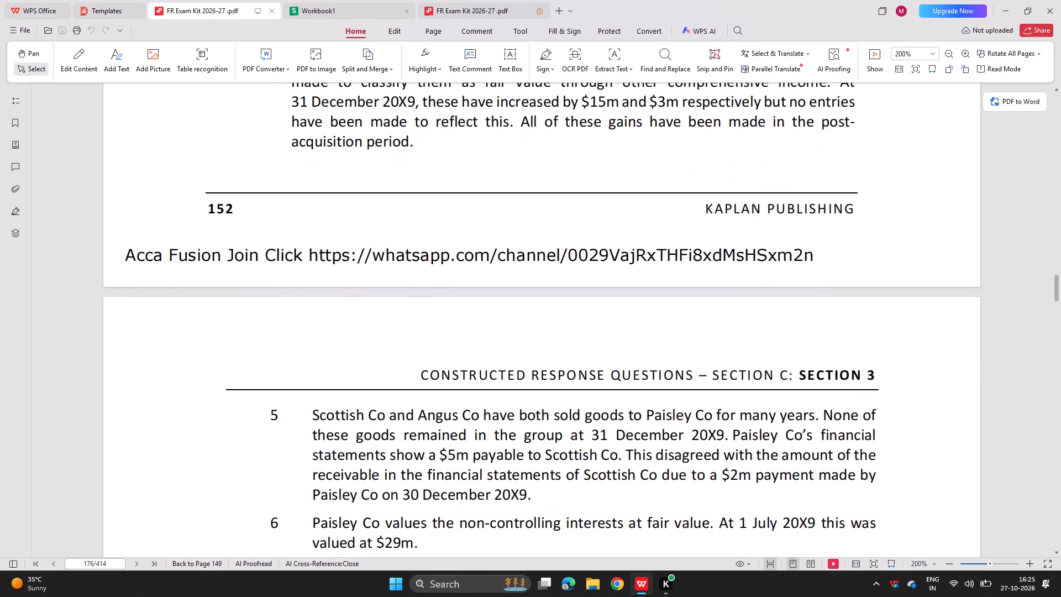
pyautogui.scroll(-1, 491, 382)
pyautogui.scroll(2, 478, 425)
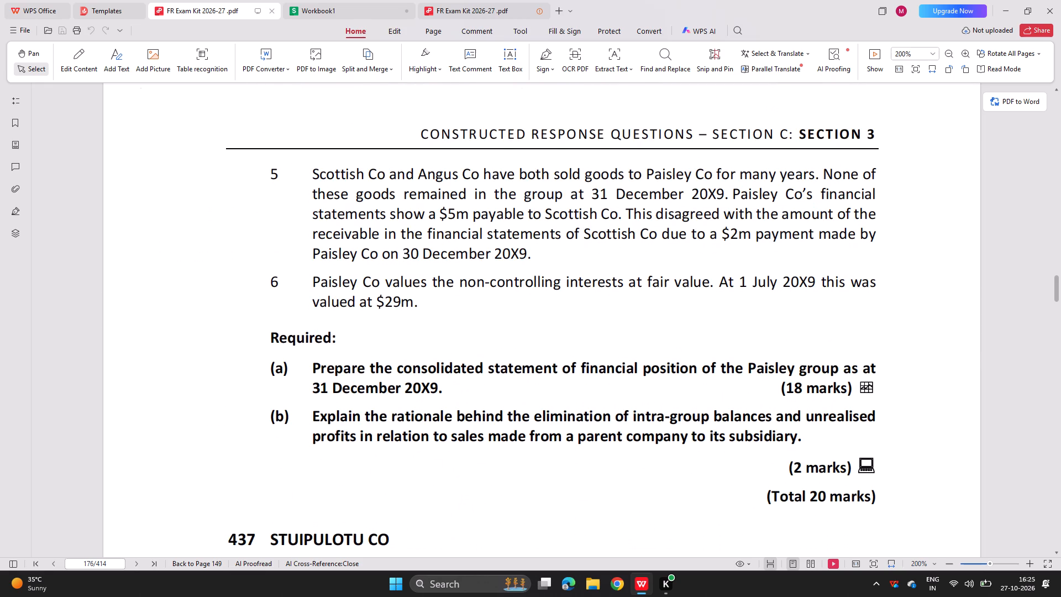
pyautogui.scroll(2, 478, 425)
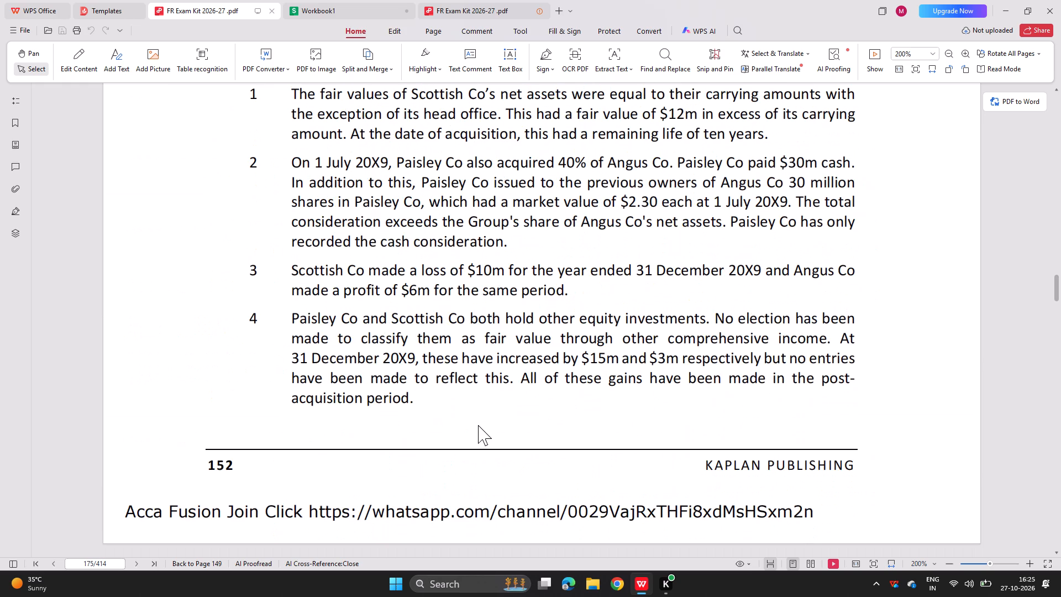
pyautogui.scroll(2, 478, 425)
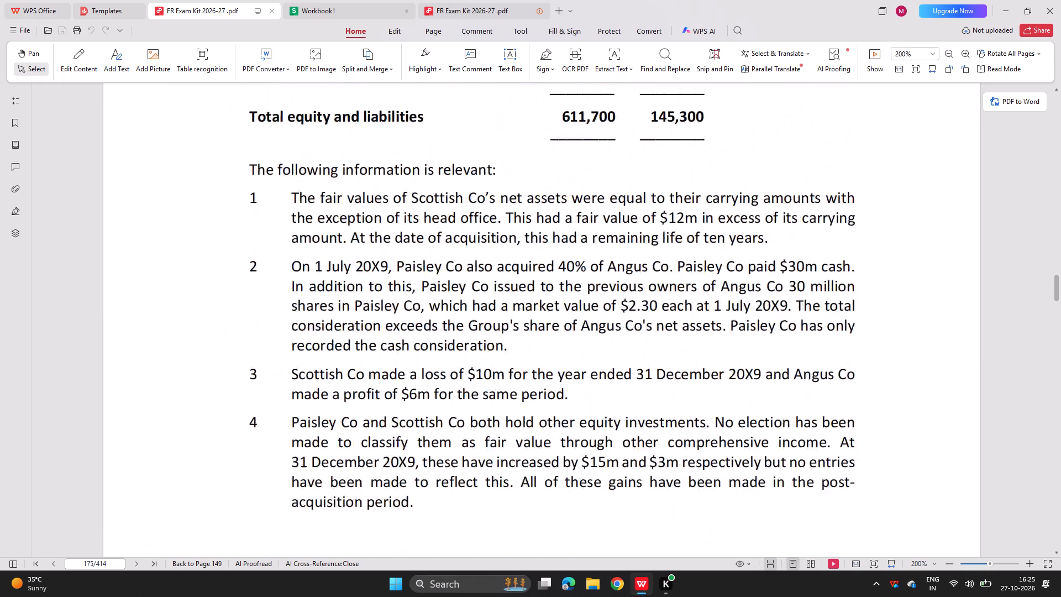
pyautogui.scroll(2, 478, 425)
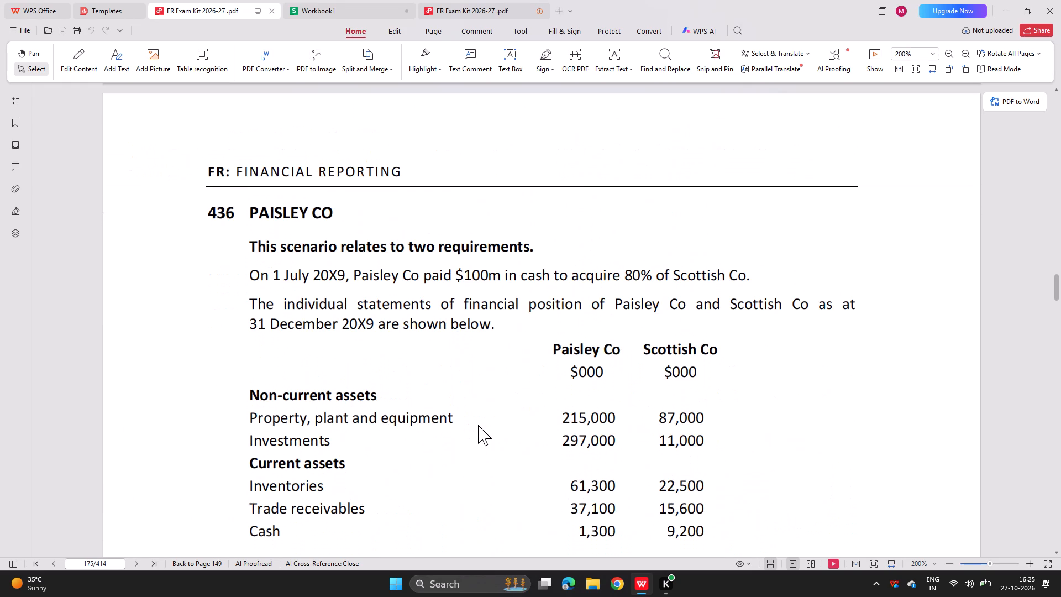
pyautogui.scroll(2, 478, 425)
pyautogui.scroll(-3, 478, 425)
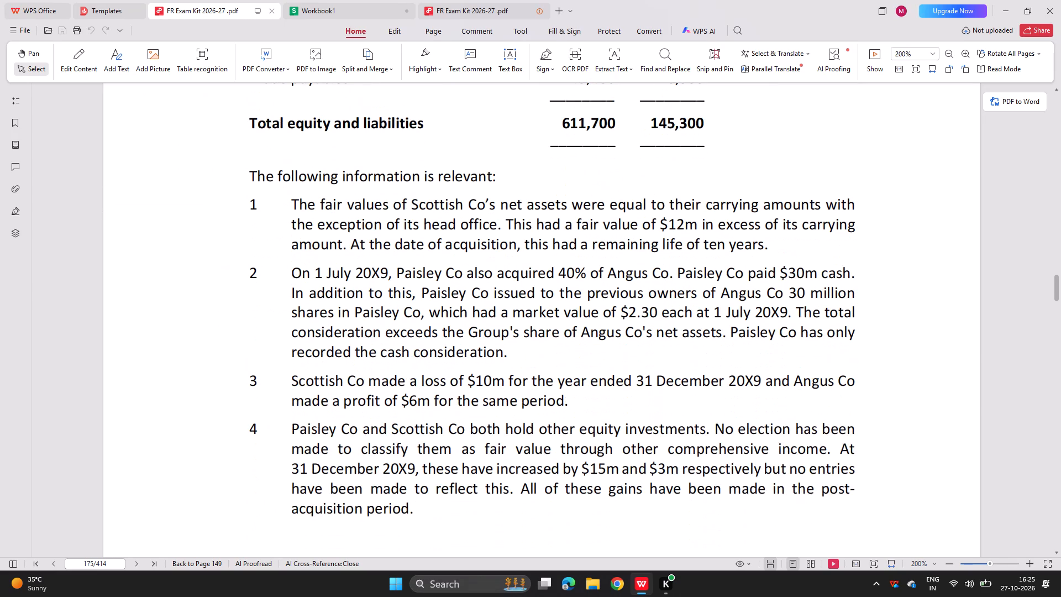
pyautogui.scroll(-1, 478, 425)
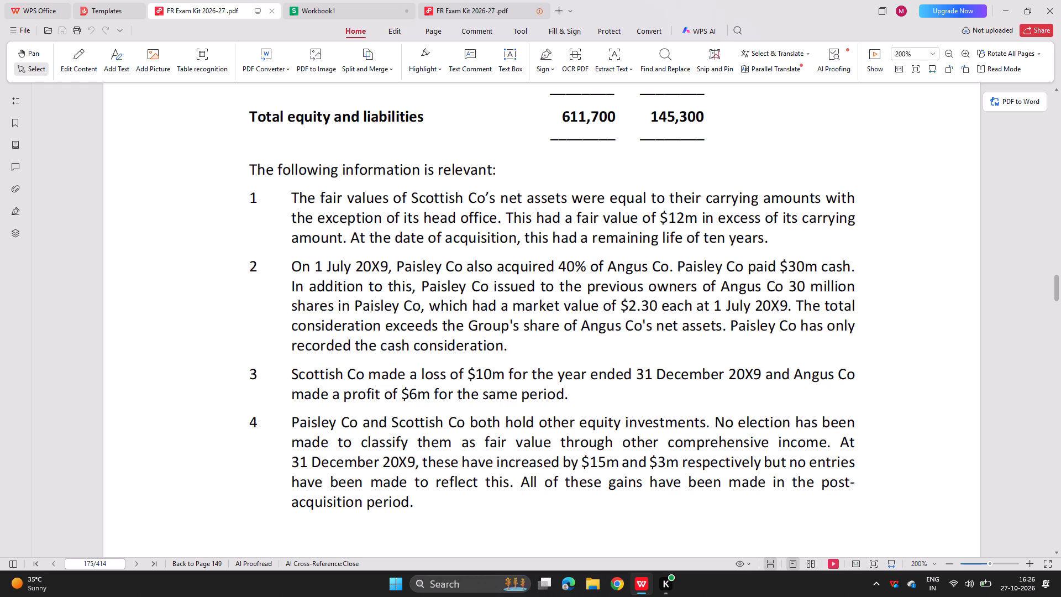
# Review the answer PDF's consolidated statement of financial position and workings W1 to W5 against the notes in the question PDF.
pyautogui.click(456, 0)
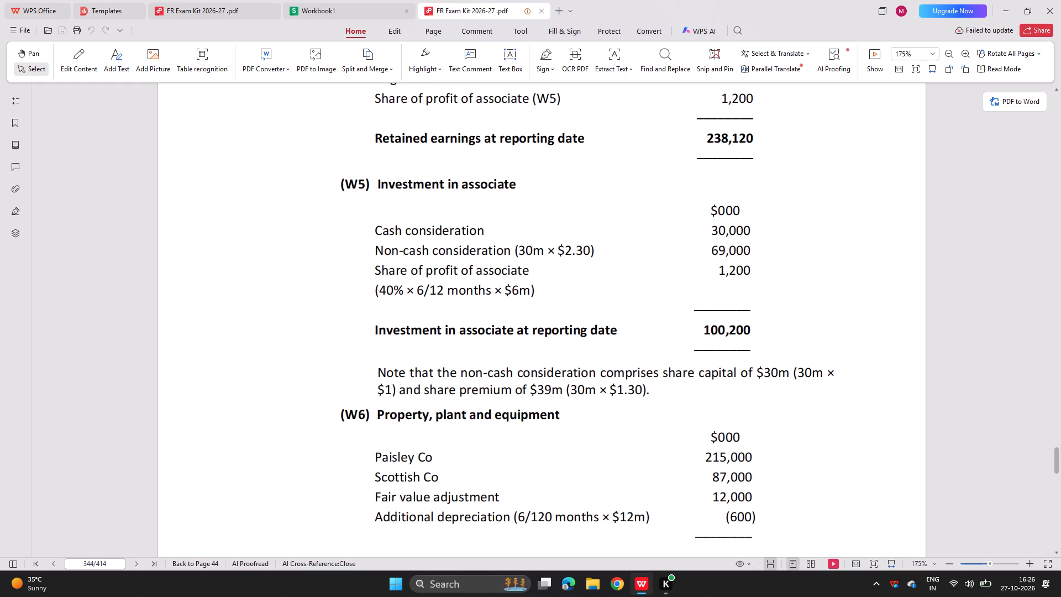
pyautogui.scroll(4, 529, 316)
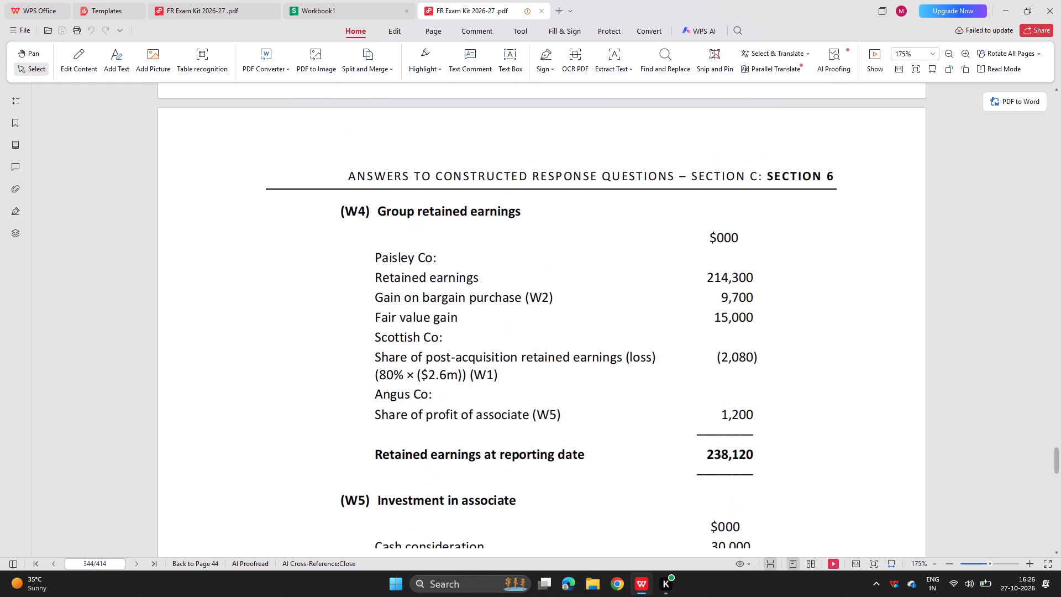
pyautogui.scroll(2, 529, 316)
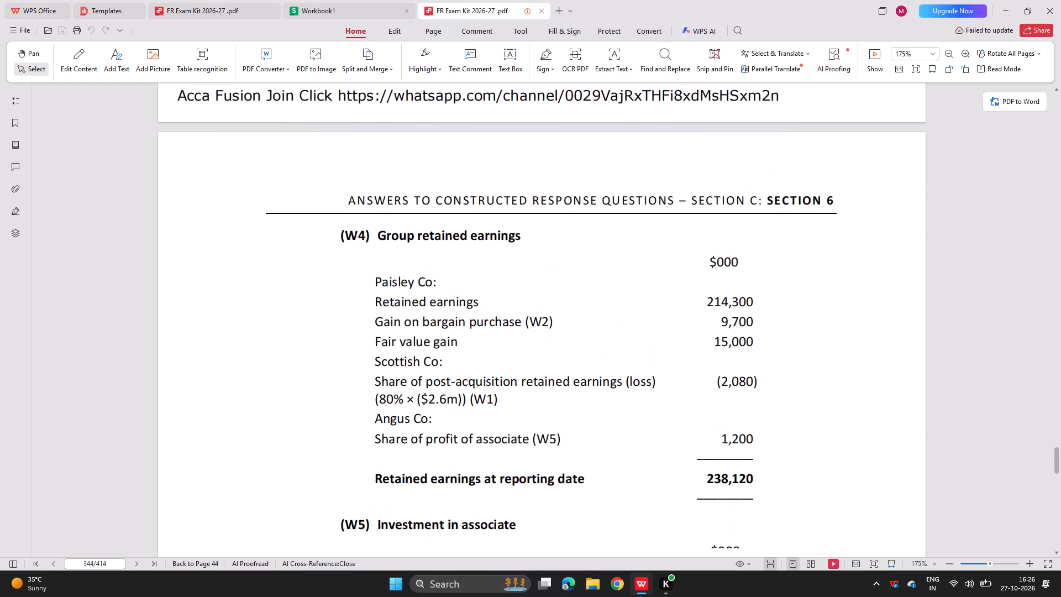
pyautogui.scroll(3, 529, 316)
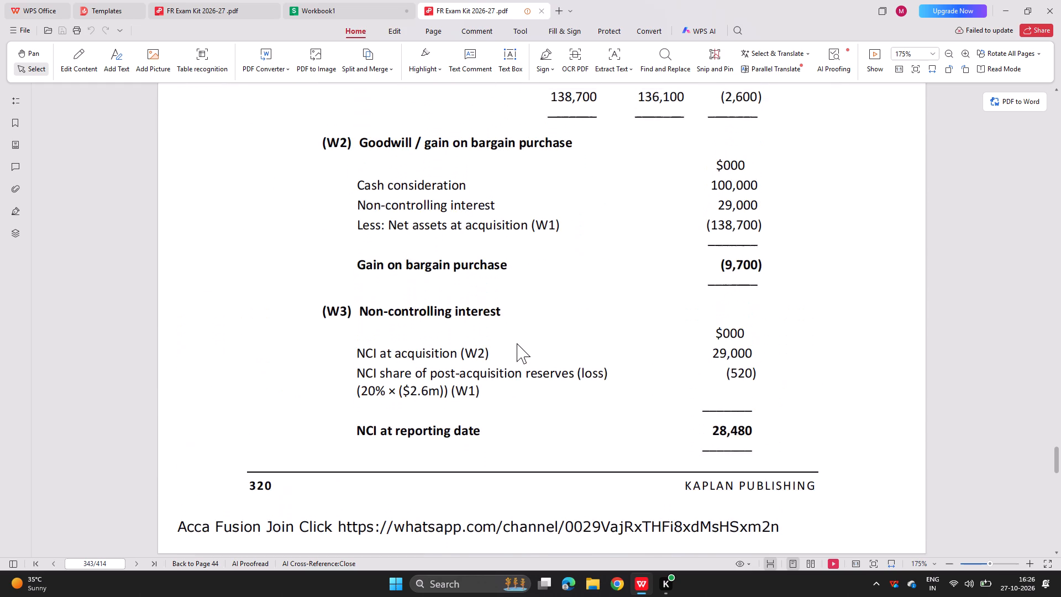
pyautogui.scroll(1, 517, 343)
pyautogui.click(172, 0)
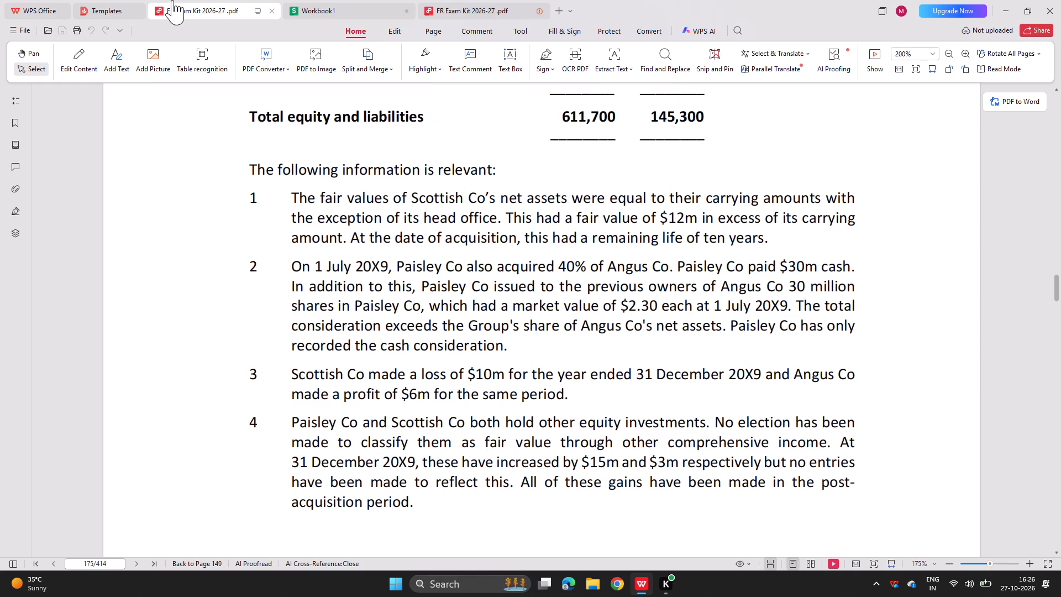
pyautogui.click(485, 0)
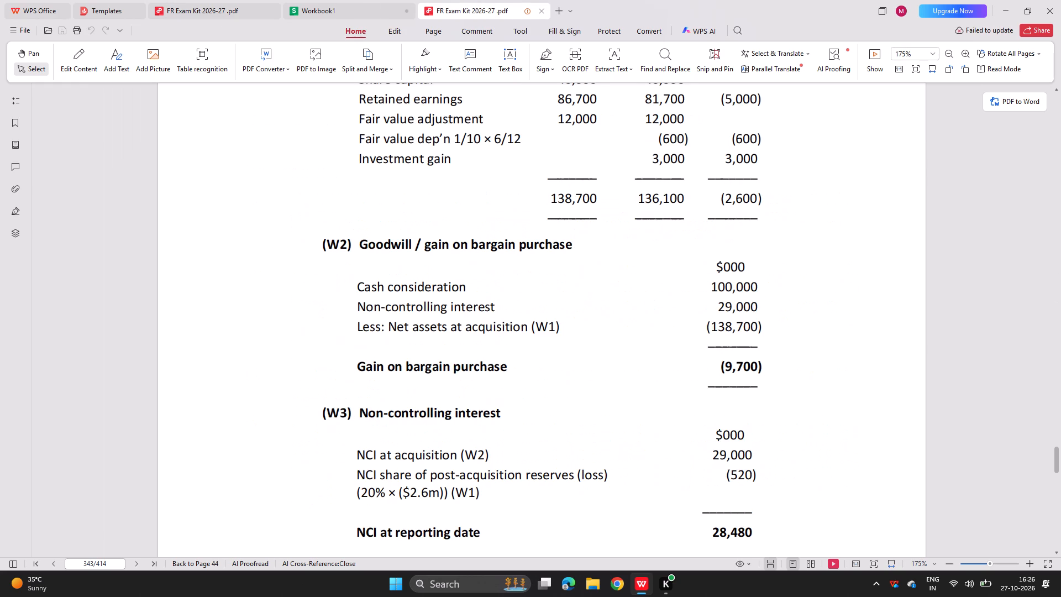
pyautogui.scroll(1, 343, 292)
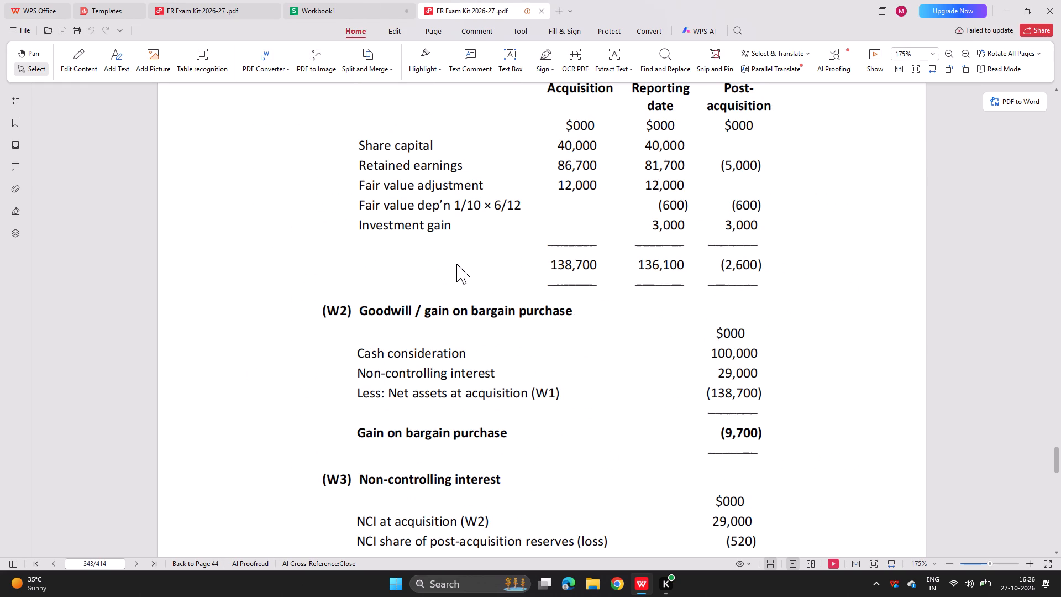
pyautogui.scroll(-1, 456, 264)
pyautogui.scroll(1, 447, 298)
pyautogui.scroll(-1, 447, 298)
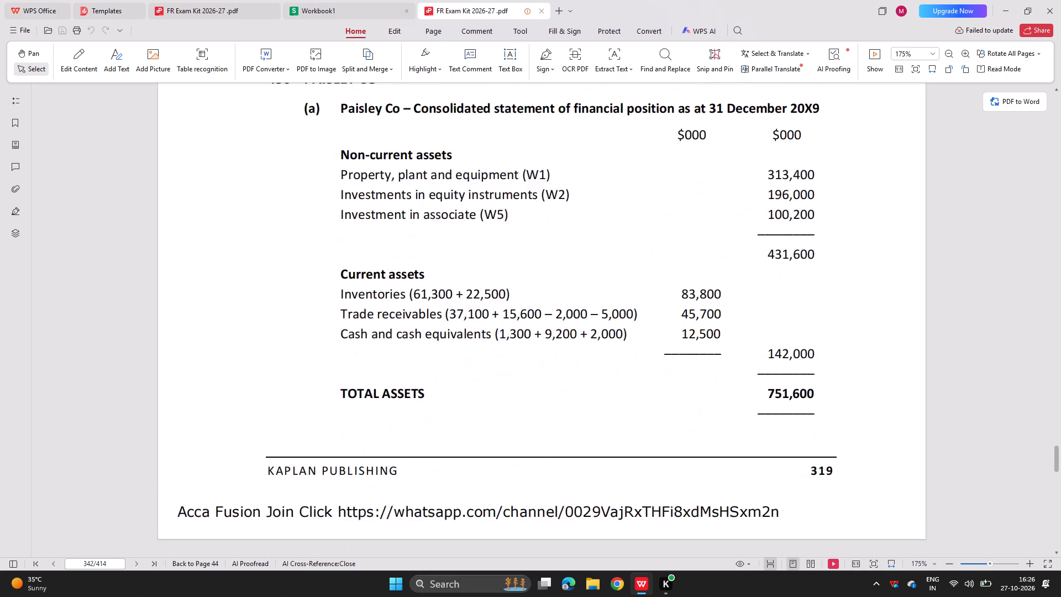
pyautogui.scroll(-4, 447, 298)
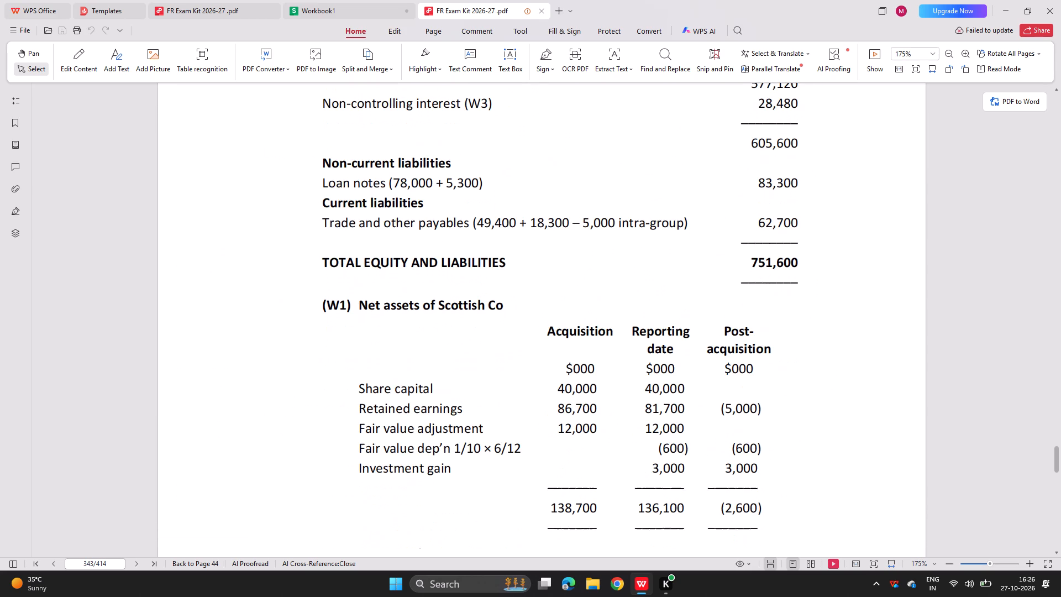
pyautogui.scroll(-3, 447, 298)
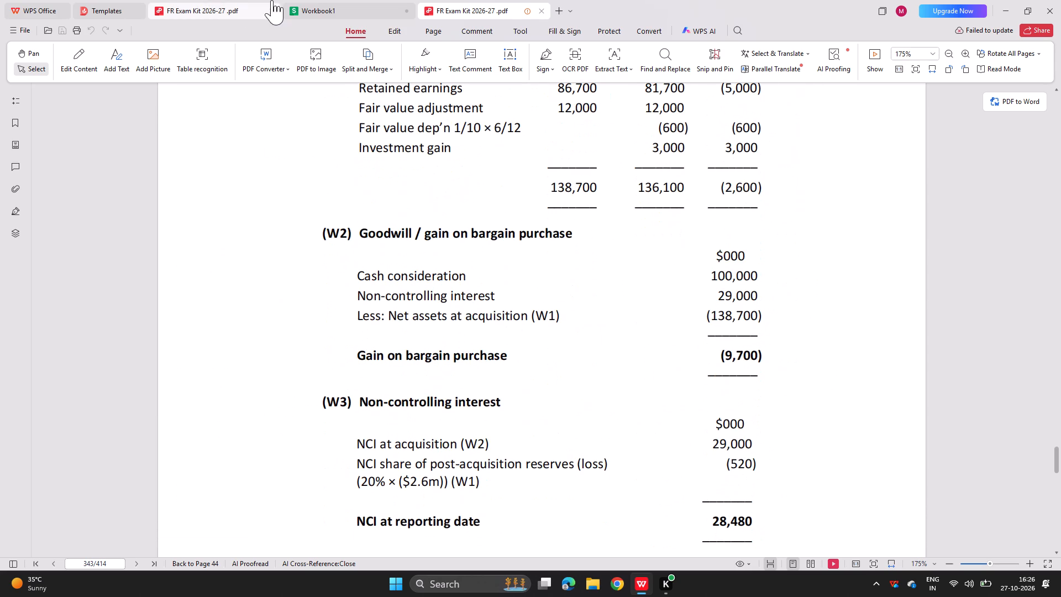
# Enter the associate's profit share as =6000*0.40*6/12 in L14 of the investment in associate working.
pyautogui.click(325, 0)
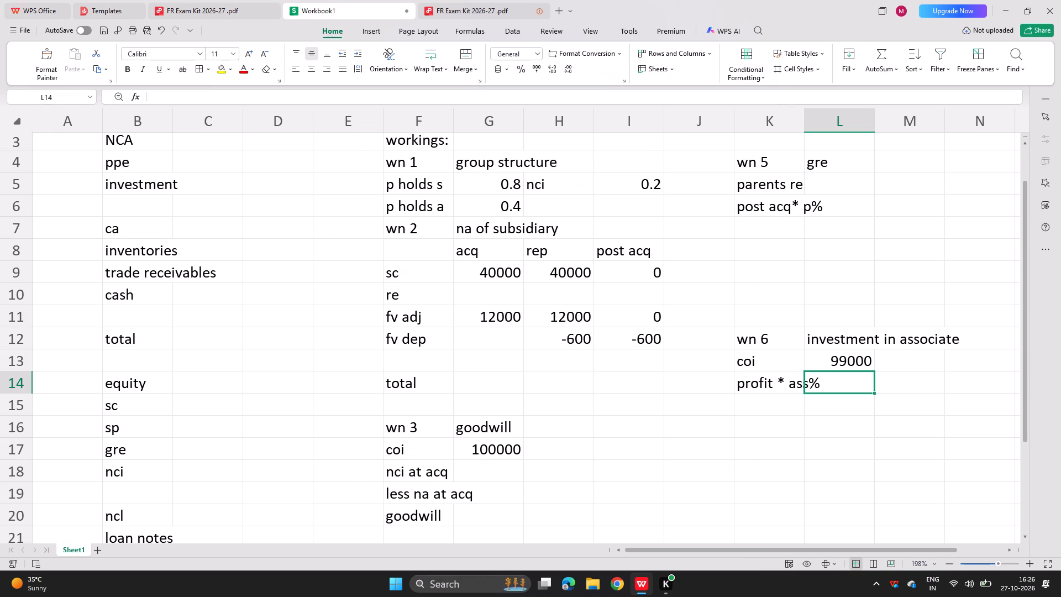
pyautogui.write('=6000*')
pyautogui.write('0.40*6/12')
pyautogui.press('Return')
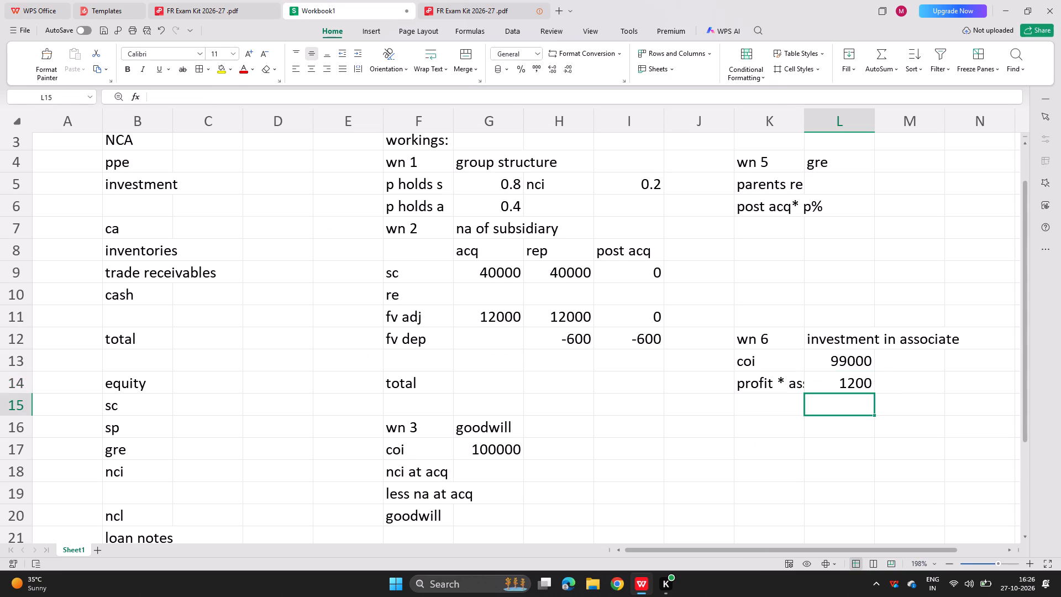
pyautogui.press('Down')
pyautogui.press('Up')
# Read notes 3 and 4 of the question PDF on the year's results and the other equity investments.
pyautogui.click(476, 0)
pyautogui.click(189, 1)
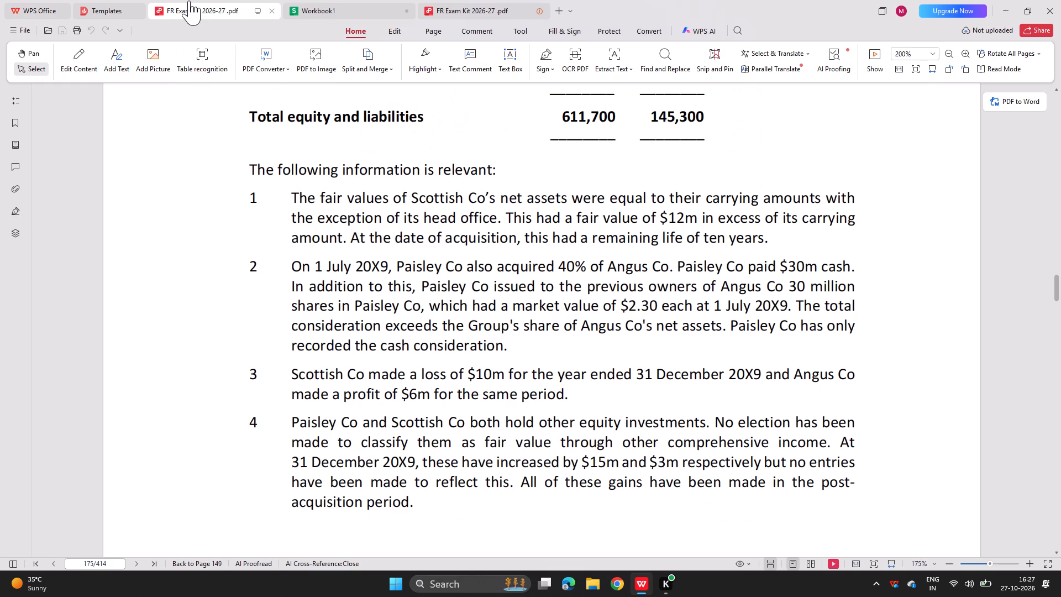
pyautogui.scroll(-1, 301, 146)
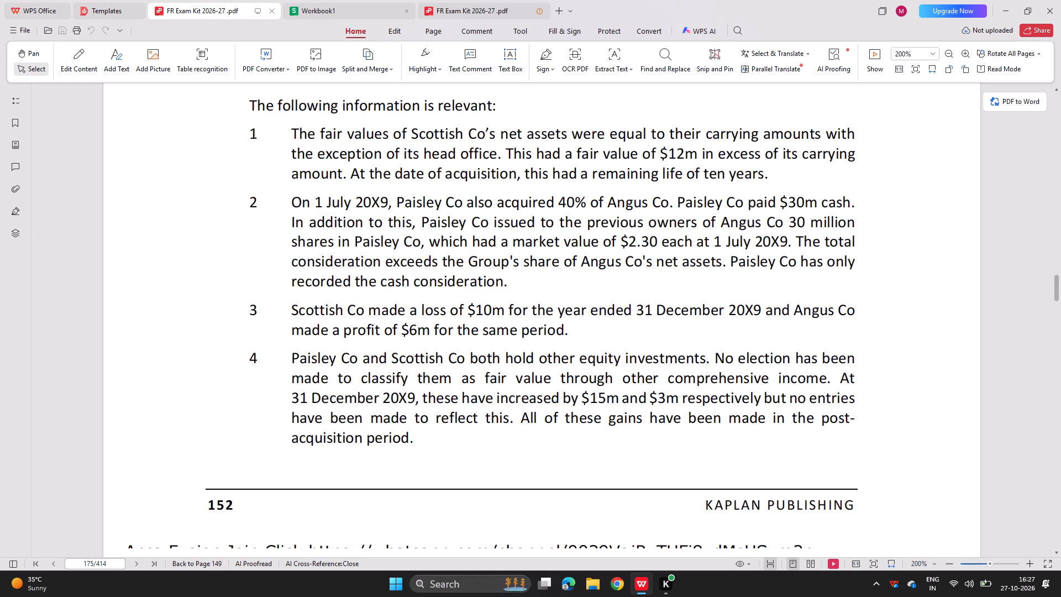
pyautogui.scroll(-1, 349, 43)
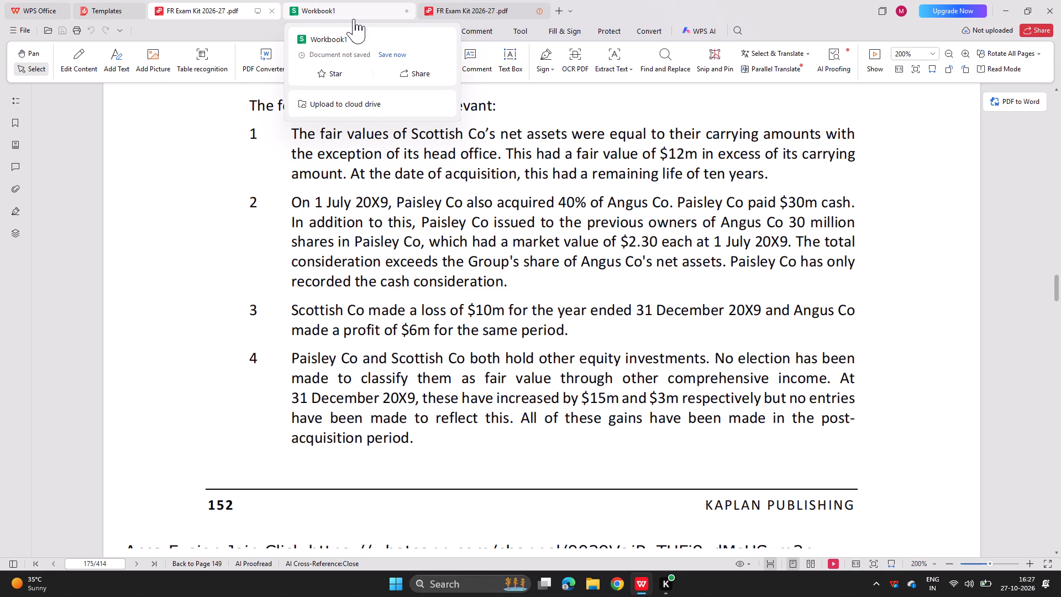
pyautogui.click(325, 6)
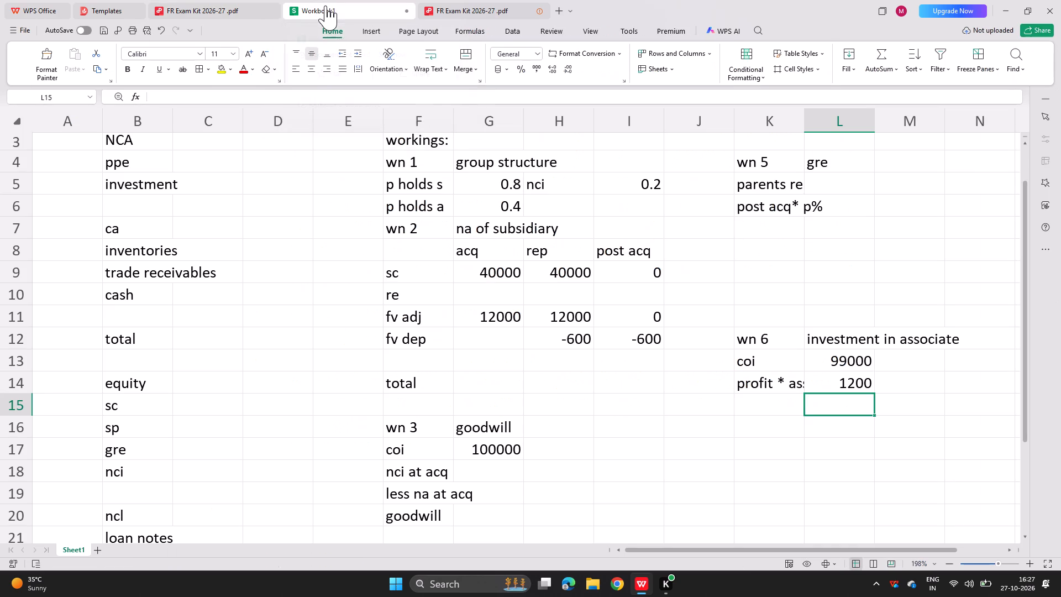
pyautogui.click(205, 19)
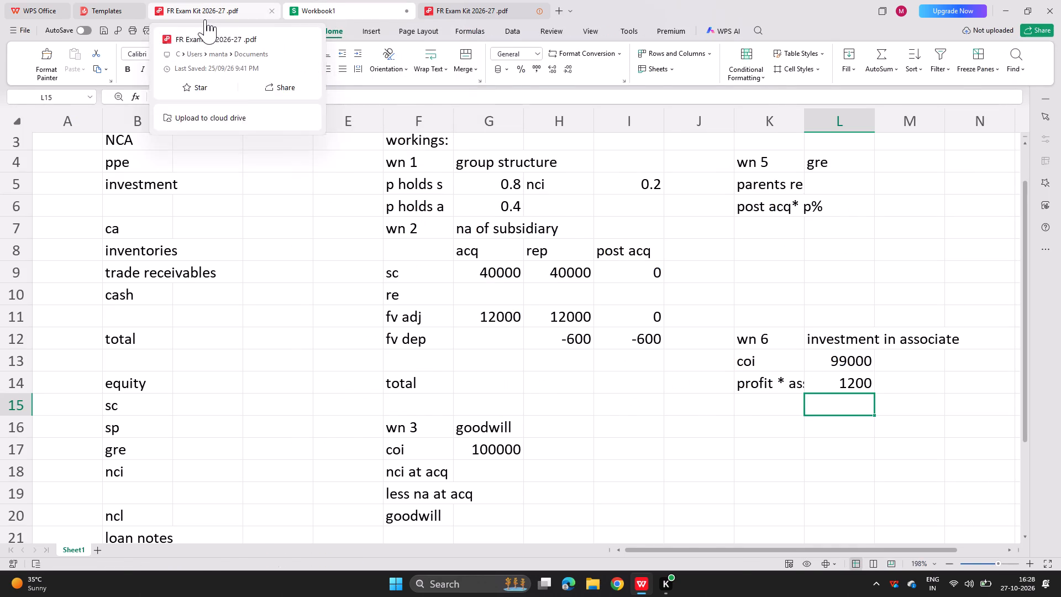
pyautogui.scroll(-1, 234, 171)
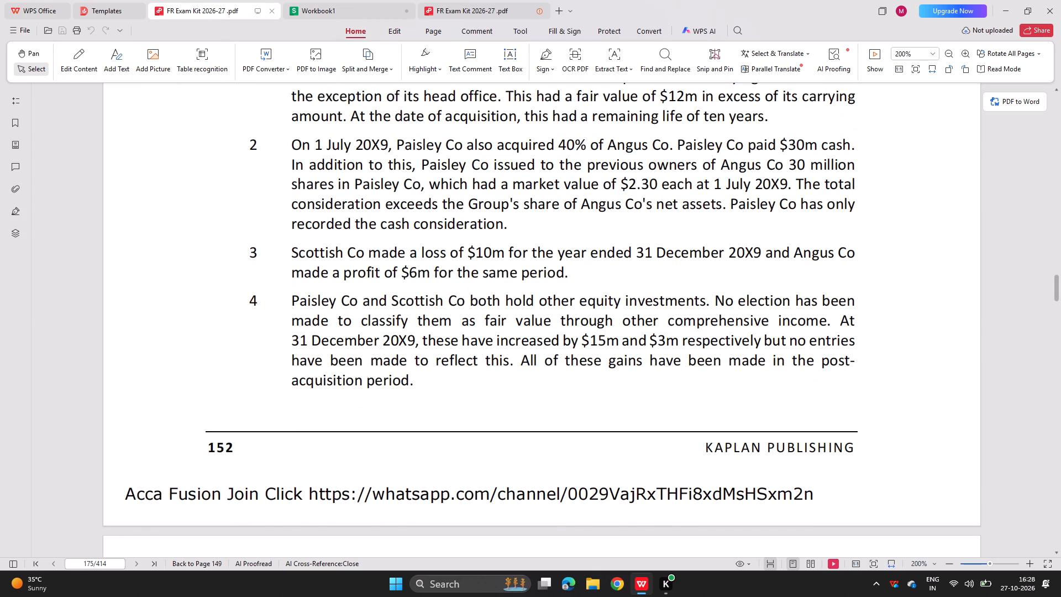
# In the workbook, add the row label "gain on investment" in K7 of the gre working (wn 5).
pyautogui.click(350, 0)
pyautogui.scroll(1, 316, 229)
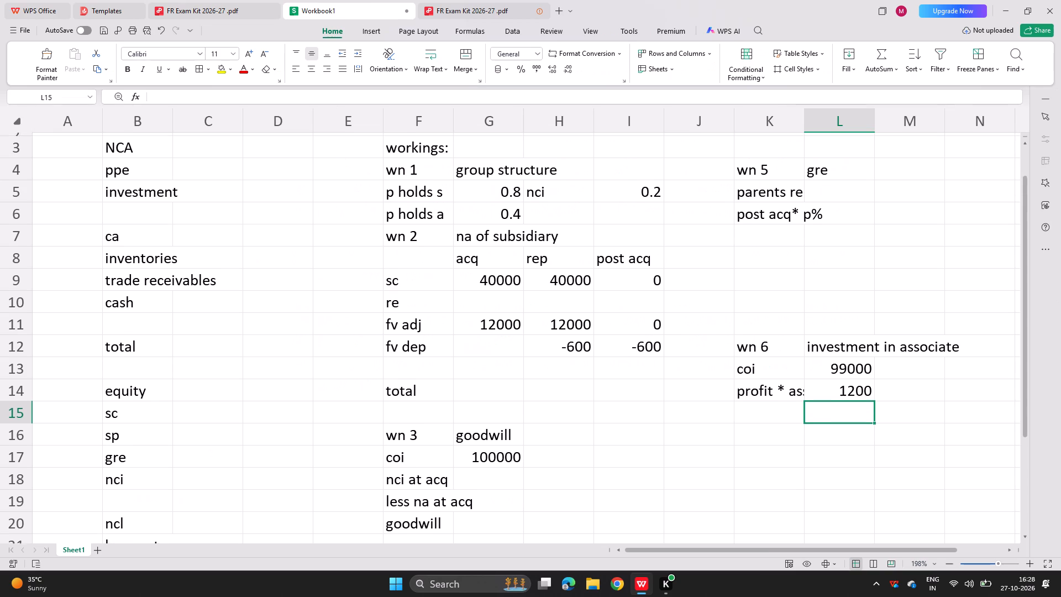
pyautogui.scroll(-1, 316, 229)
pyautogui.click(755, 229)
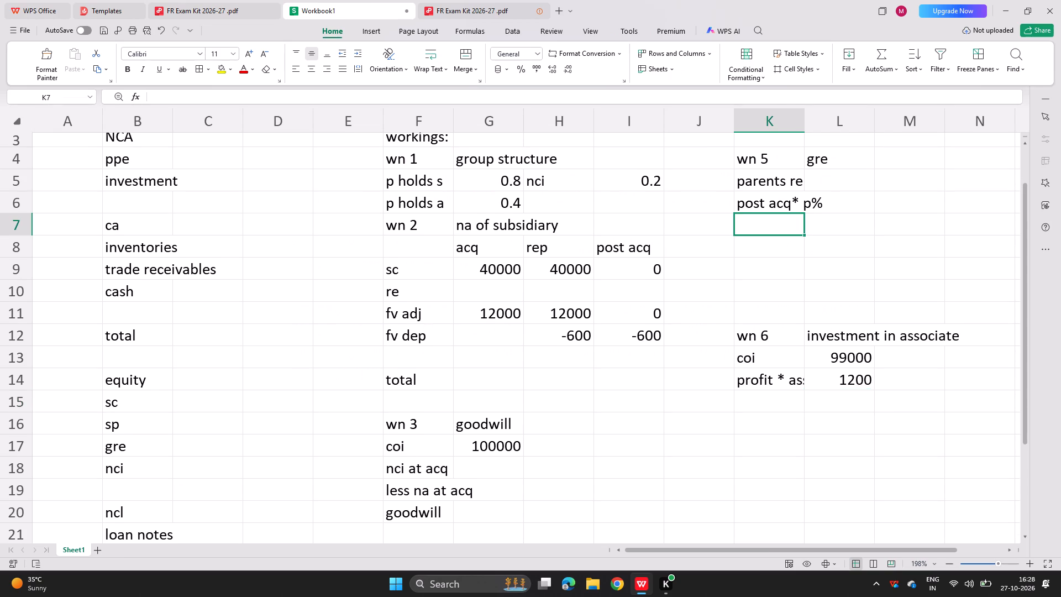
pyautogui.write('gain onm')
pyautogui.press('BackSpace')
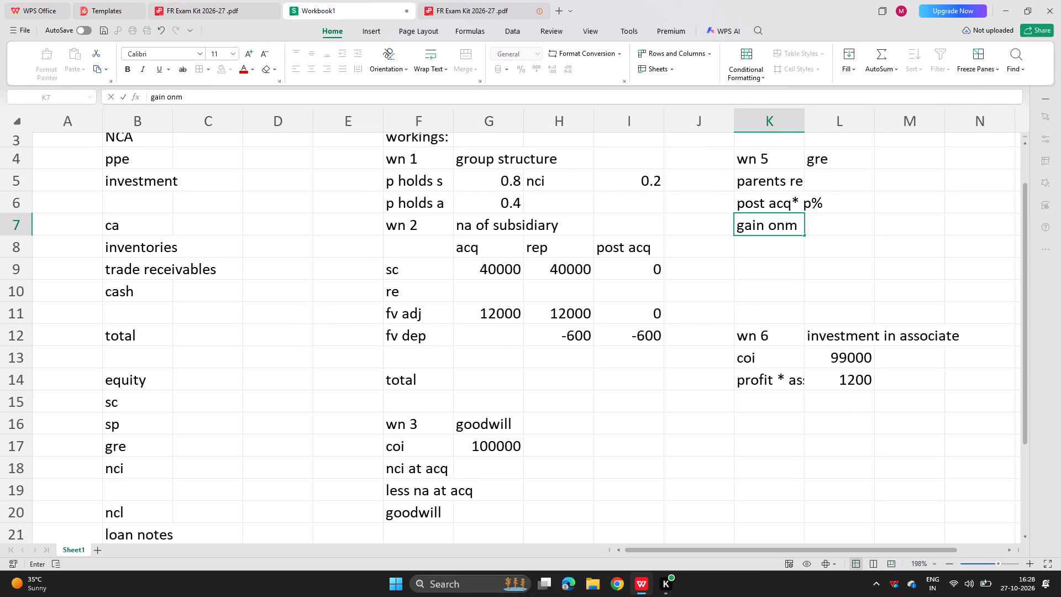
pyautogui.press('space')
pyautogui.write('invest,net')
pyautogui.press('Return')
pyautogui.press('Up')
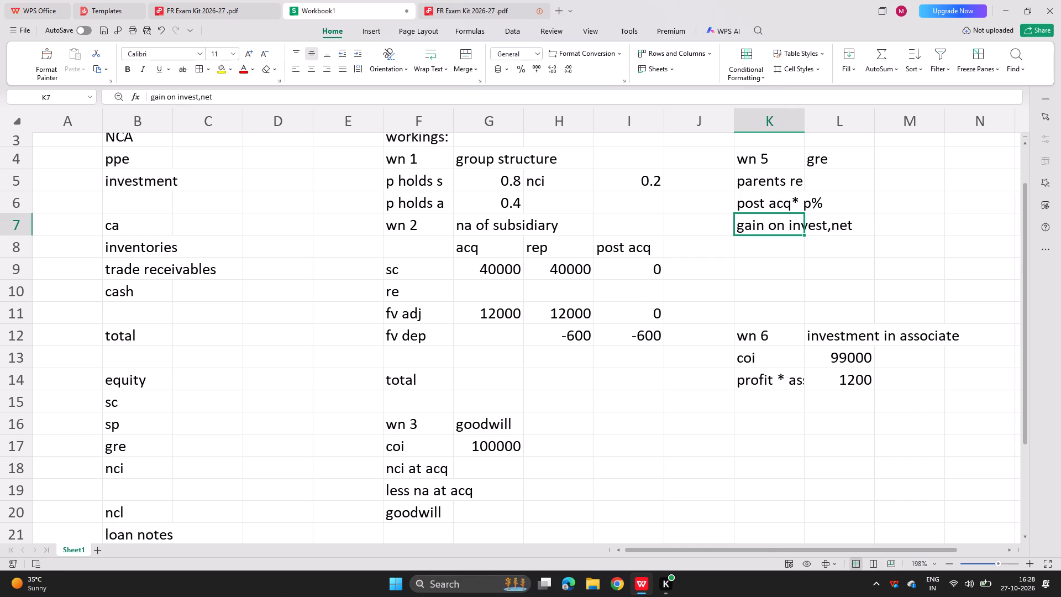
pyautogui.press('F2')
pyautogui.press('BackSpace')
pyautogui.press('BackSpace')
pyautogui.press('BackSpace')
pyautogui.press('BackSpace')
pyautogui.write('men')
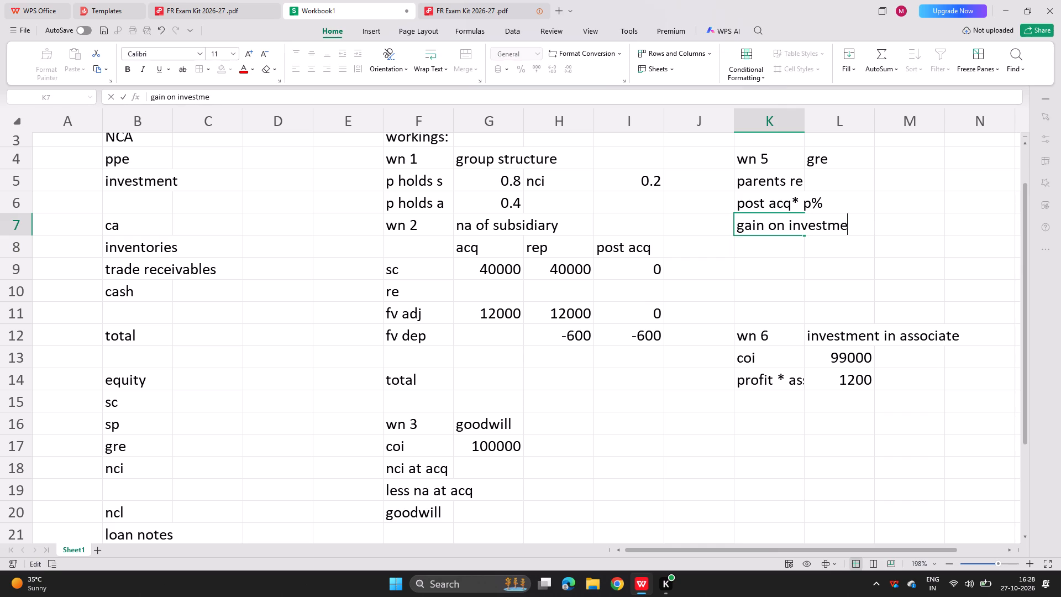
pyautogui.press('t')
pyautogui.press('Return')
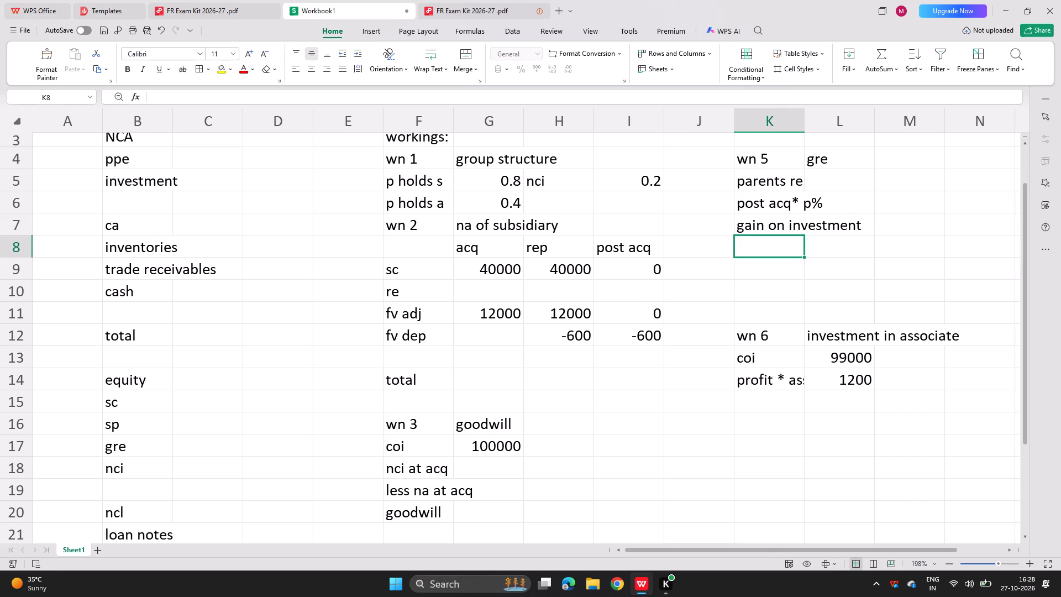
# Add the row label "gain on investment" in F13 of the na of subsidiary working, above the total.
pyautogui.click(429, 363)
pyautogui.write('gain on invest,ent')
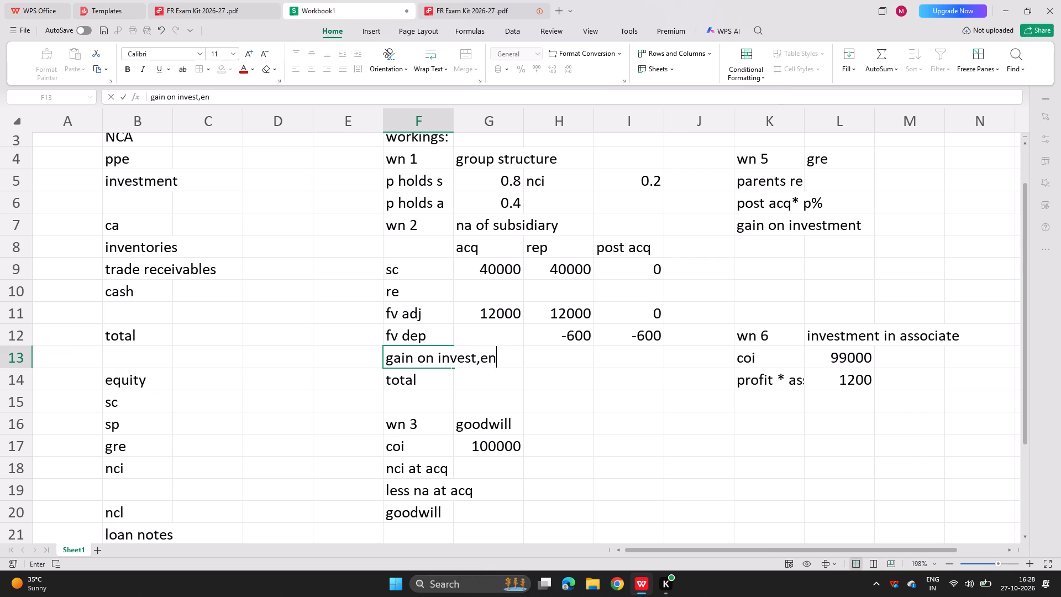
pyautogui.press('BackSpace')
pyautogui.press('BackSpace')
pyautogui.press('BackSpace')
pyautogui.press('BackSpace')
pyautogui.write('ment')
pyautogui.press('Return')
# Using note 4 of the question PDF, enter the subsidiary's investment gain of 3000 in H13 and =H13-G13 in I13.
pyautogui.press('Right')
pyautogui.press('Up')
pyautogui.press('Right')
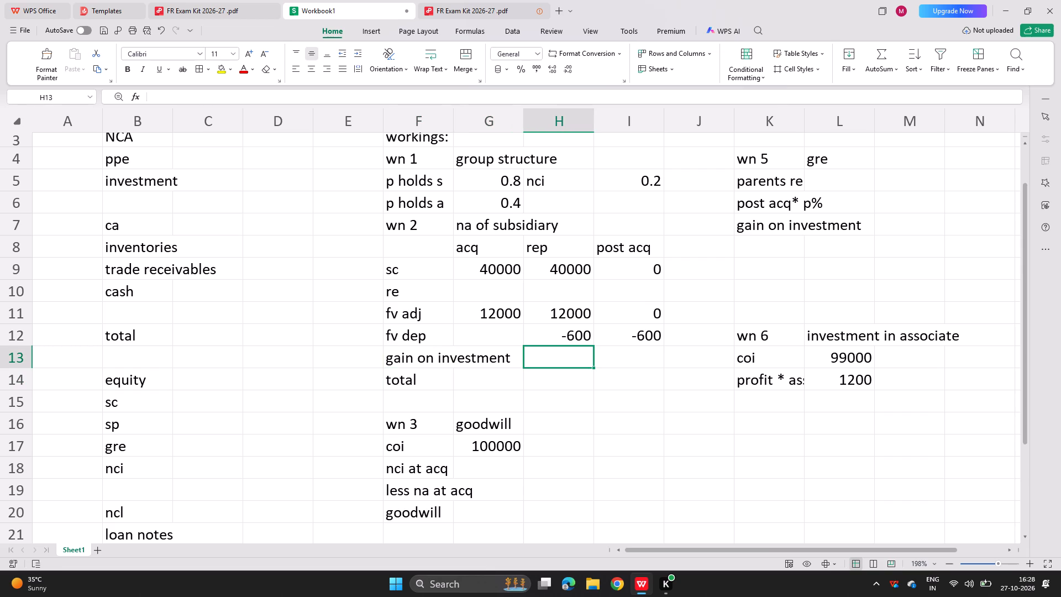
pyautogui.click(154, 0)
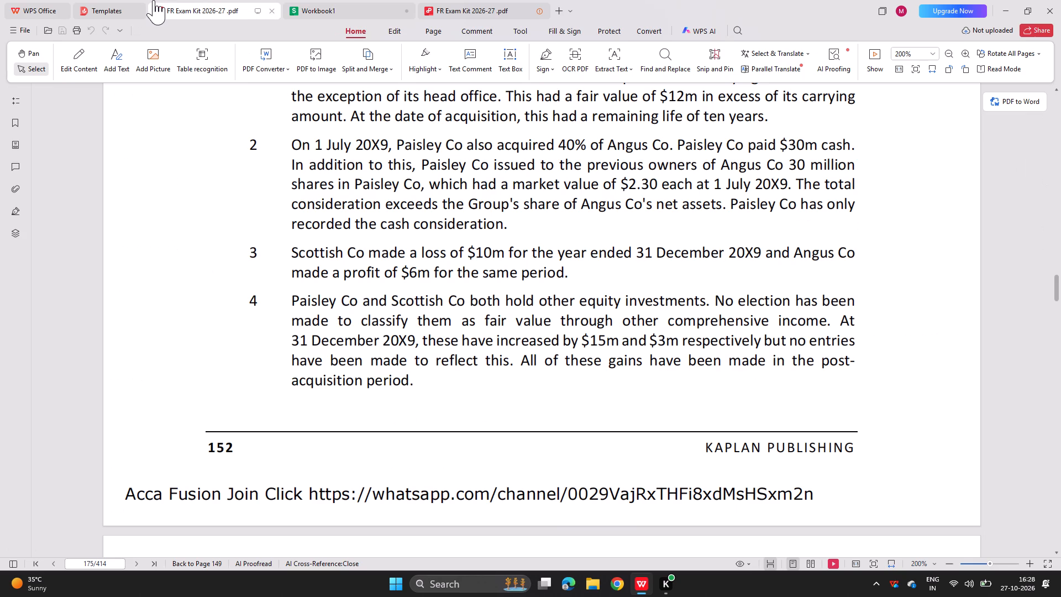
pyautogui.click(353, 6)
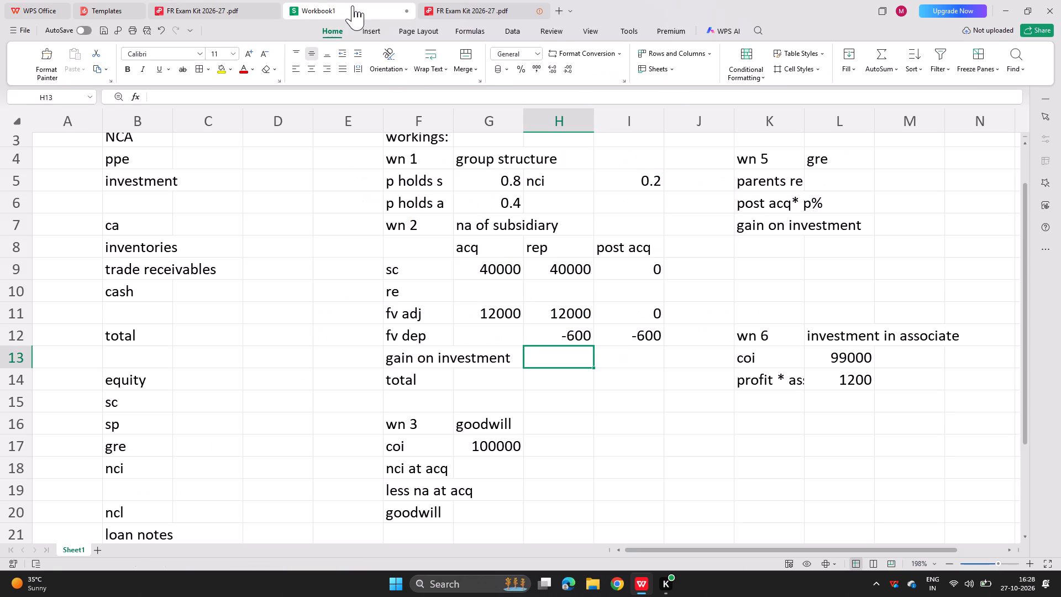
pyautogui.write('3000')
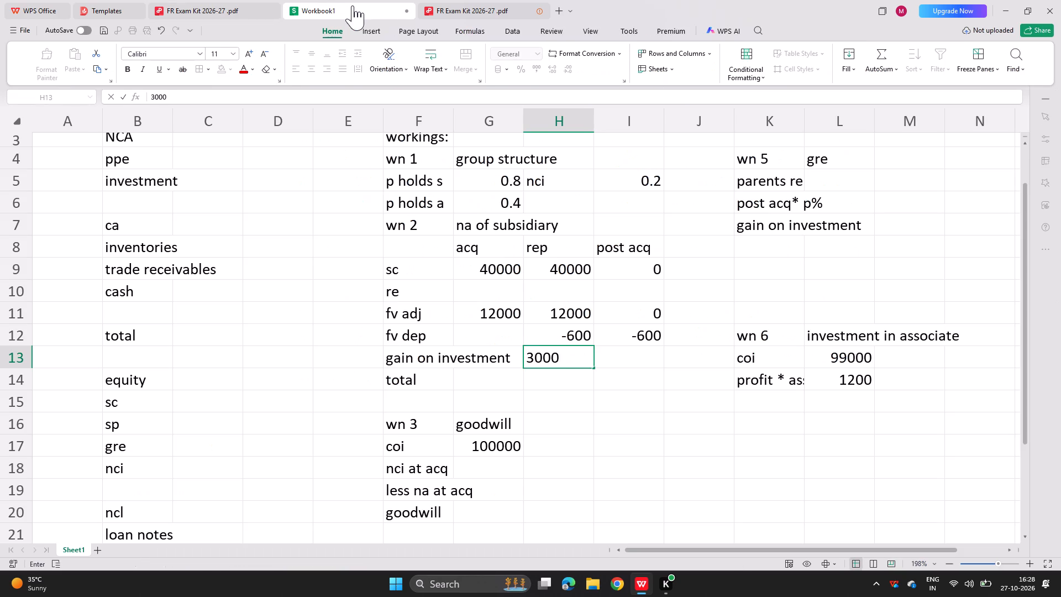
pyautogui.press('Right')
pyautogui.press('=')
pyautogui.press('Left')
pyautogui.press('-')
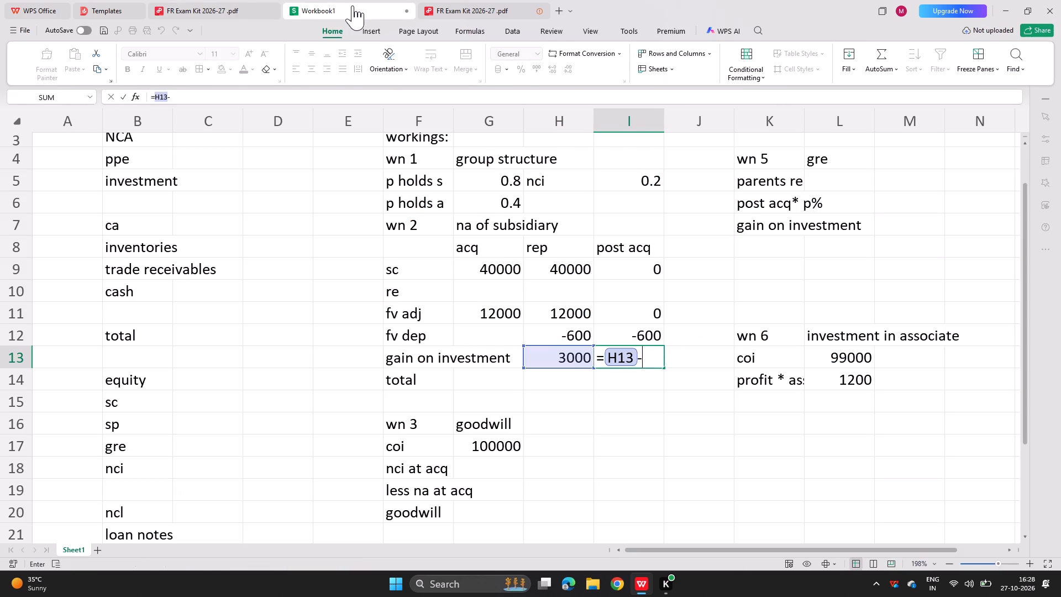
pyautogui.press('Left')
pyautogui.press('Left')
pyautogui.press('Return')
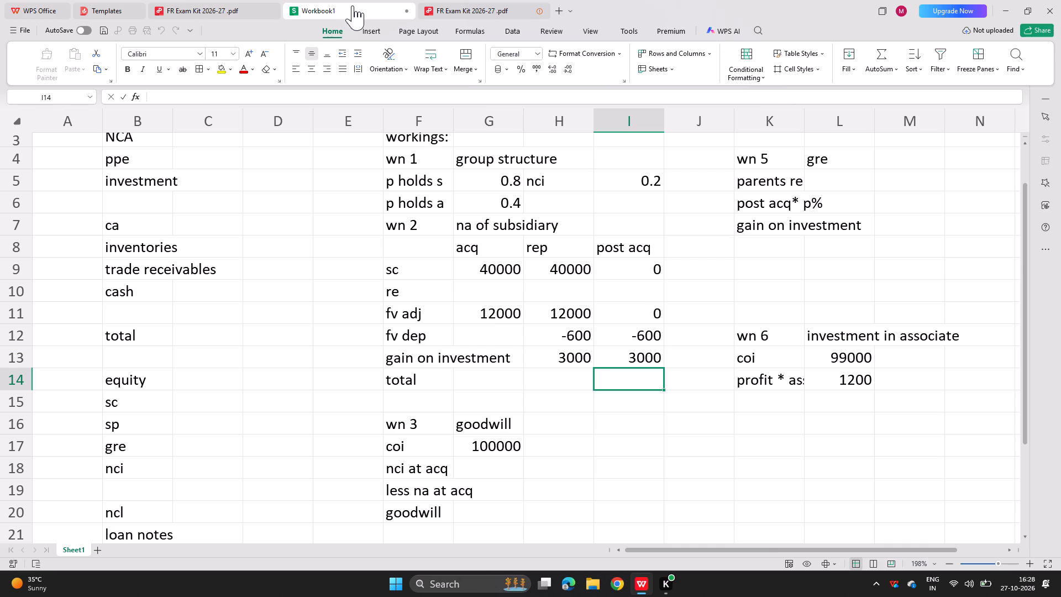
# Enter the parent's gain on investment of 15000 in M7 of the gre working.
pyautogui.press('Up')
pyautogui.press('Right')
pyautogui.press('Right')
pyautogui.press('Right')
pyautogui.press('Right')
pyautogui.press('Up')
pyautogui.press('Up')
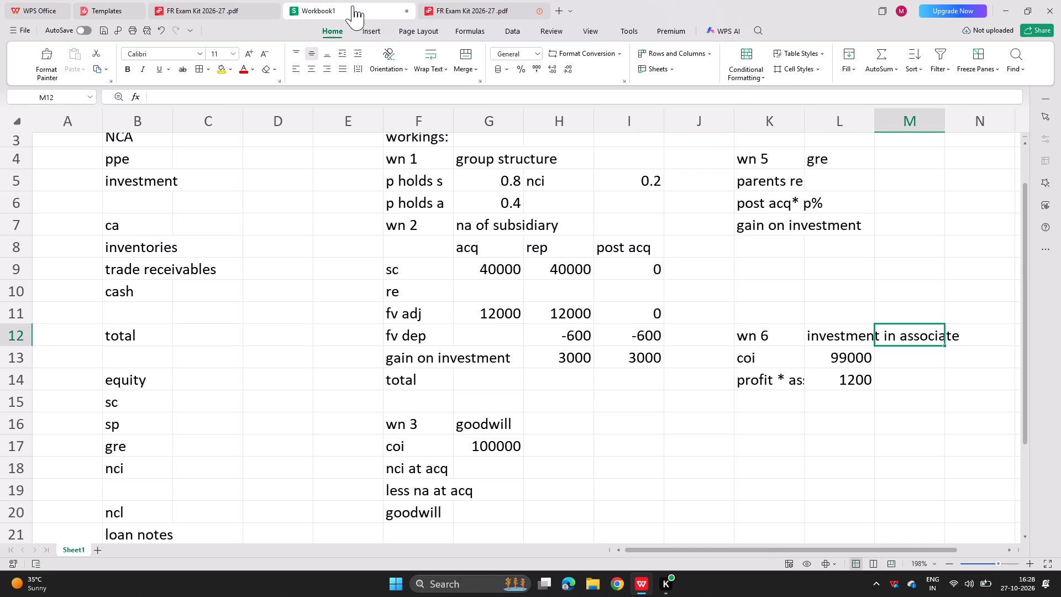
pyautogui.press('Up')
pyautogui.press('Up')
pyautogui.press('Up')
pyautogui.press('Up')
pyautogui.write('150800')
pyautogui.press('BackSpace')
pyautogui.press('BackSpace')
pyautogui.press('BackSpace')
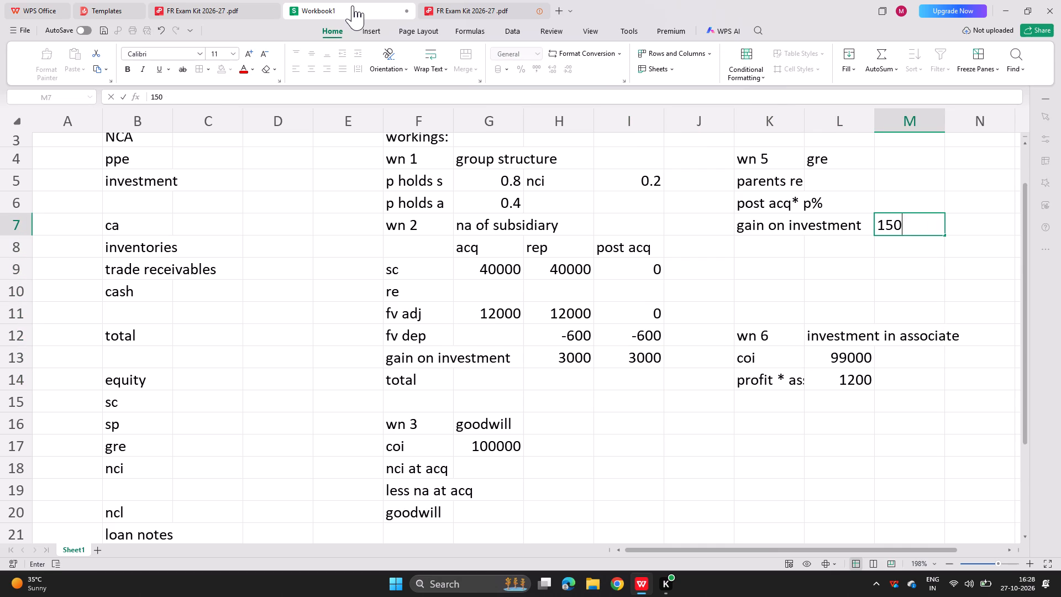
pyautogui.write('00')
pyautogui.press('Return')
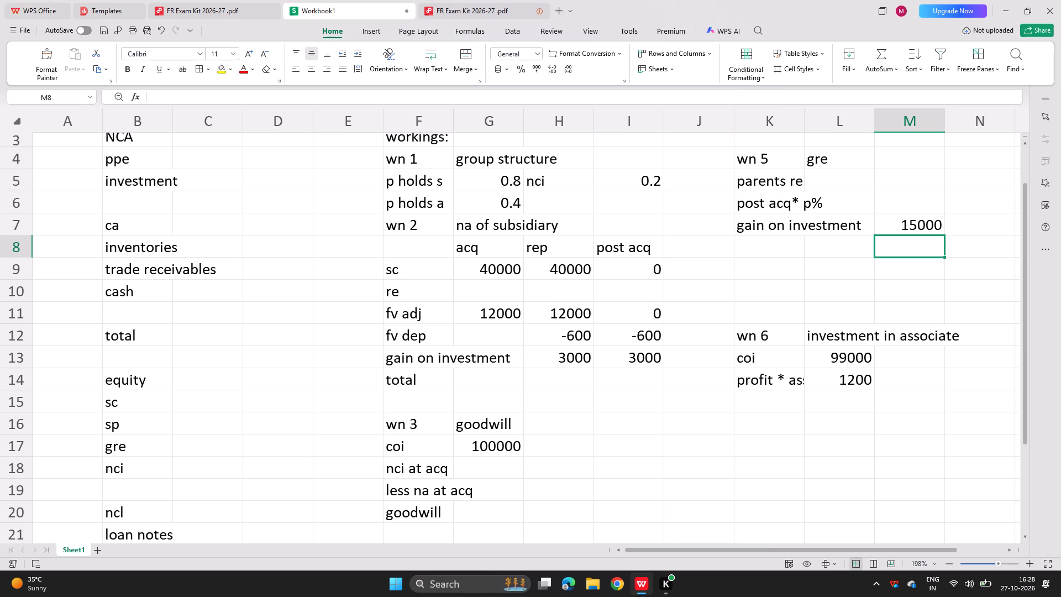
# Examine the answer PDF's net assets of Scottish Co working alongside the numbered notes in the question PDF.
pyautogui.click(452, 0)
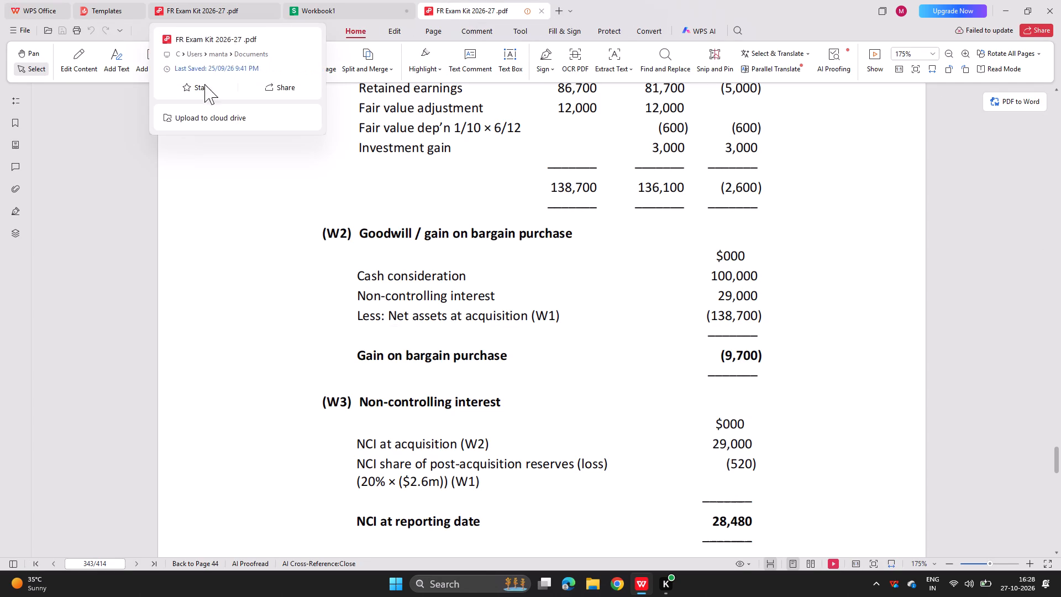
pyautogui.scroll(-1, 304, 251)
pyautogui.click(229, 0)
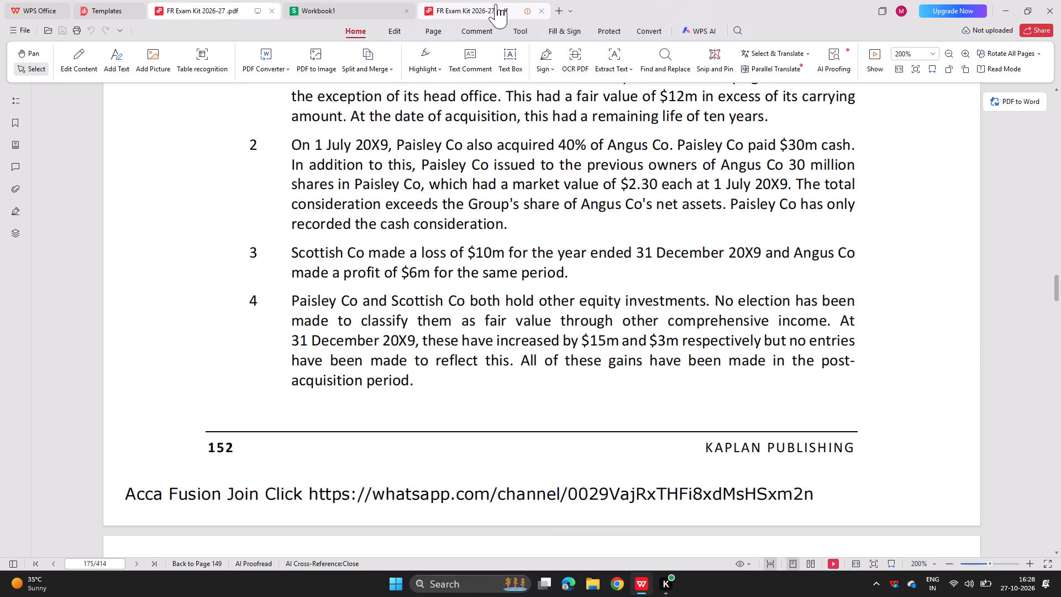
pyautogui.click(334, 3)
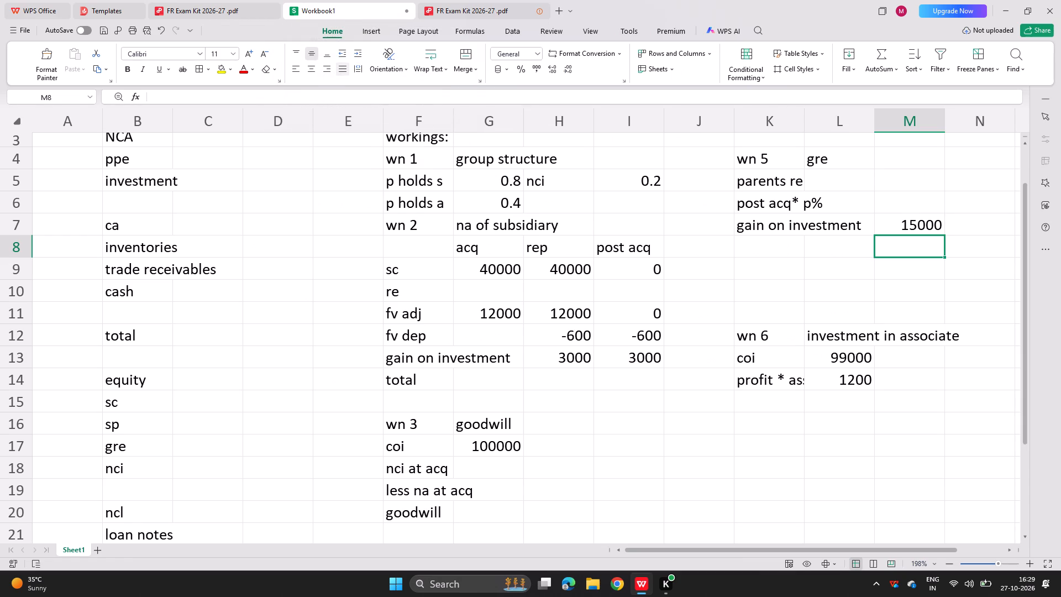
pyautogui.click(202, 11)
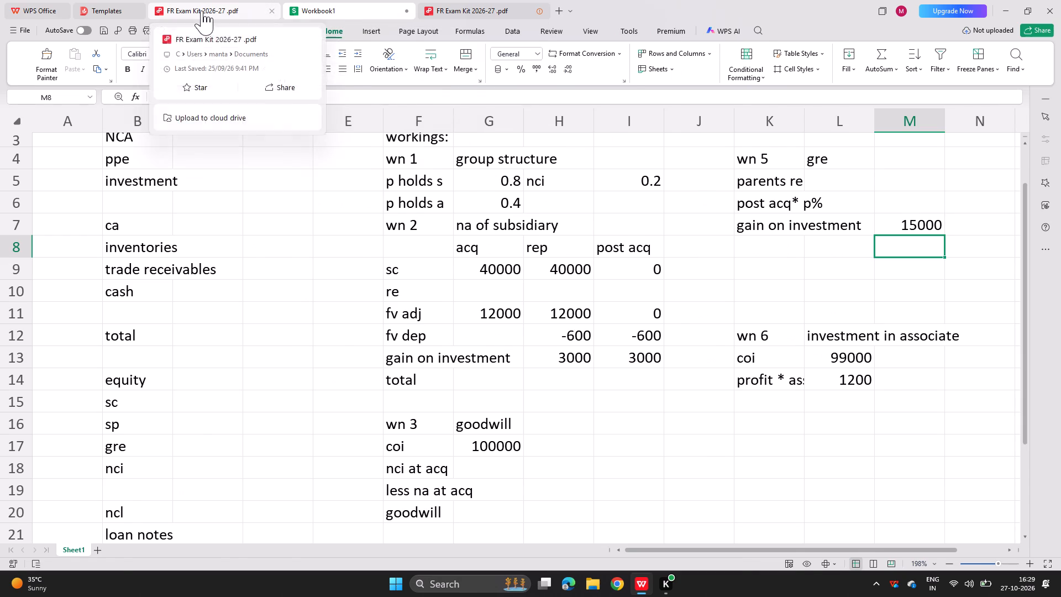
pyautogui.click(350, 0)
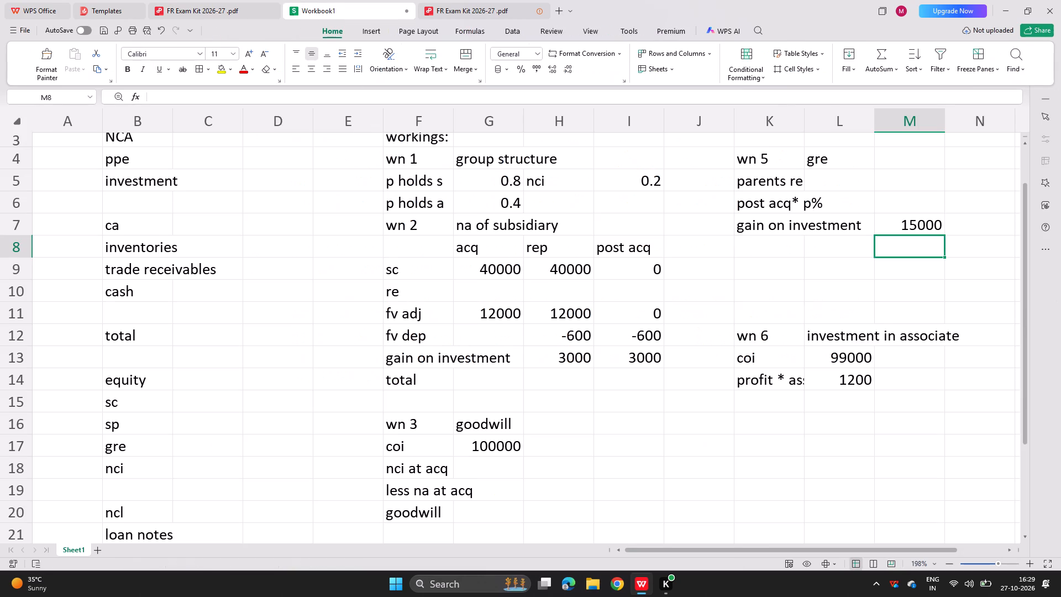
pyautogui.scroll(-1, 351, 322)
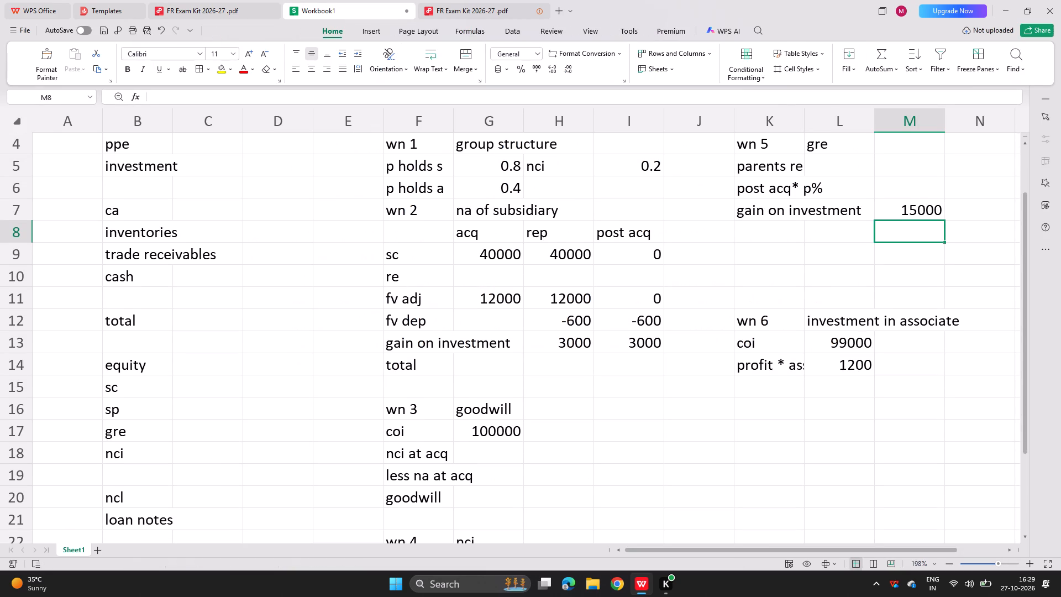
pyautogui.click(572, 372)
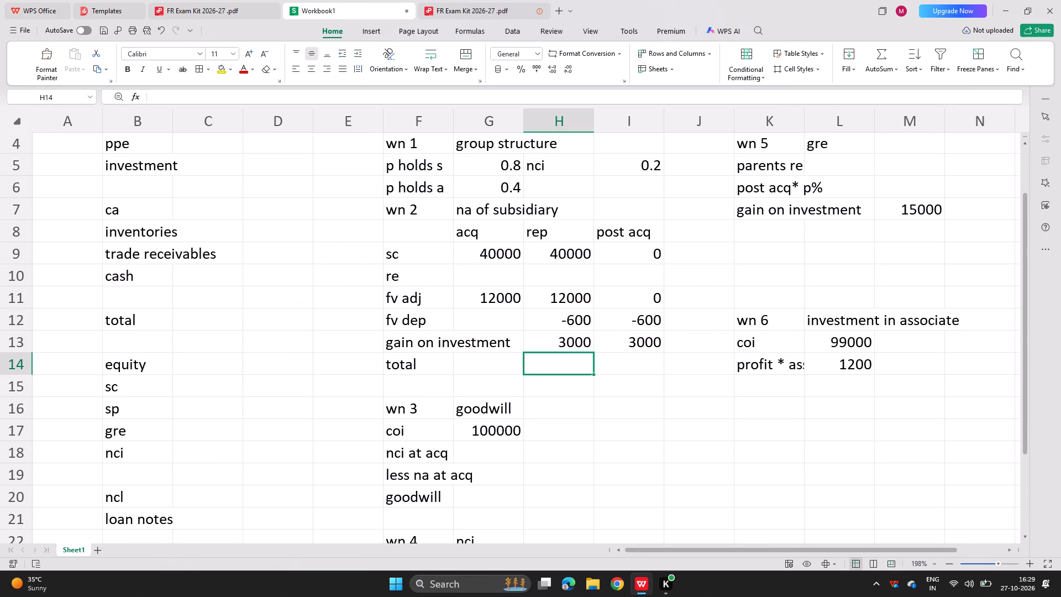
pyautogui.click(471, 2)
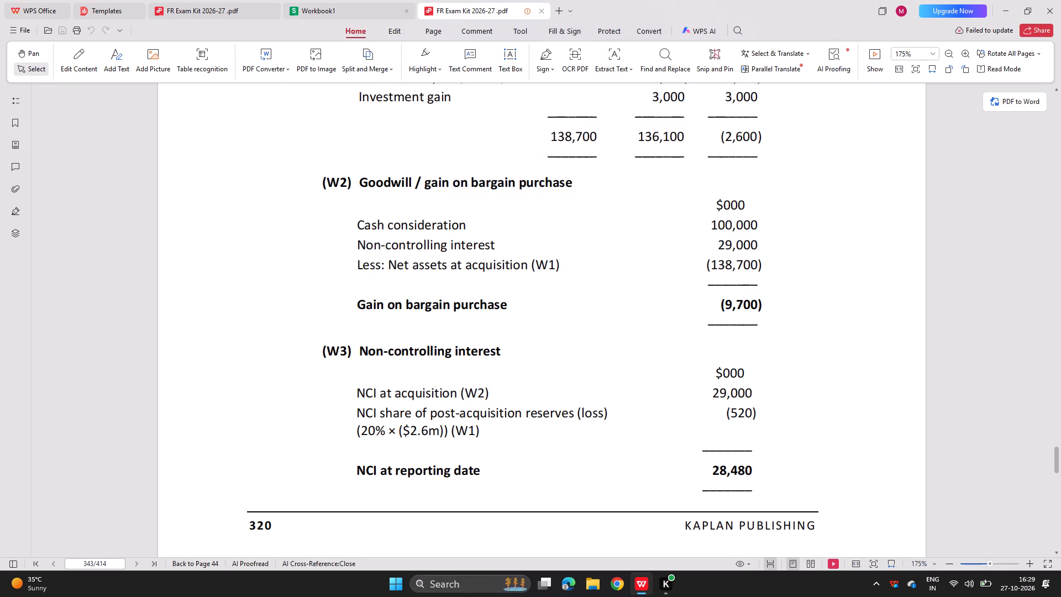
pyautogui.scroll(2, 385, 342)
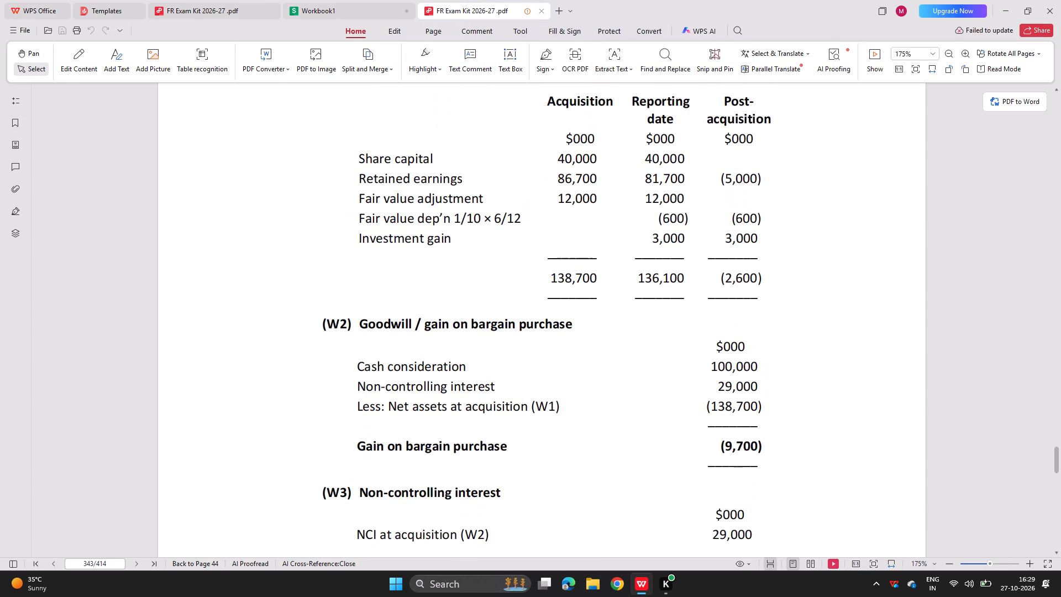
pyautogui.click(168, 0)
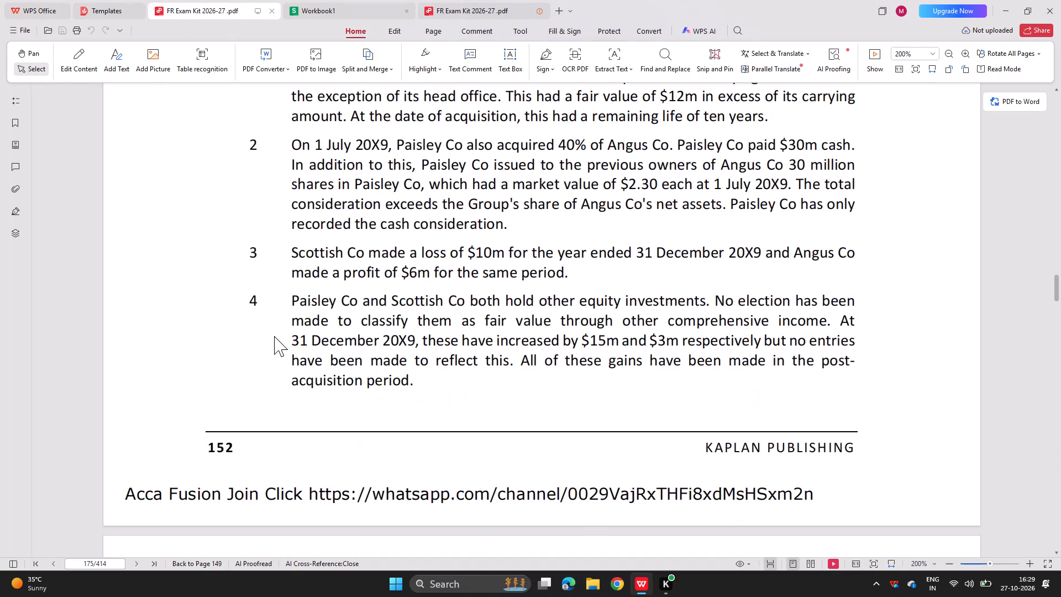
pyautogui.hscroll(1, 274, 336)
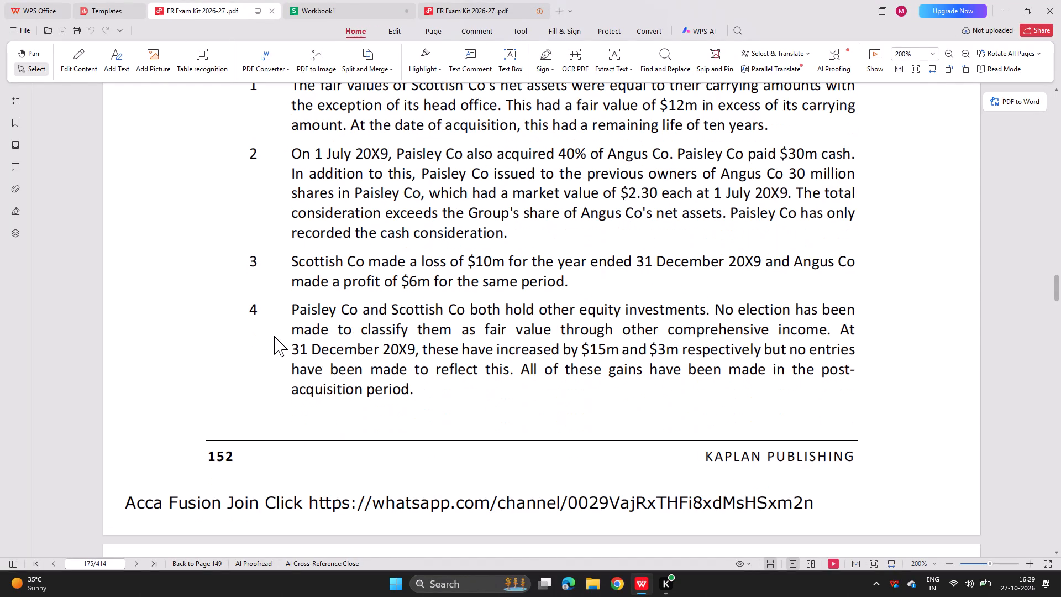
pyautogui.click(305, 0)
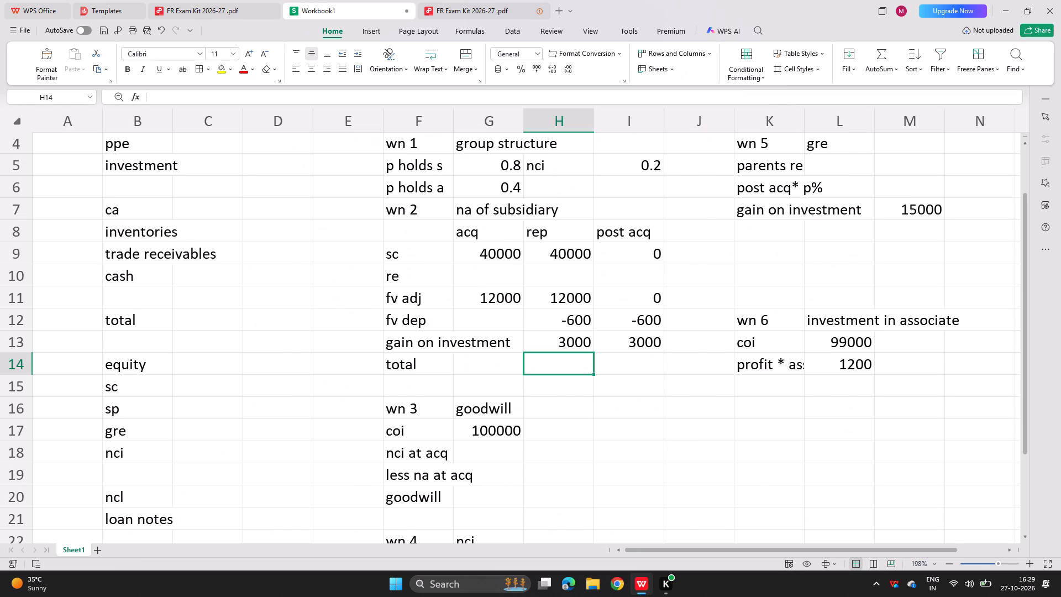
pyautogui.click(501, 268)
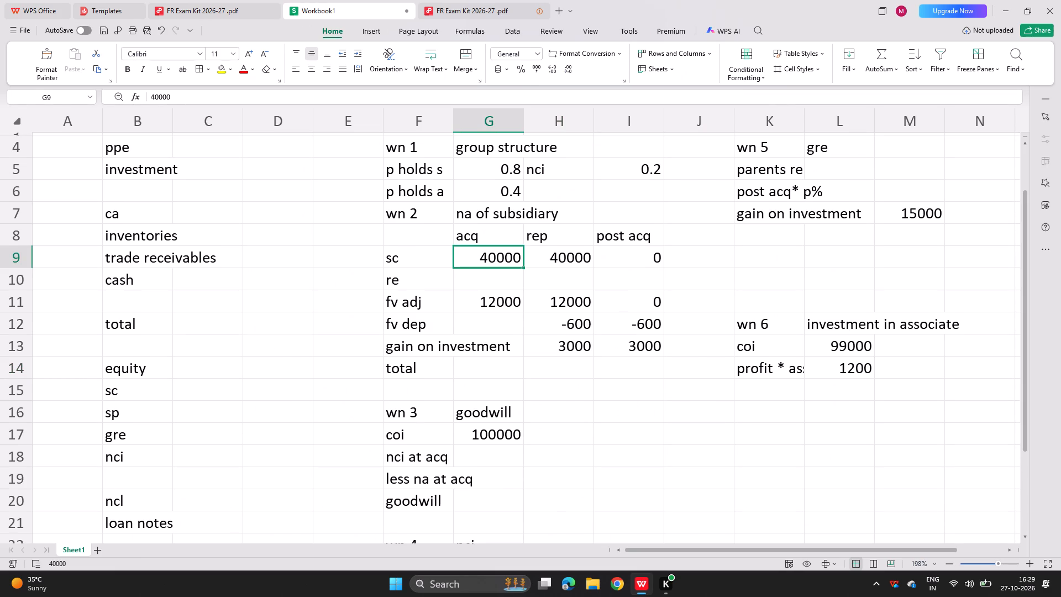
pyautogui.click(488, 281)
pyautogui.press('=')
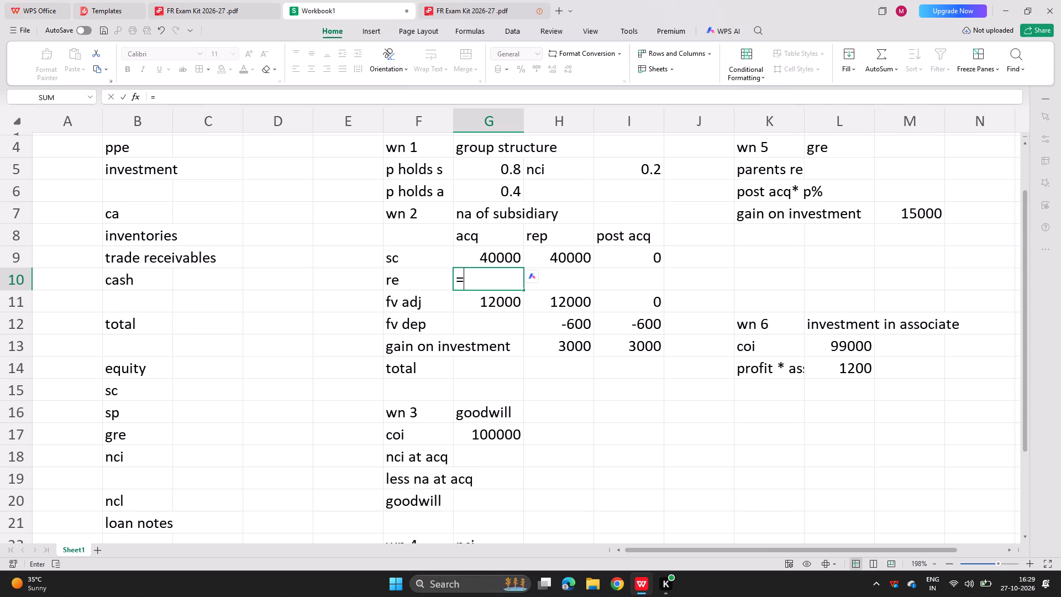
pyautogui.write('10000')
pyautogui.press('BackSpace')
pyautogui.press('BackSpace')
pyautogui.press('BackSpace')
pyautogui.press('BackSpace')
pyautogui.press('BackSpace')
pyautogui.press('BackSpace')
# After consulting the answer and question PDFs, enter the subsidiary's acquisition-date retained earnings in G10 as =(10000*6/12)+81700.
pyautogui.click(480, 0)
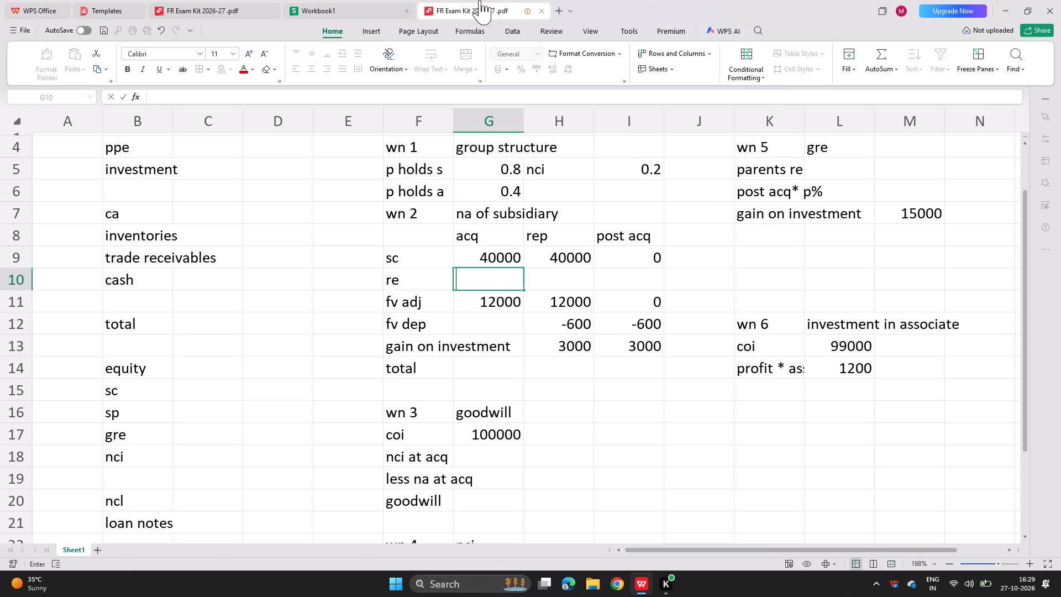
pyautogui.scroll(1, 449, 192)
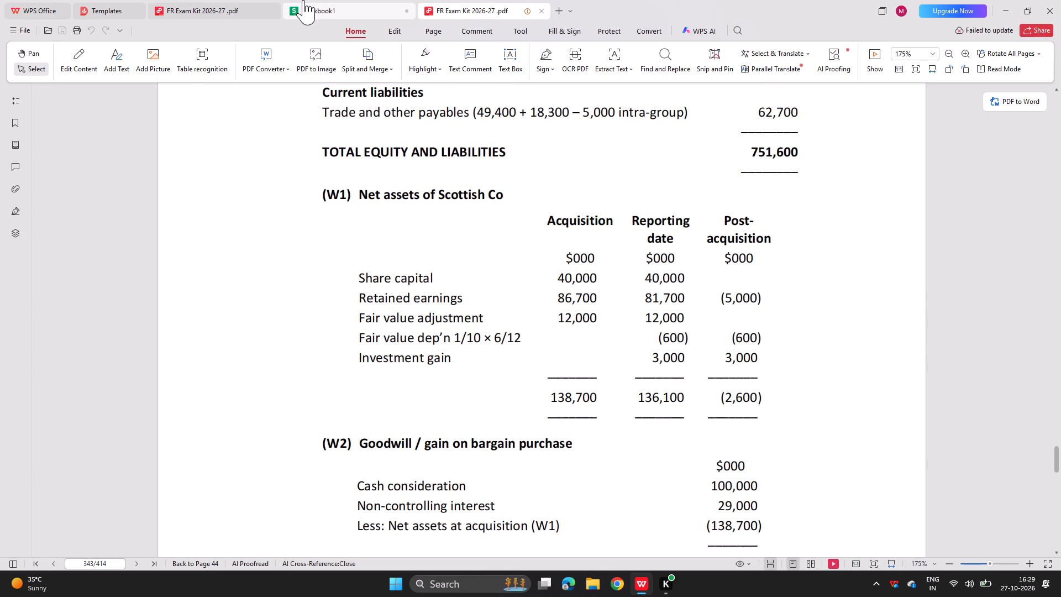
pyautogui.click(332, 2)
pyautogui.write('=10000+')
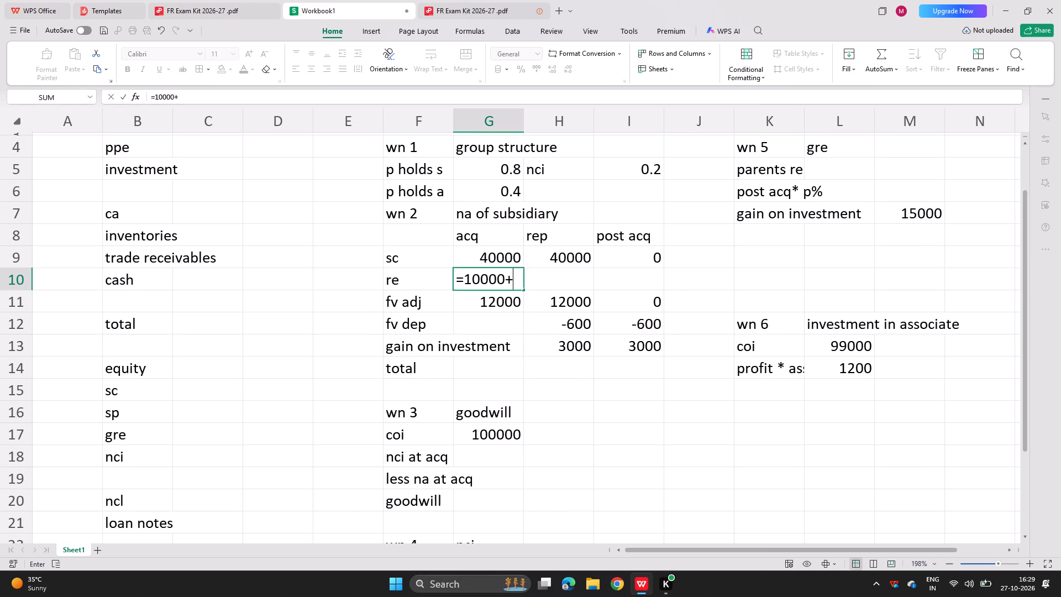
pyautogui.press('BackSpace')
pyautogui.write('*6/12')
pyautogui.hotkey('shift', ')')
pyautogui.press('Left')
pyautogui.press('Left')
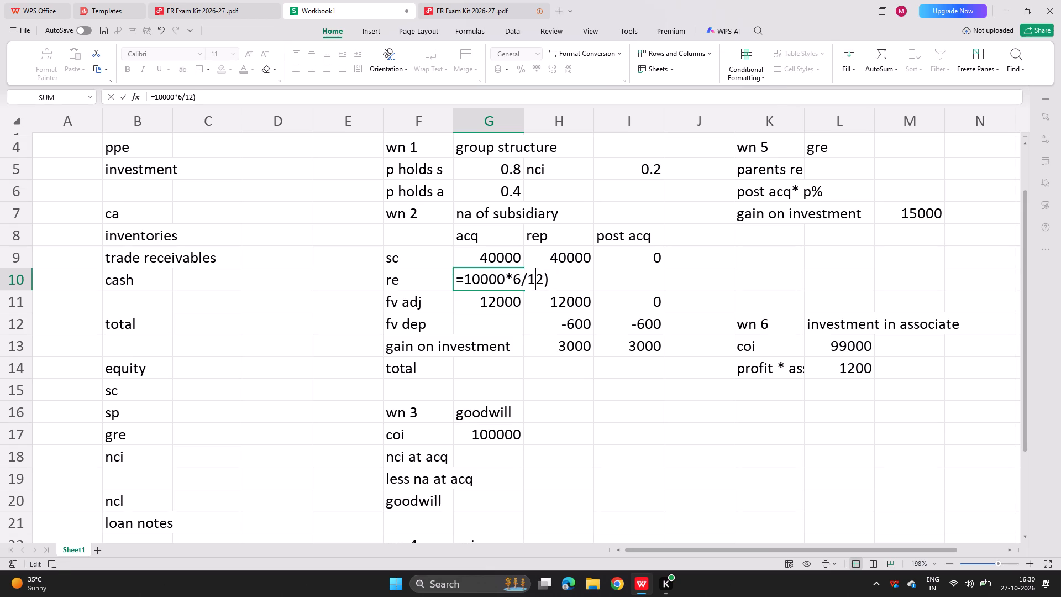
pyautogui.press('Left')
pyautogui.press('Left')
pyautogui.press('Left')
pyautogui.press('Left')
pyautogui.press('Left')
pyautogui.press('Left')
pyautogui.press('Left')
pyautogui.press('Left')
pyautogui.press('Left')
pyautogui.hotkey('shift', '(')
pyautogui.press('Right')
pyautogui.press('Right')
pyautogui.press('Right')
pyautogui.press('Right')
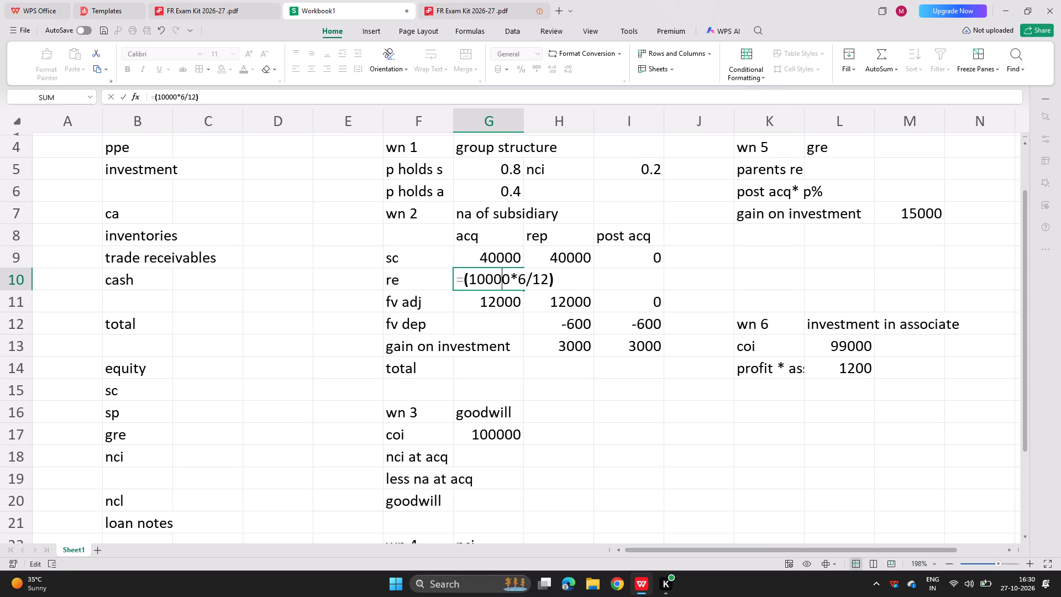
pyautogui.press('Right')
pyautogui.press('Right')
pyautogui.press('Right')
pyautogui.press('Right')
pyautogui.press('Right')
pyautogui.press('Right')
pyautogui.press('Right')
pyautogui.press('+')
pyautogui.click(228, 0)
pyautogui.scroll(3, 311, 199)
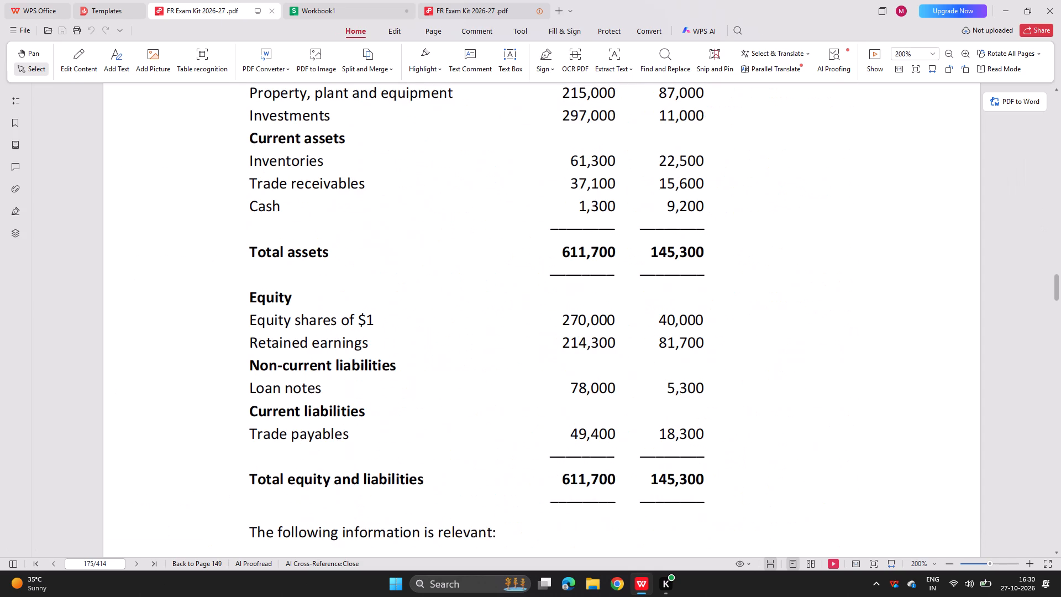
pyautogui.scroll(1, 311, 199)
pyautogui.click(336, 6)
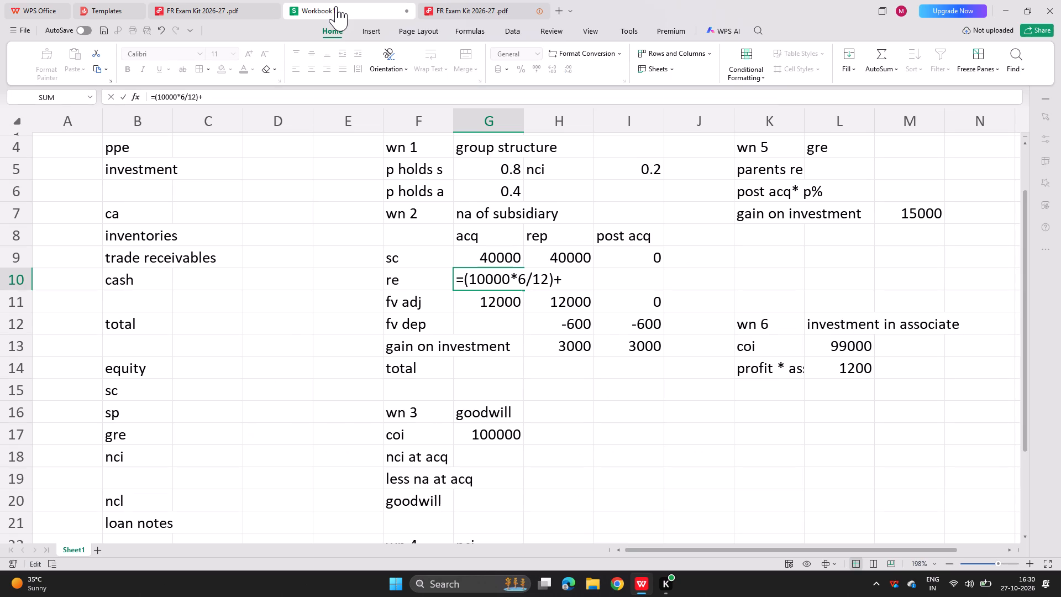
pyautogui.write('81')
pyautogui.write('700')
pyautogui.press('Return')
# Enter the subsidiary's reporting-date retained earnings in H10 as =81700.
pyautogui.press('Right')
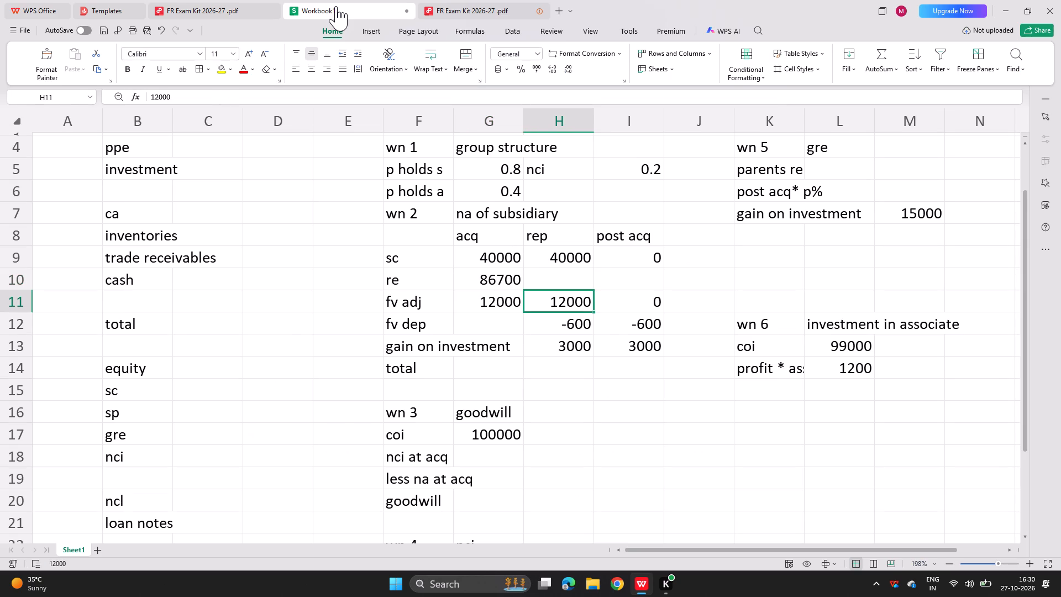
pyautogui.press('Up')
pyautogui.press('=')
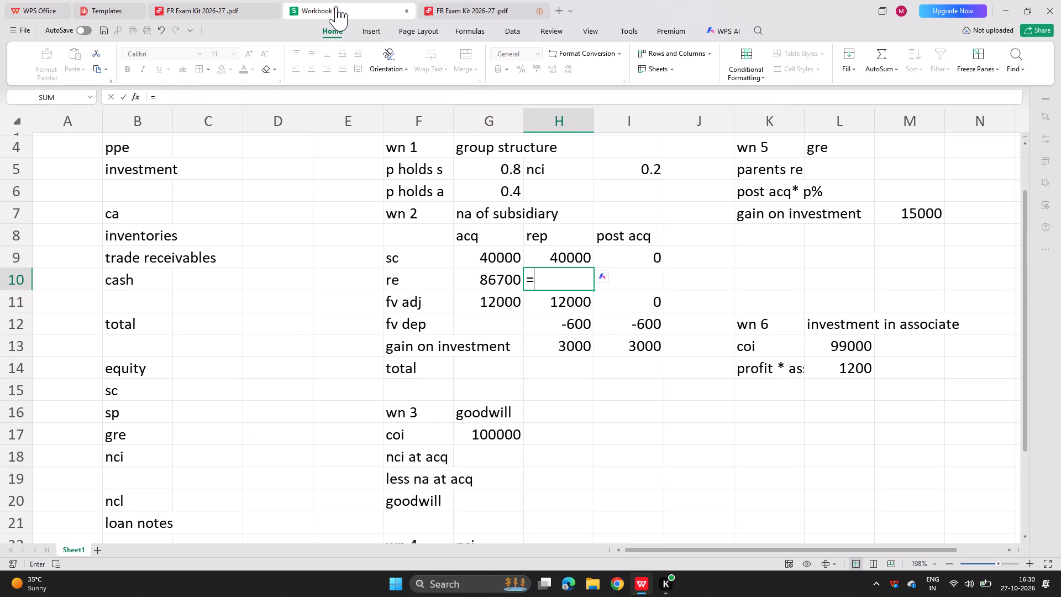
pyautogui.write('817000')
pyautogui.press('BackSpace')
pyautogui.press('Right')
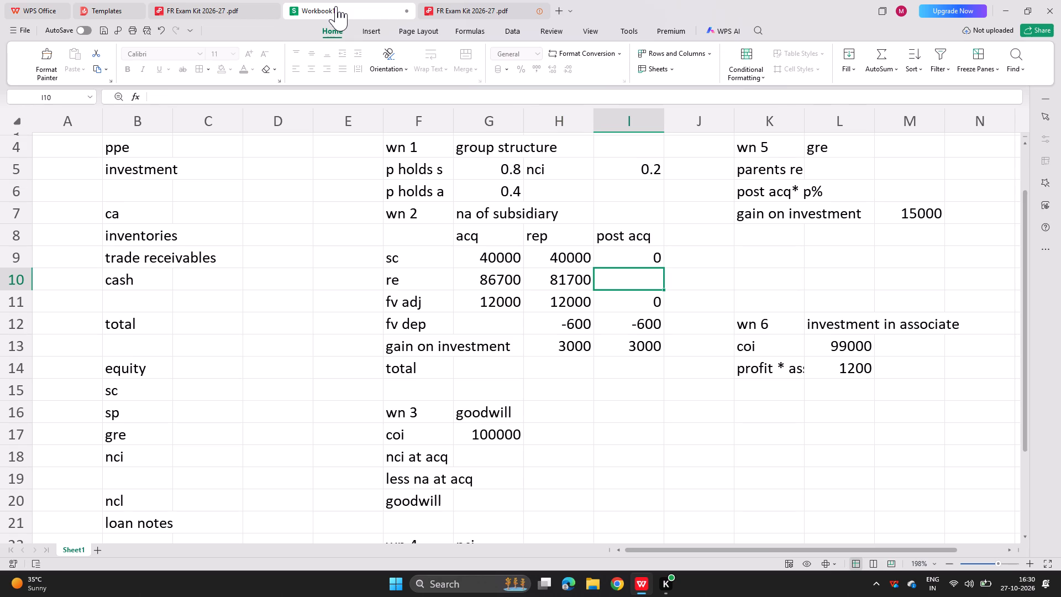
# Calculate the post-acquisition retained earnings movement in I10 with =H10-G10.
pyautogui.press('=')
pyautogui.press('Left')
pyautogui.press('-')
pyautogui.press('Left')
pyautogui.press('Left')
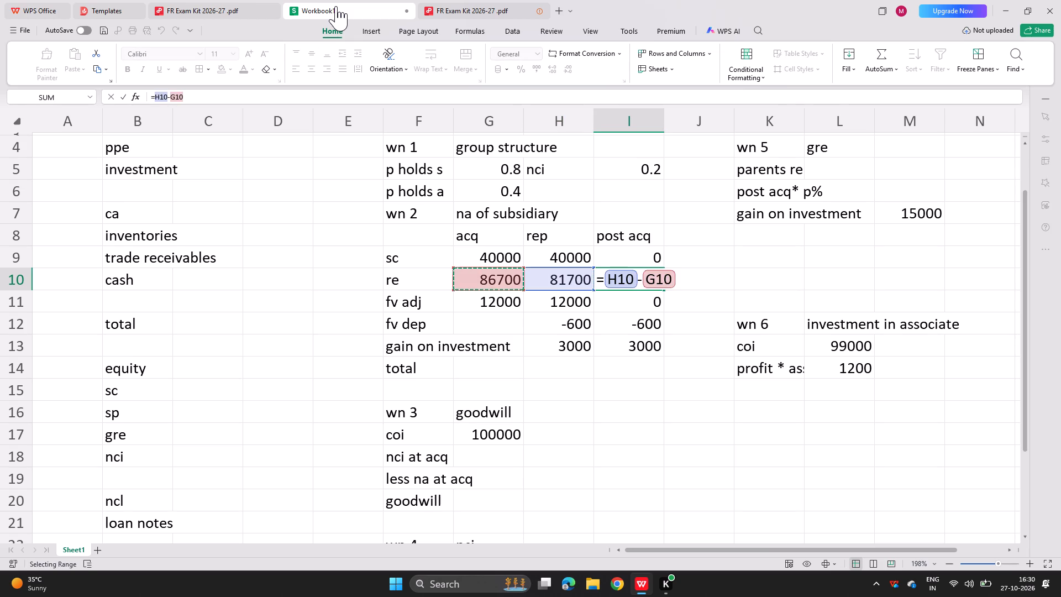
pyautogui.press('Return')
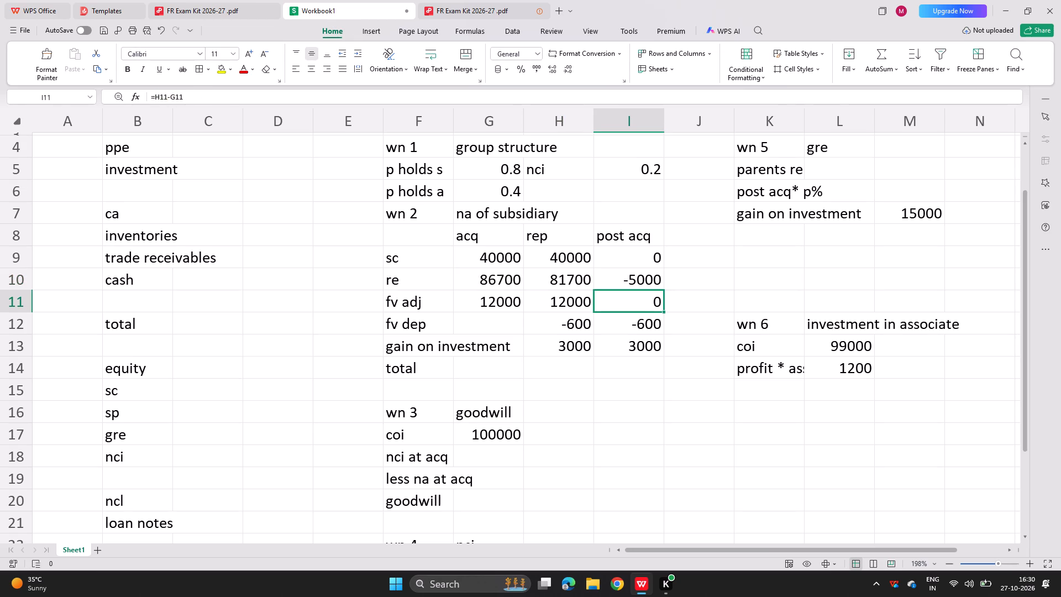
# Total the acq column of the na of subsidiary working in G14 with a SUM formula starting from G9.
pyautogui.click(492, 363)
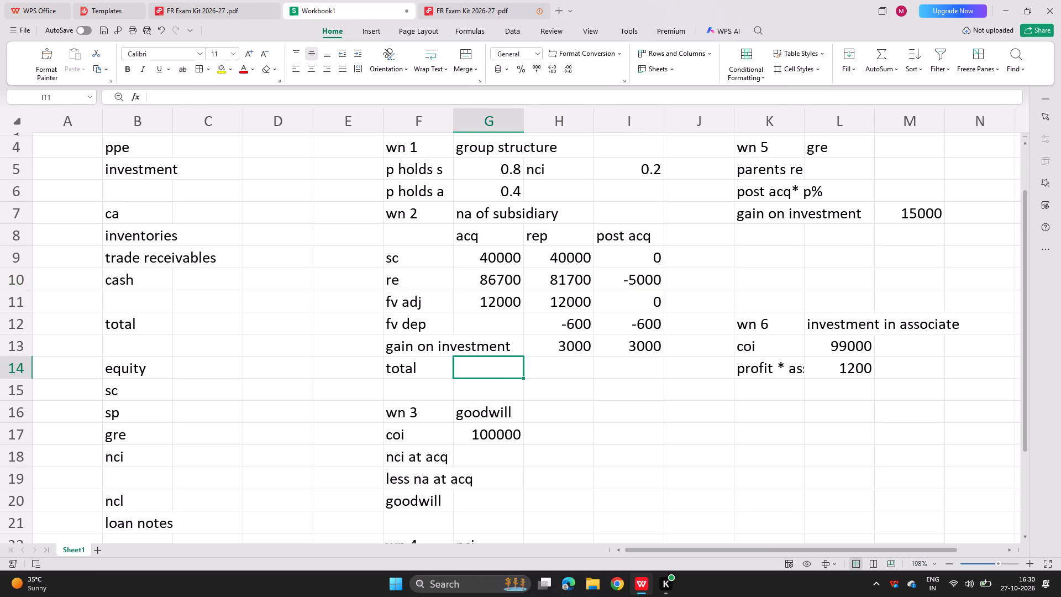
pyautogui.write('=sum(')
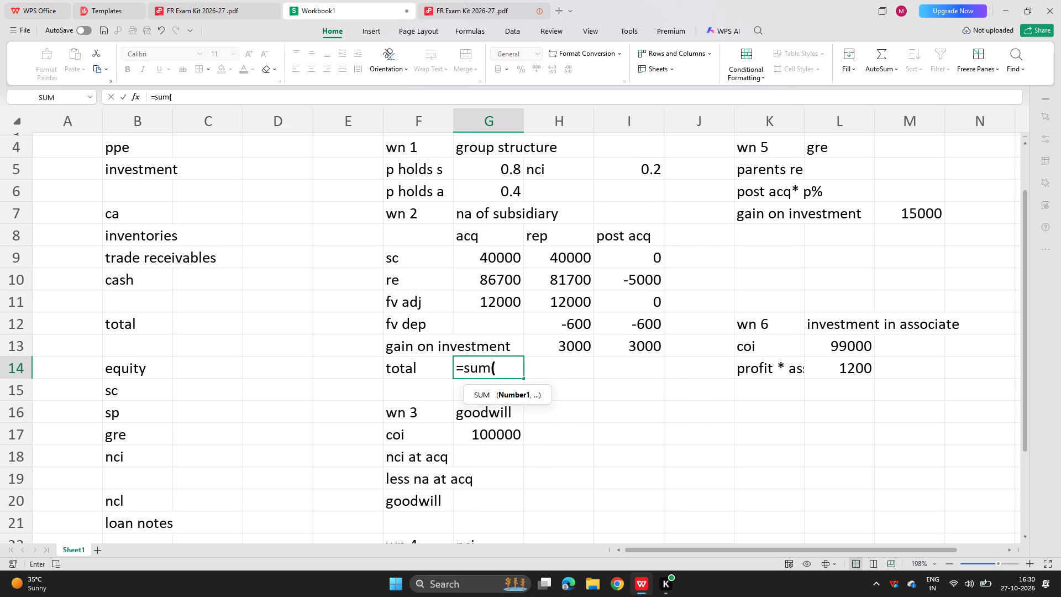
pyautogui.moveTo(501, 263); pyautogui.dragTo(483, 337)
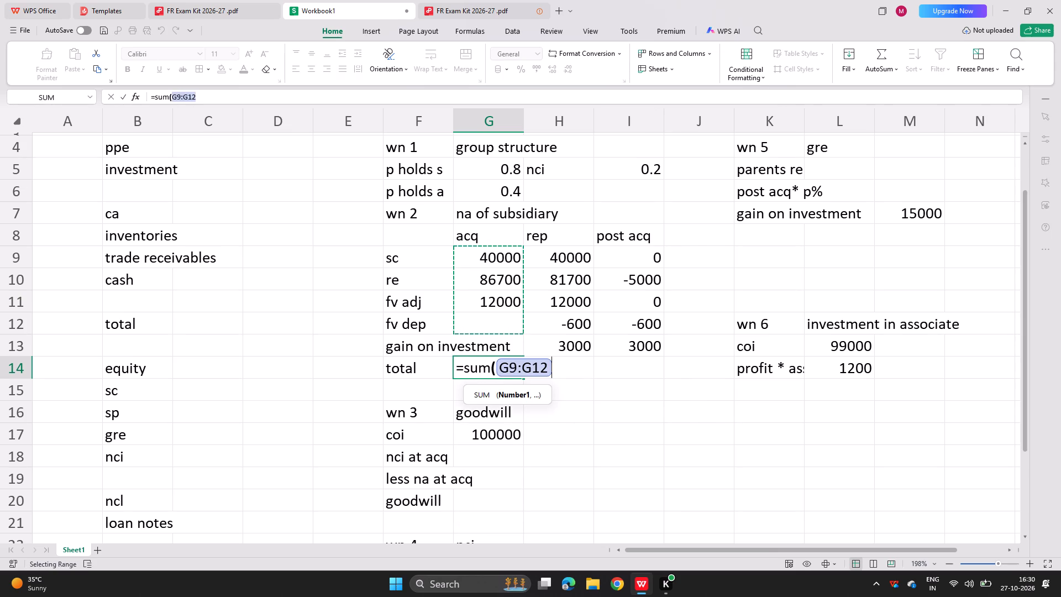
pyautogui.moveTo(483, 337); pyautogui.dragTo(482, 339)
pyautogui.press('Return')
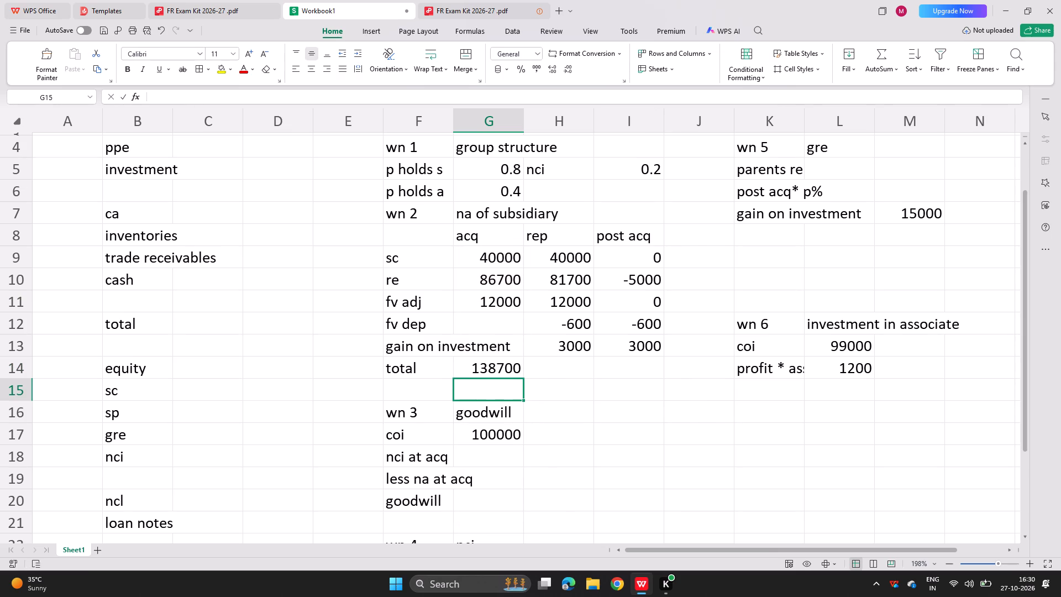
# Copy the acq total formula from G14 across to the rep and post acq columns in H14 and I14.
pyautogui.click(500, 364)
pyautogui.hotkey('ctrl', 'c')
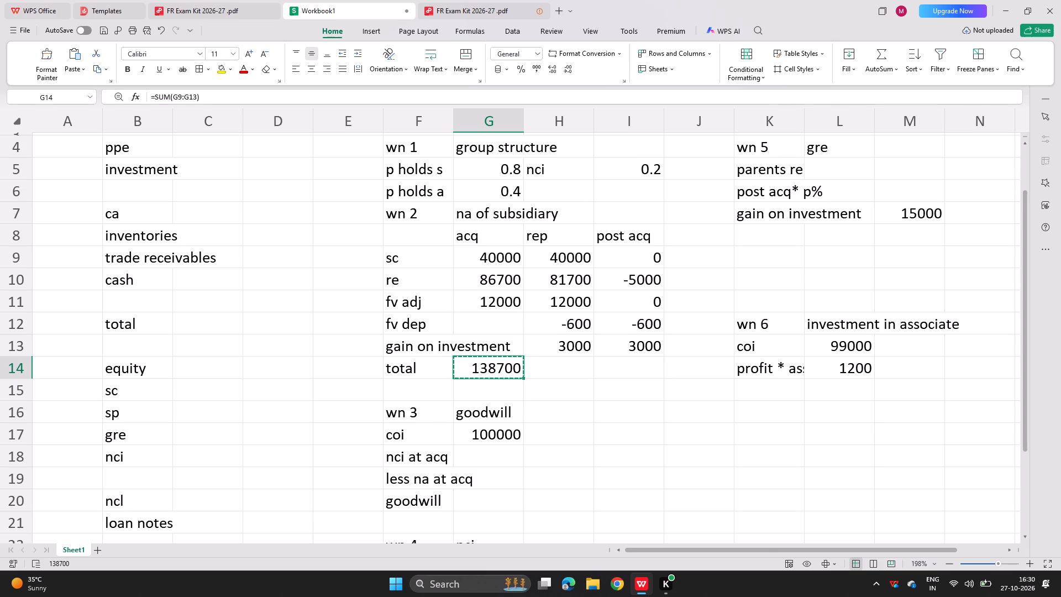
pyautogui.moveTo(577, 364); pyautogui.dragTo(628, 358)
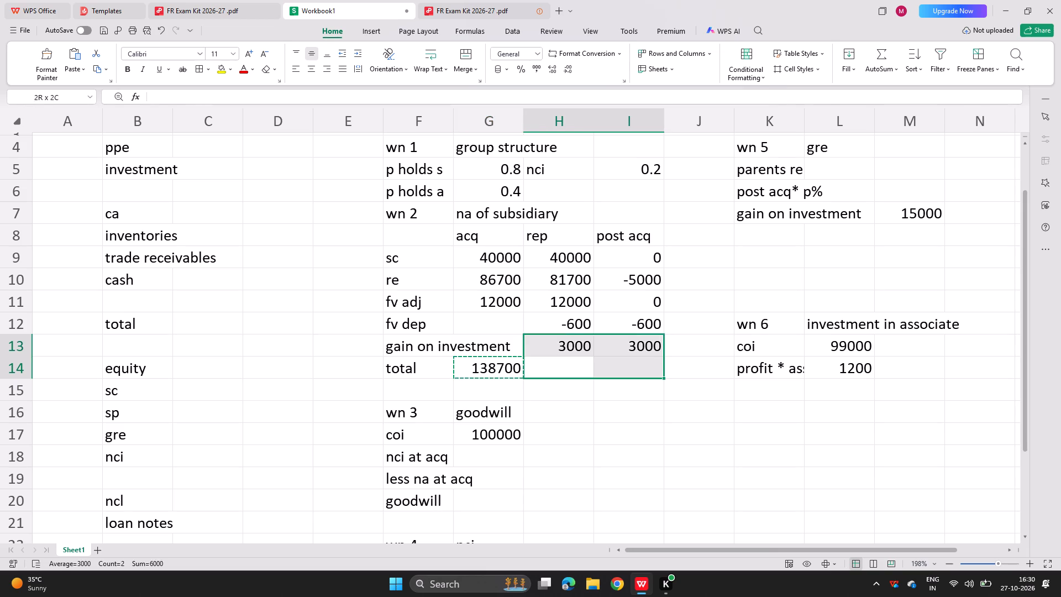
pyautogui.moveTo(628, 358); pyautogui.dragTo(629, 358)
pyautogui.hotkey('ctrl', 'v')
pyautogui.click(525, 442)
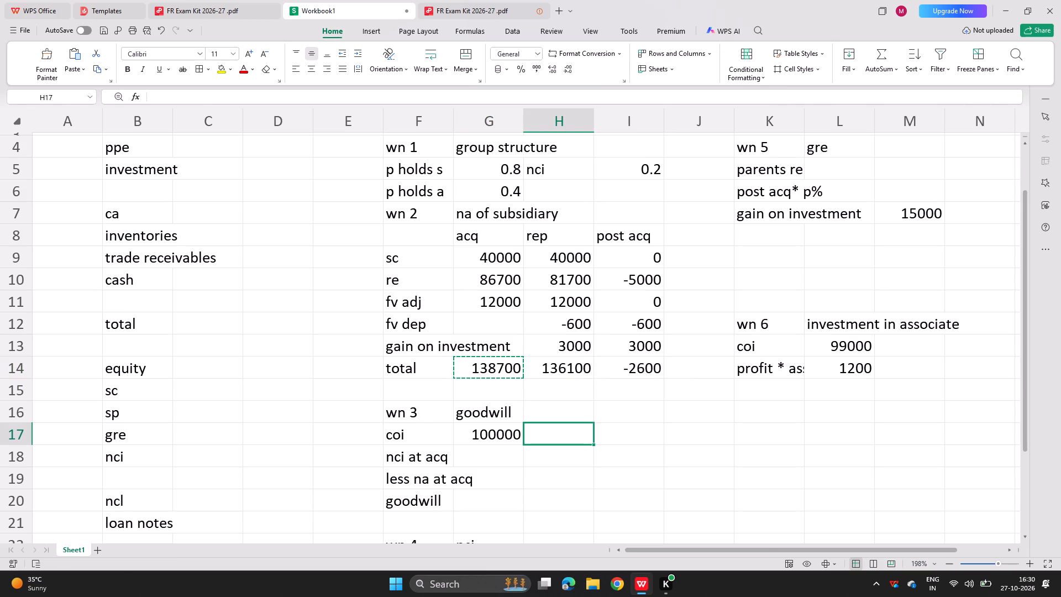
pyautogui.press('Escape')
# After consulting the answer and question PDFs, note 5000 in K18 labelled "intra" in L18, with "rec- pay -" in K19.
pyautogui.click(483, 1)
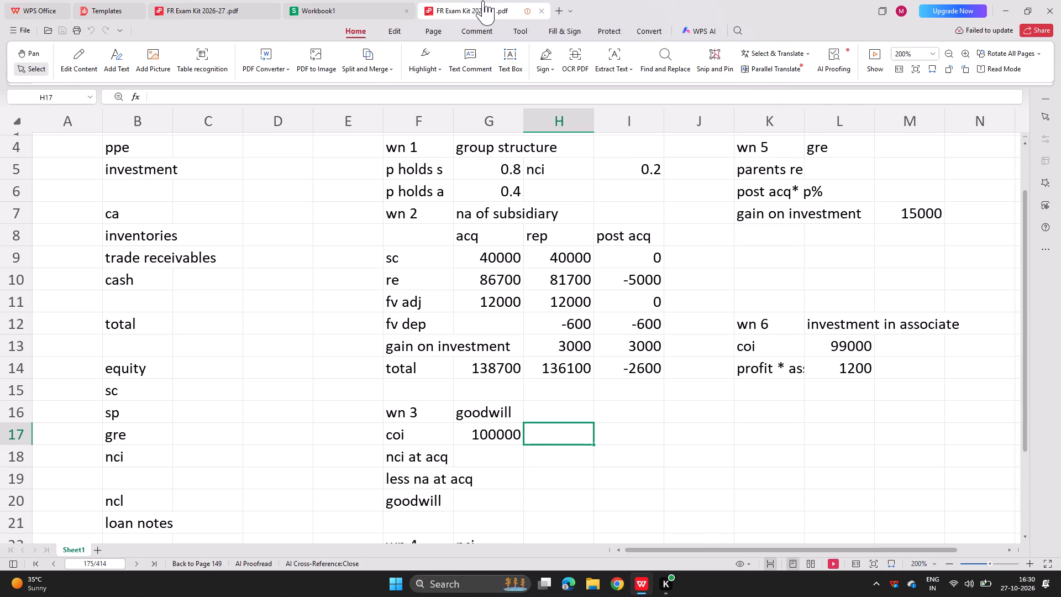
pyautogui.scroll(-1, 414, 189)
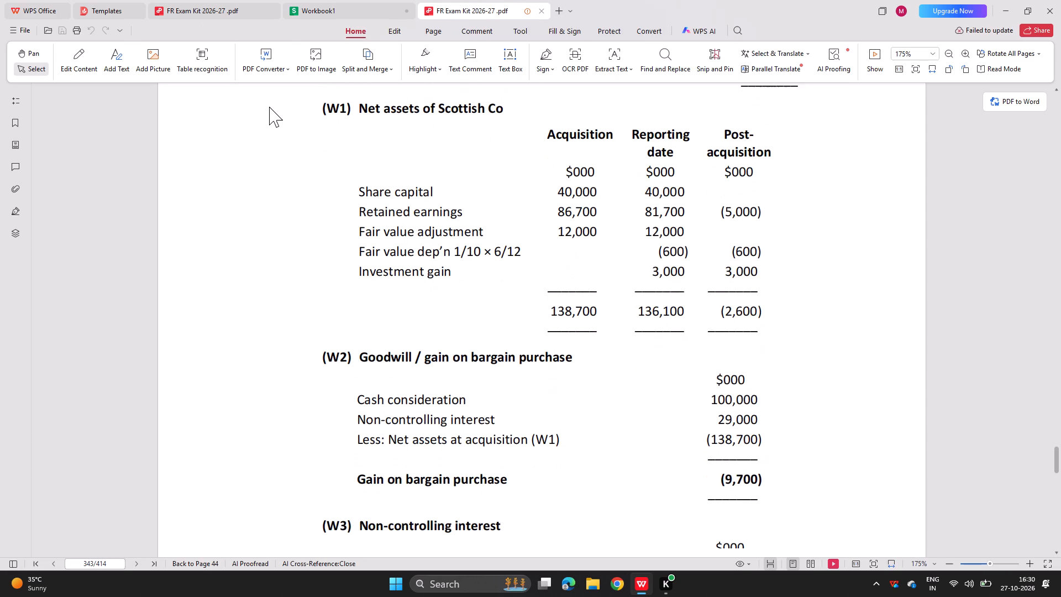
pyautogui.scroll(-1, 301, 167)
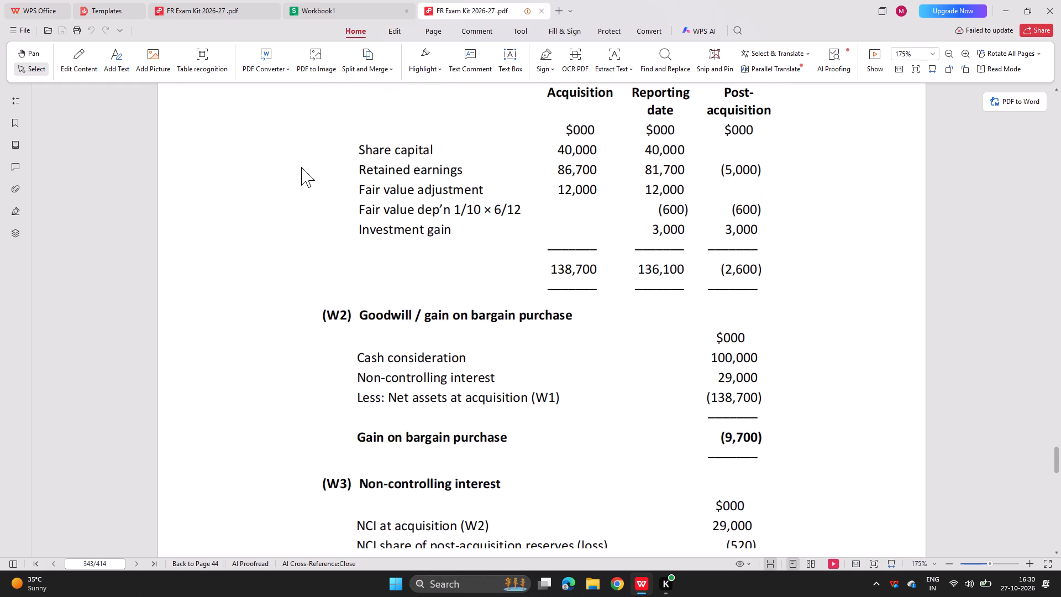
pyautogui.click(194, 0)
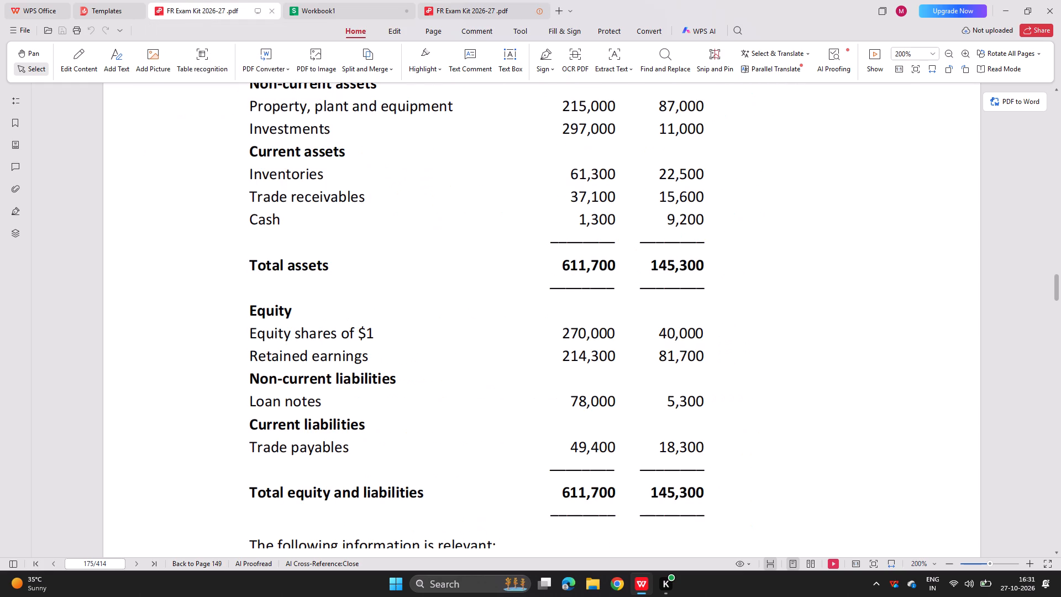
pyautogui.scroll(-4, 297, 227)
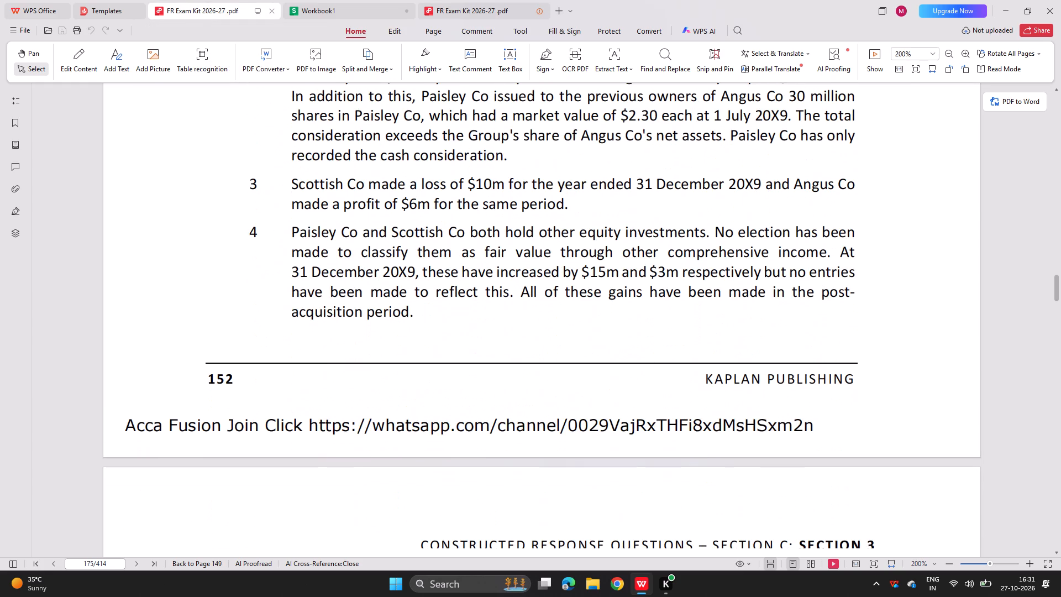
pyautogui.scroll(-2, 297, 227)
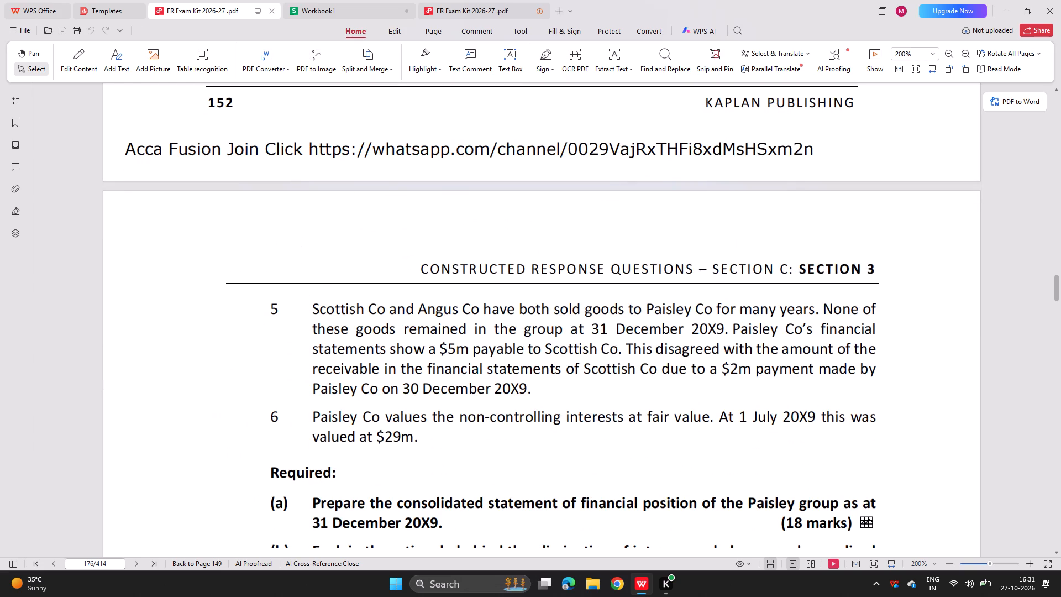
pyautogui.click(337, 2)
pyautogui.scroll(-2, 369, 308)
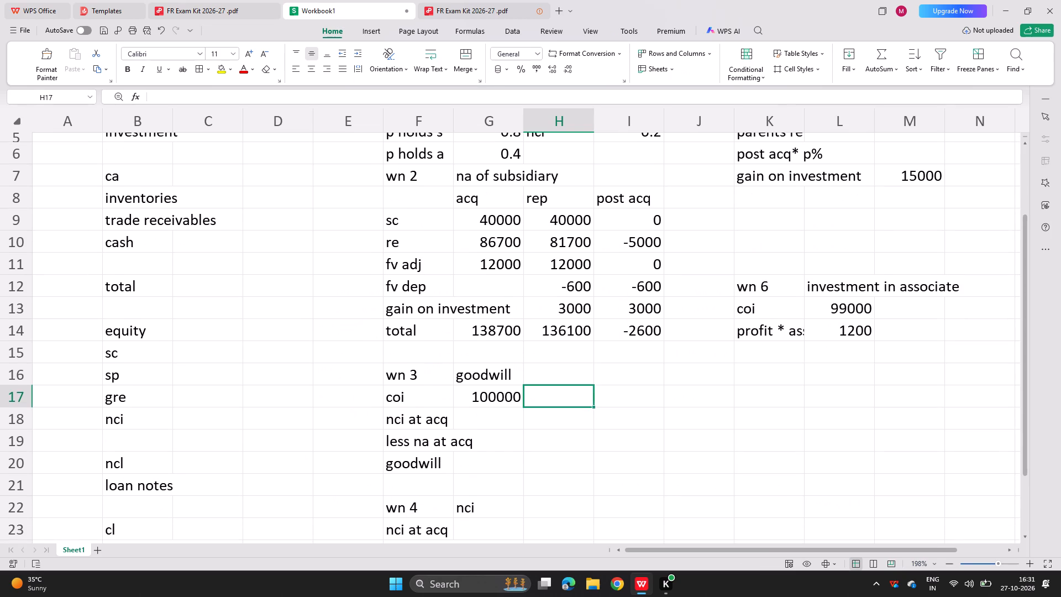
pyautogui.scroll(-1, 633, 447)
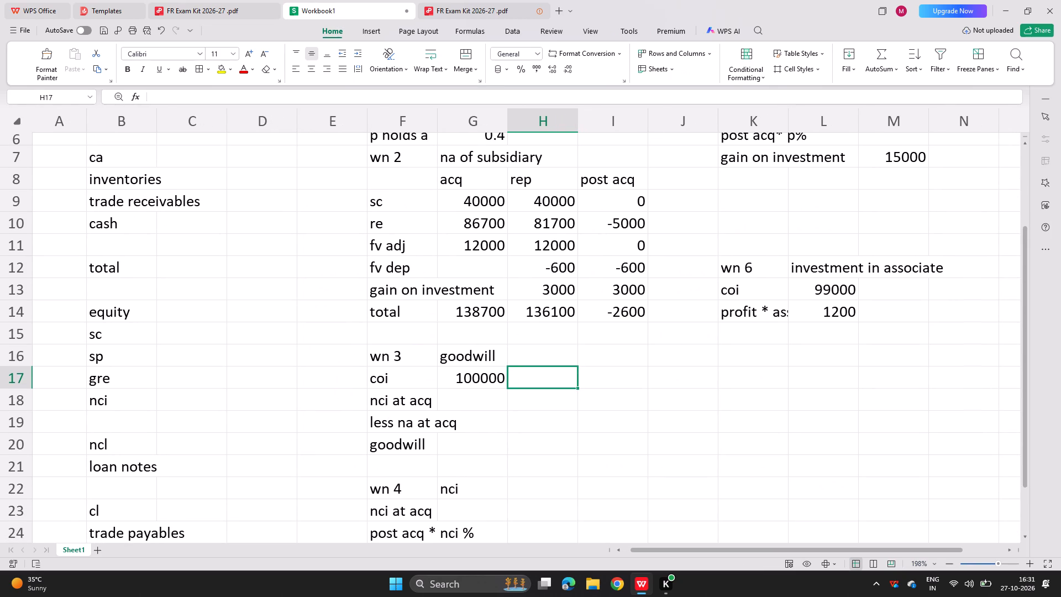
pyautogui.click(698, 400)
pyautogui.click(744, 395)
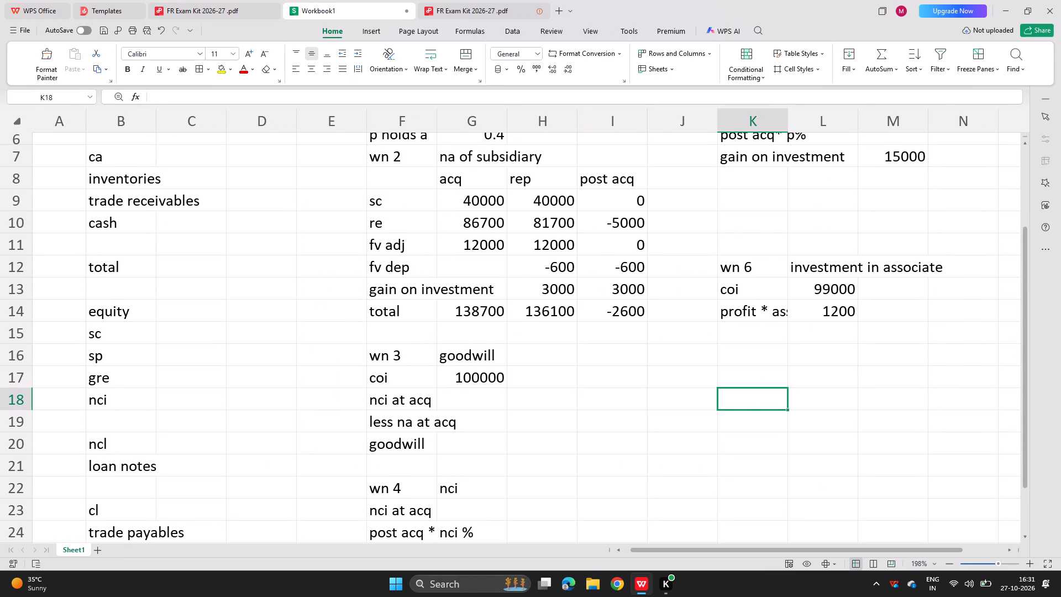
pyautogui.write('5000')
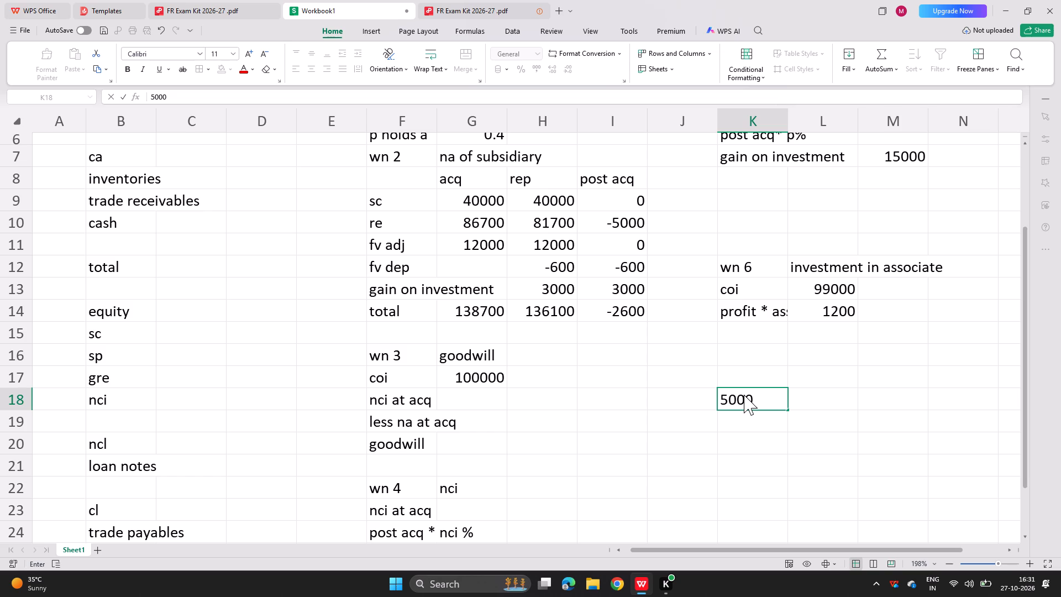
pyautogui.press('Right')
pyautogui.write('intra')
pyautogui.press('Return')
pyautogui.press('Left')
pyautogui.write('rec- pay -')
pyautogui.press('Return')
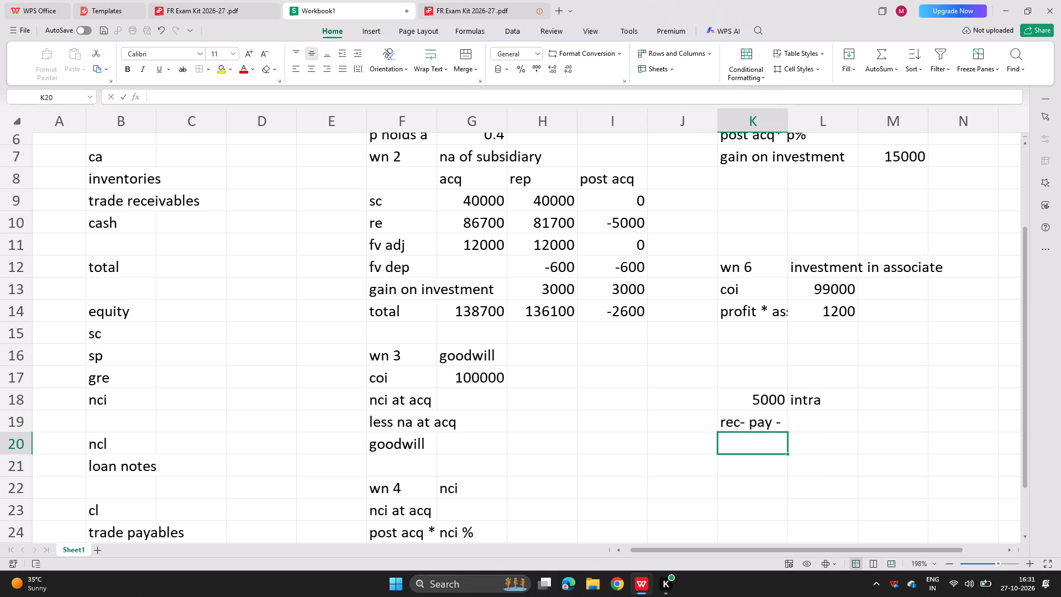
# Recheck note 5 in the question PDF, and record 2000 in K20 with the label "cash in transit" in L20.
pyautogui.click(201, 5)
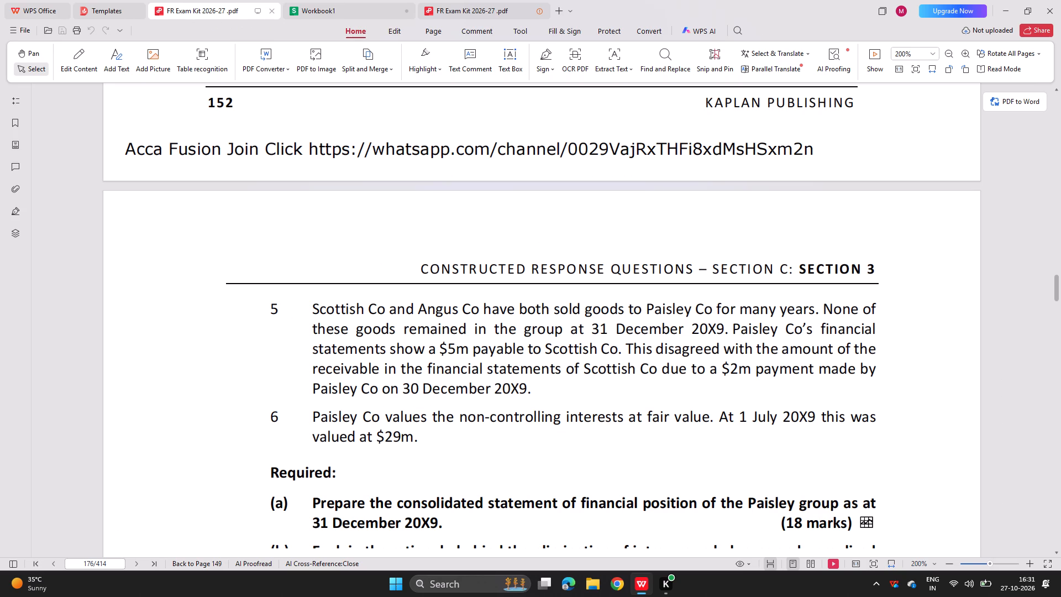
pyautogui.click(338, 0)
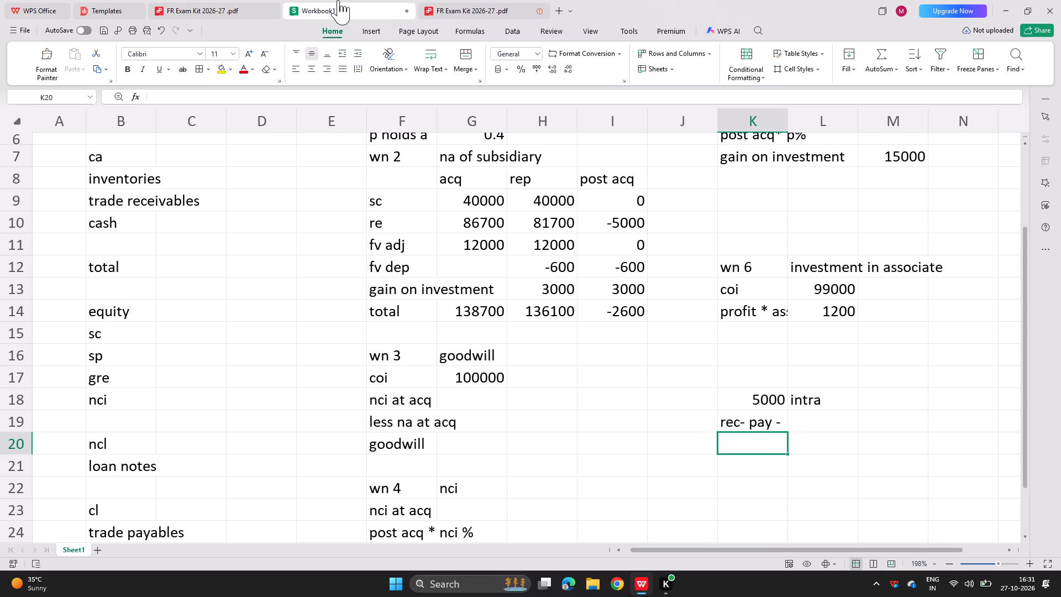
pyautogui.write('2000')
pyautogui.press('Right')
pyautogui.write('cash in rt')
pyautogui.press('BackSpace')
pyautogui.press('BackSpace')
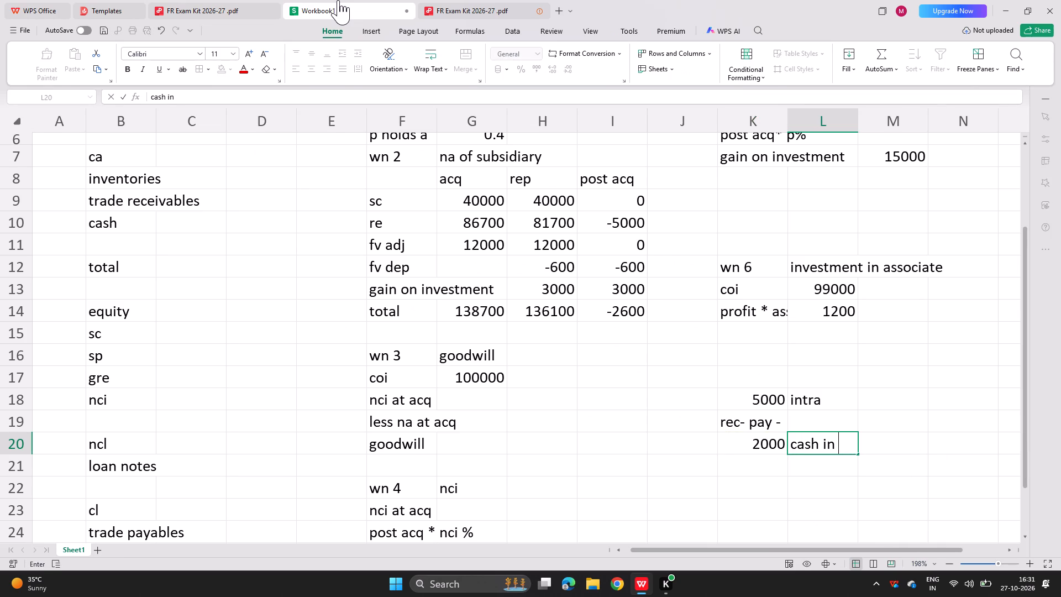
pyautogui.write('transit\\')
pyautogui.press('Return')
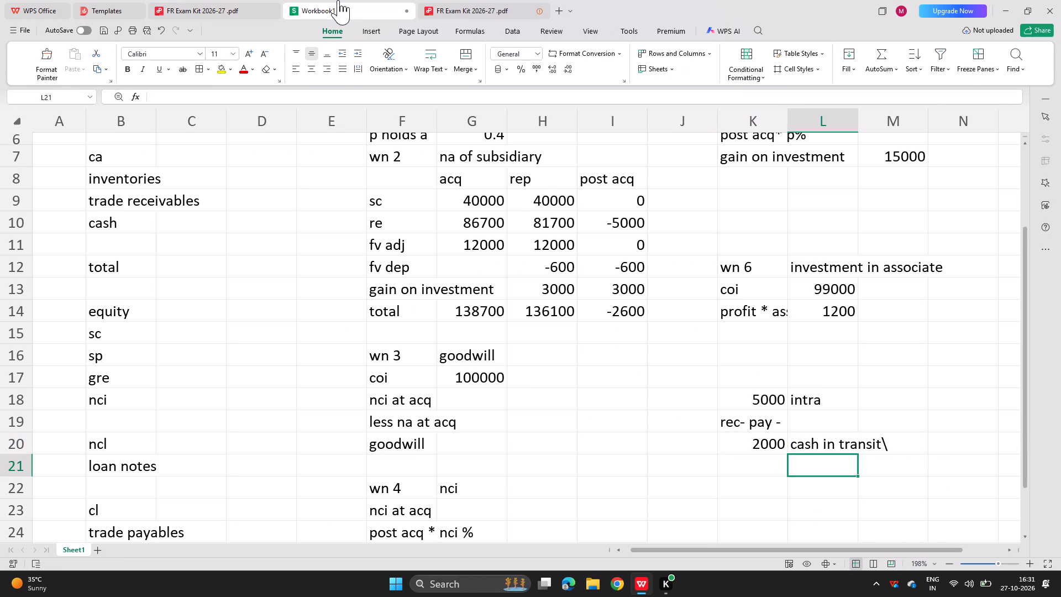
pyautogui.press('BackSpace')
pyautogui.press('Up')
pyautogui.press('F2')
pyautogui.press('BackSpace')
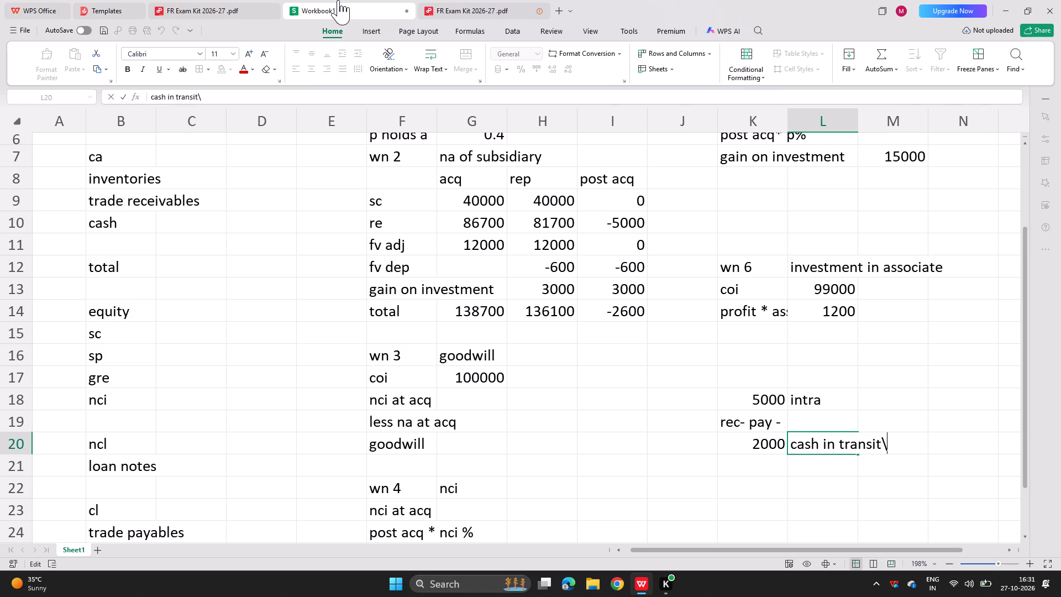
pyautogui.press('Return')
pyautogui.press('Left')
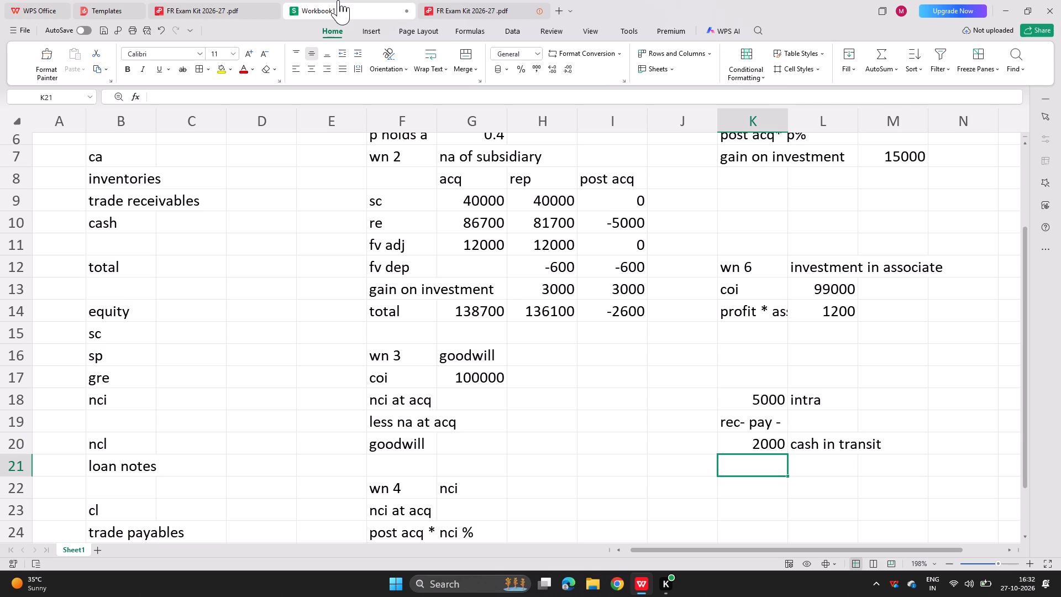
# After rechecking the answer and question PDFs, enter the cash in transit adjustment note "rec - cash +" in K21.
pyautogui.click(445, 0)
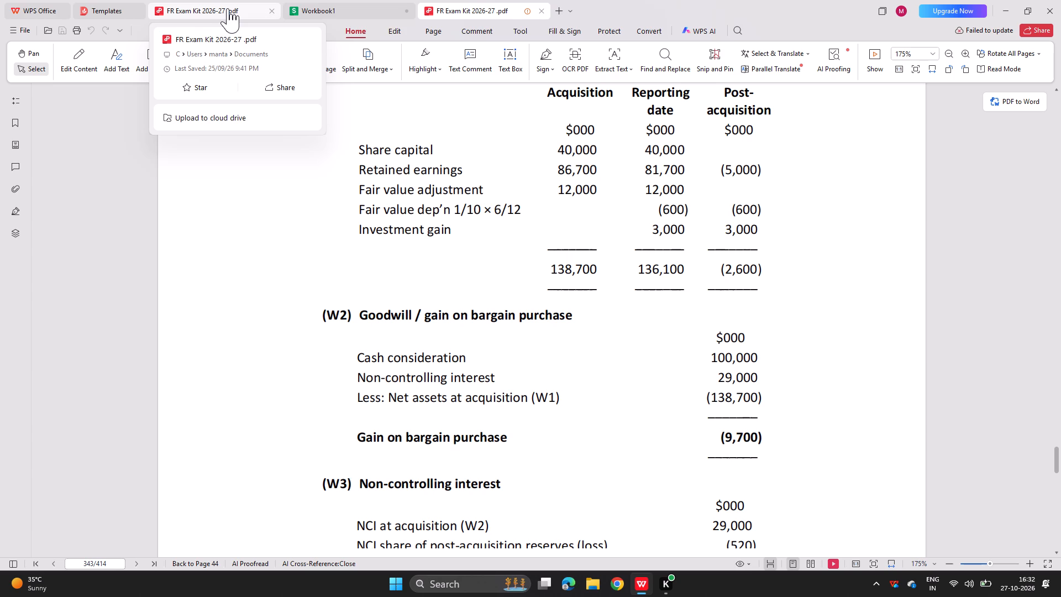
pyautogui.click(228, 8)
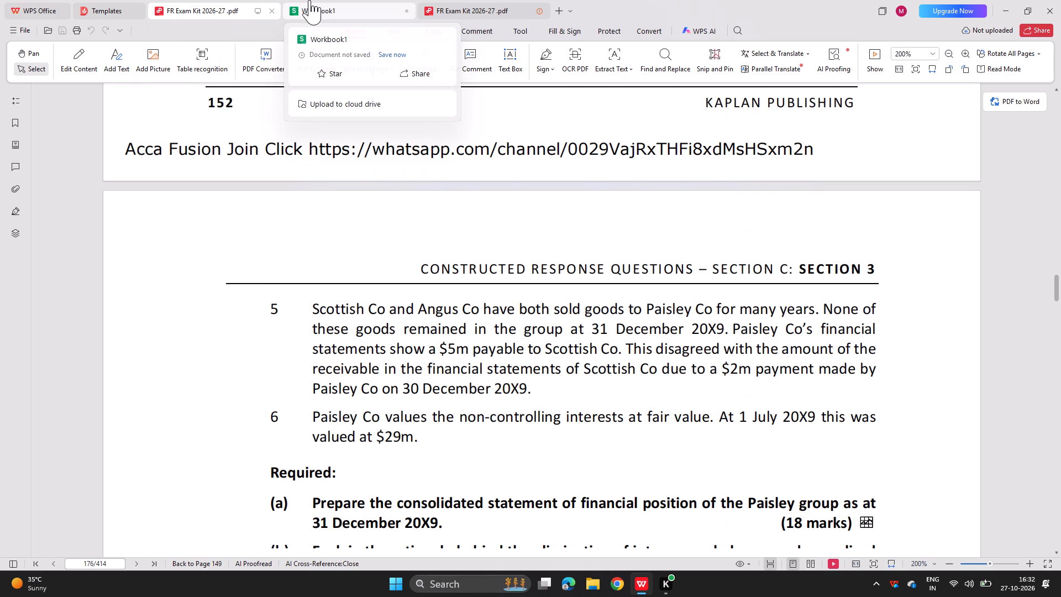
pyautogui.click(309, 0)
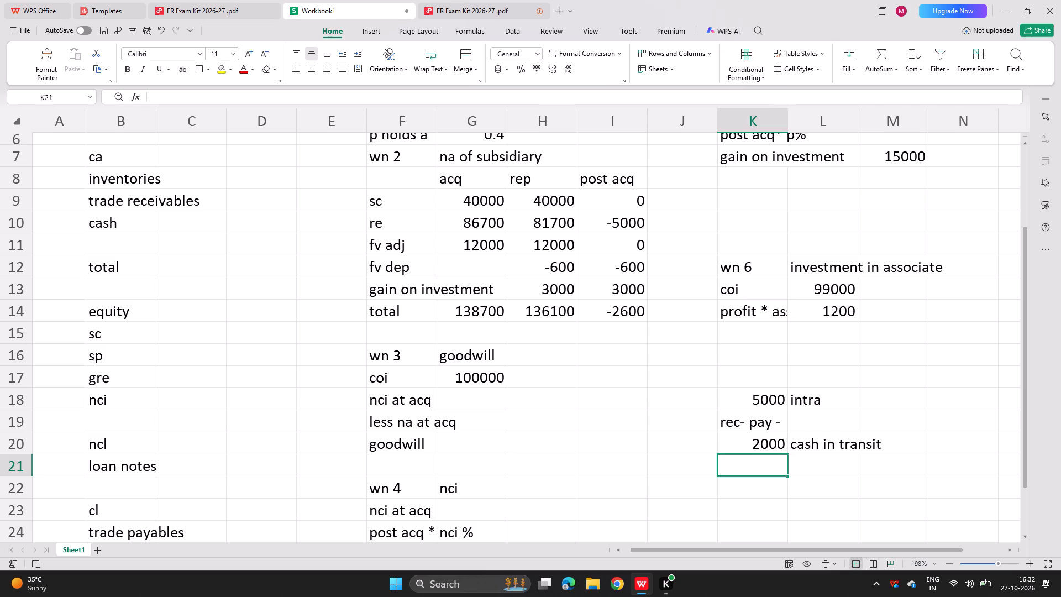
pyautogui.write('rec')
pyautogui.press('space')
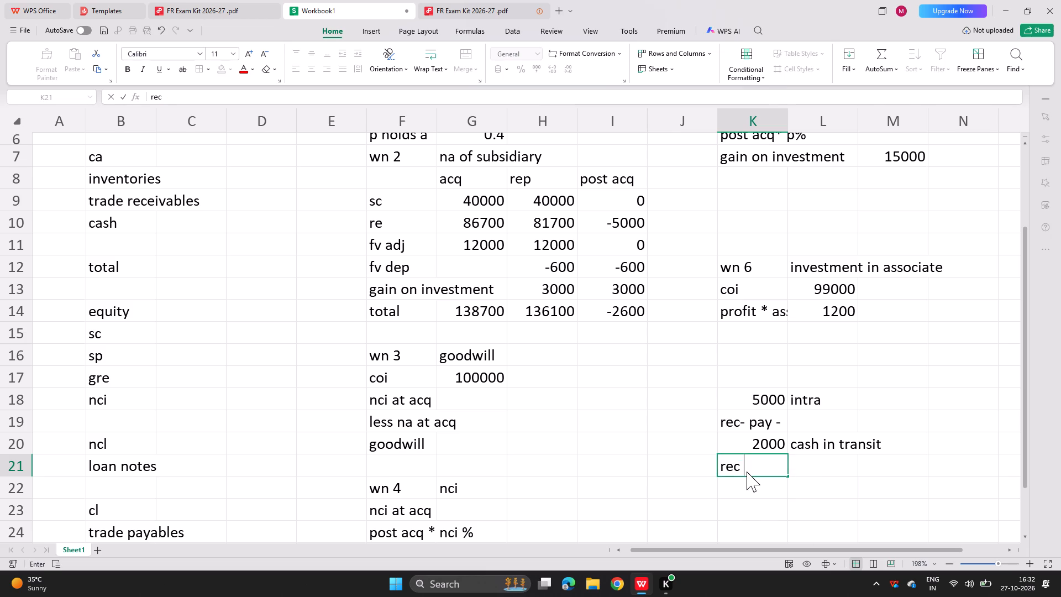
pyautogui.write('- cash +')
pyautogui.press('Return')
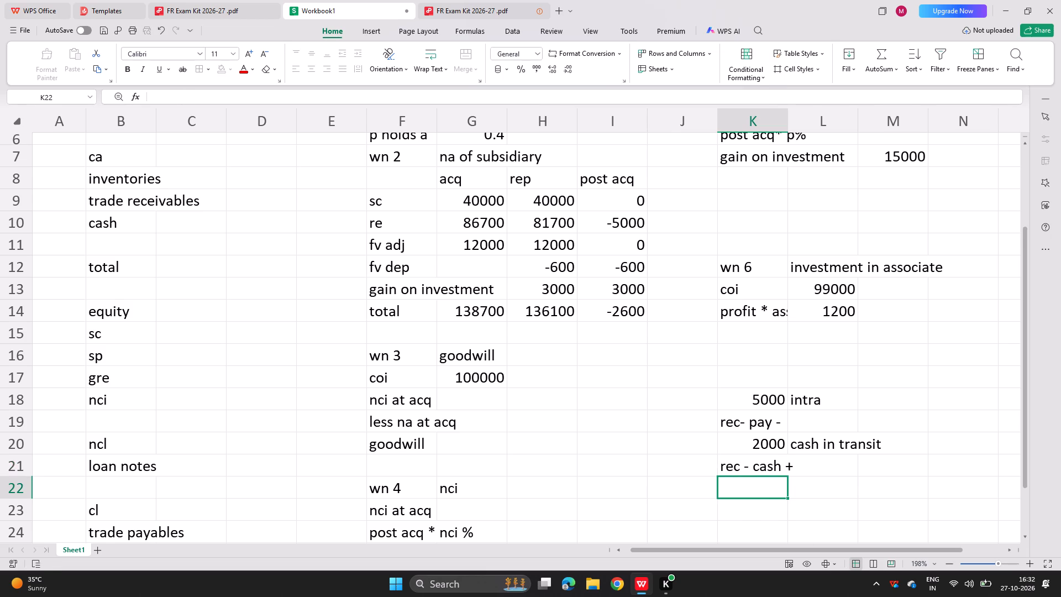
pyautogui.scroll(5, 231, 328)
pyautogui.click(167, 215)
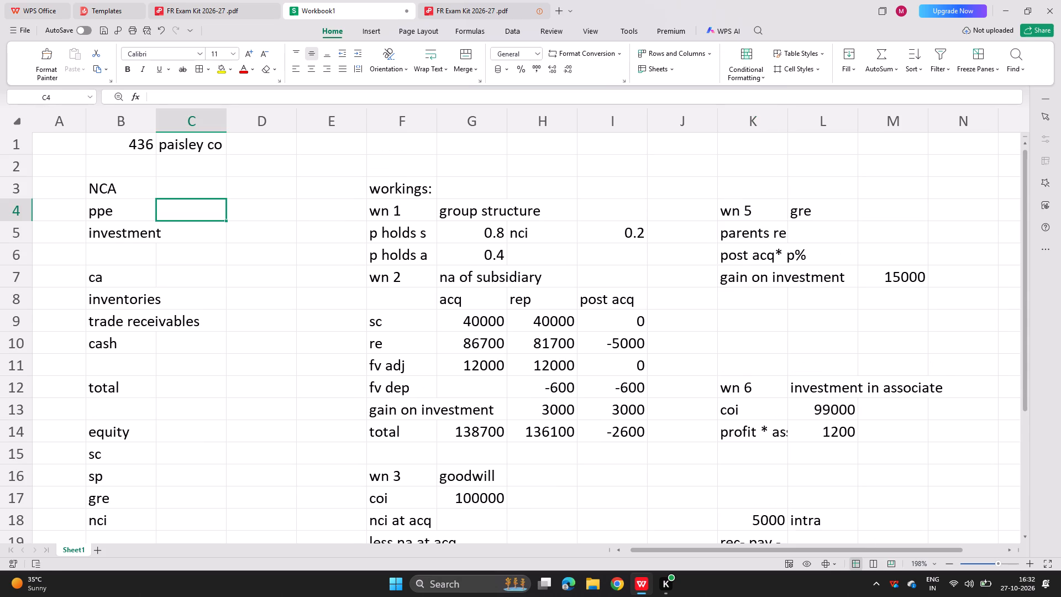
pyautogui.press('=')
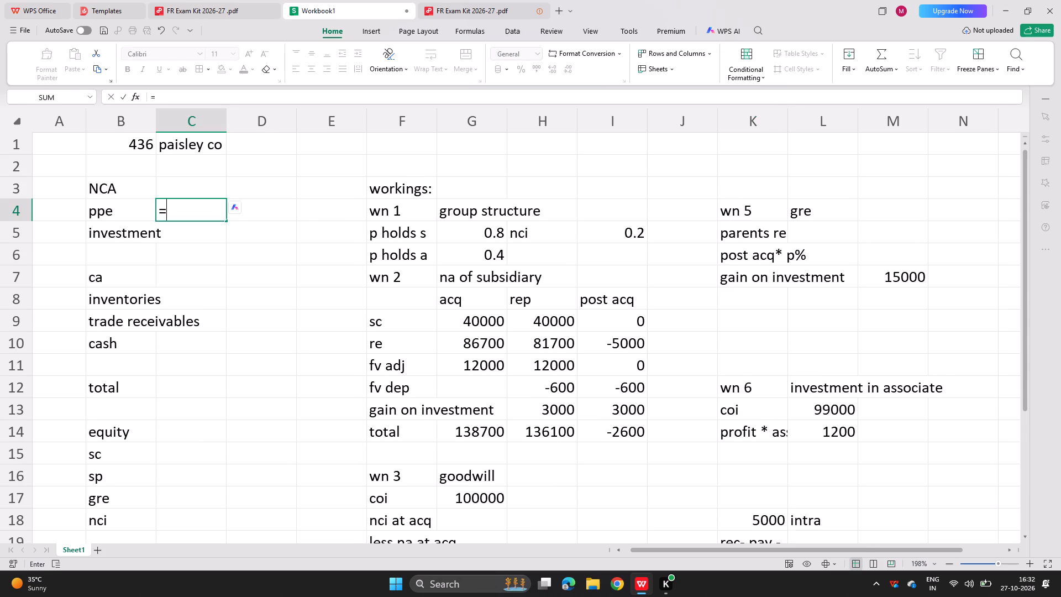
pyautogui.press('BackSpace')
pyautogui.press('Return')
# Enter 270000 in L5 as the parent's retained earnings in the gre working.
pyautogui.press('Right')
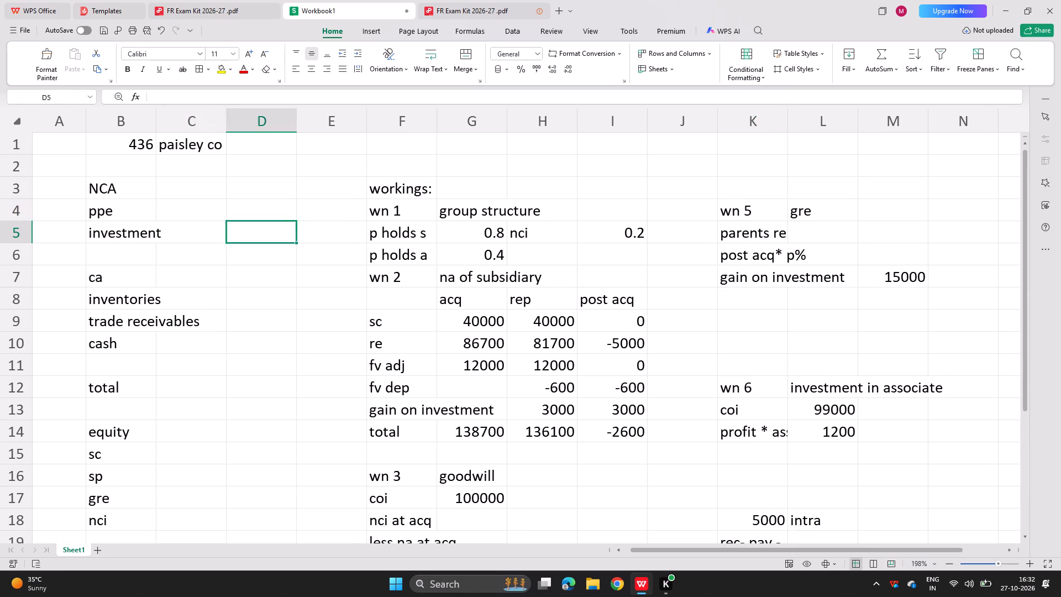
pyautogui.press('Right')
pyautogui.press('Right')
pyautogui.press('Right')
pyautogui.press('Right')
pyautogui.press('Right')
pyautogui.press('Right')
pyautogui.press('Right')
pyautogui.press('Right')
pyautogui.press('Right')
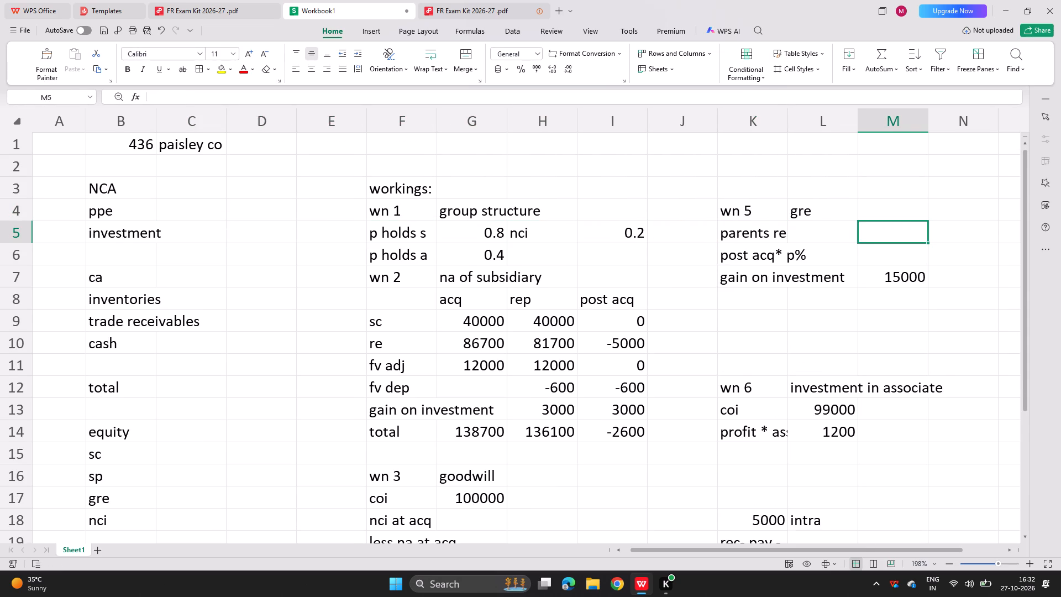
pyautogui.press('Left')
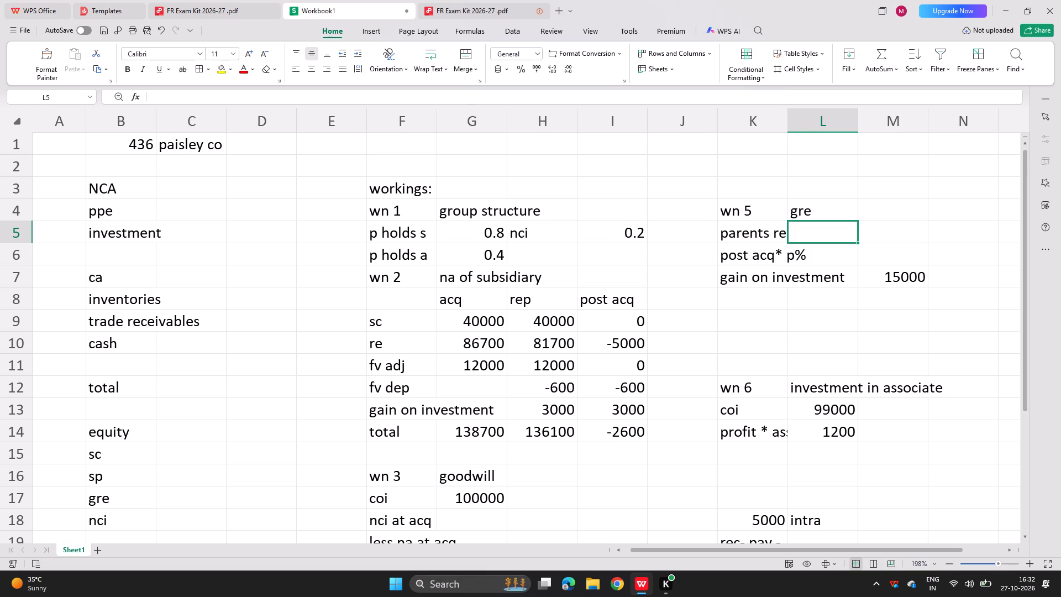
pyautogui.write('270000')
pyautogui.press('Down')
# Calculate the parent's share of the subsidiary's post-acquisition total in L6 of the gre working with =I14*0.80.
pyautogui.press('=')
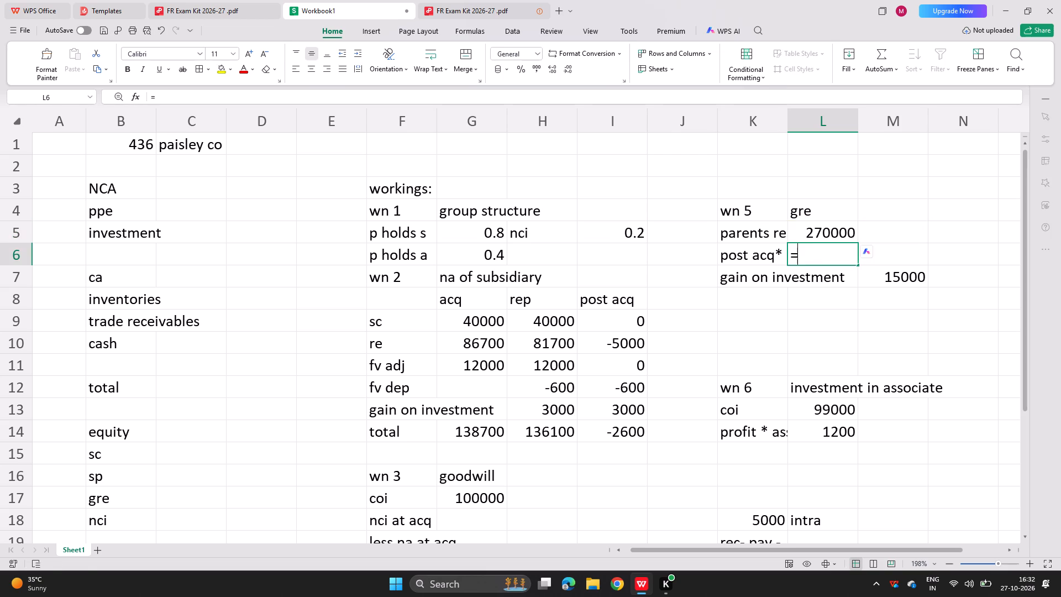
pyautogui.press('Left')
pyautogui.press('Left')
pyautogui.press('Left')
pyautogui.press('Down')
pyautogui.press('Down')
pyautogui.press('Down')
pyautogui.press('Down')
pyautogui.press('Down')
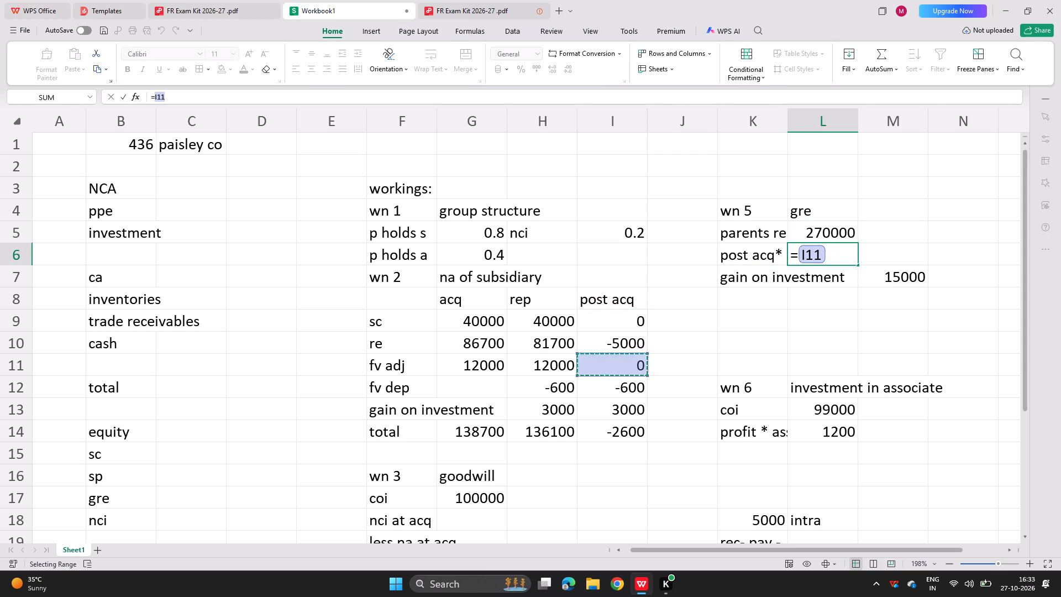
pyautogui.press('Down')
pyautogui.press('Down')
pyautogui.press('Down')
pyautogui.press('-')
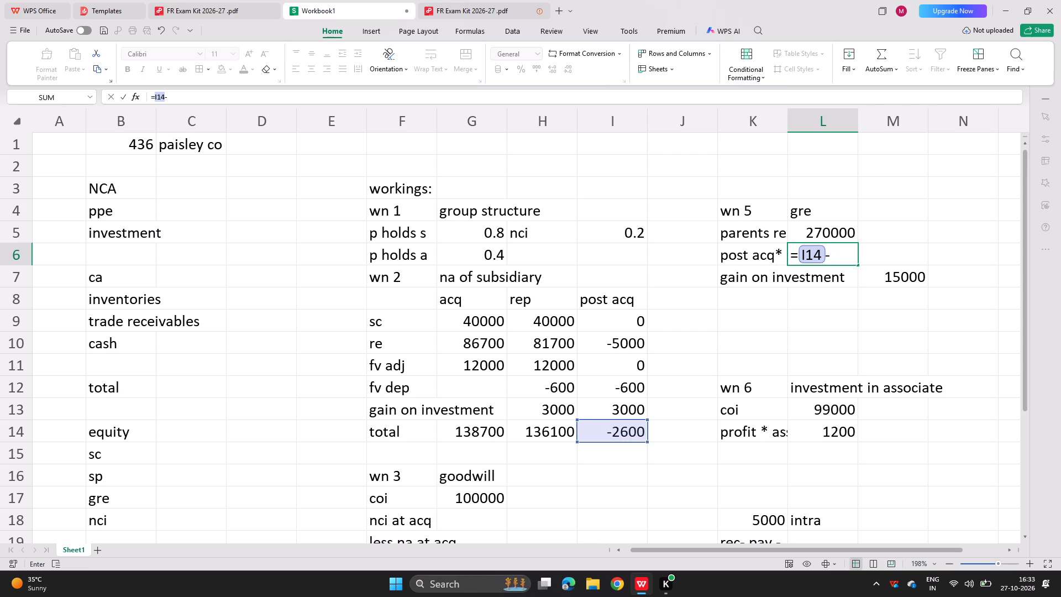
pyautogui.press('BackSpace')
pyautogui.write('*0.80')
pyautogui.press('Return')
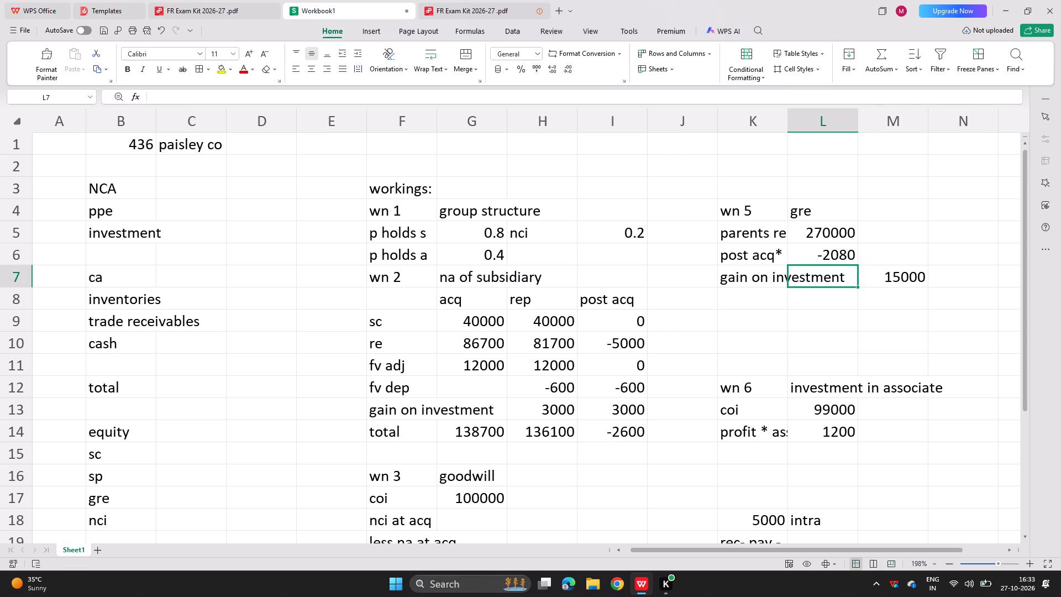
# Move the 15000 gain on investment from M7 to L7 in the gre working.
pyautogui.click(899, 272)
pyautogui.hotkey('ctrl', 'x')
pyautogui.press('Left')
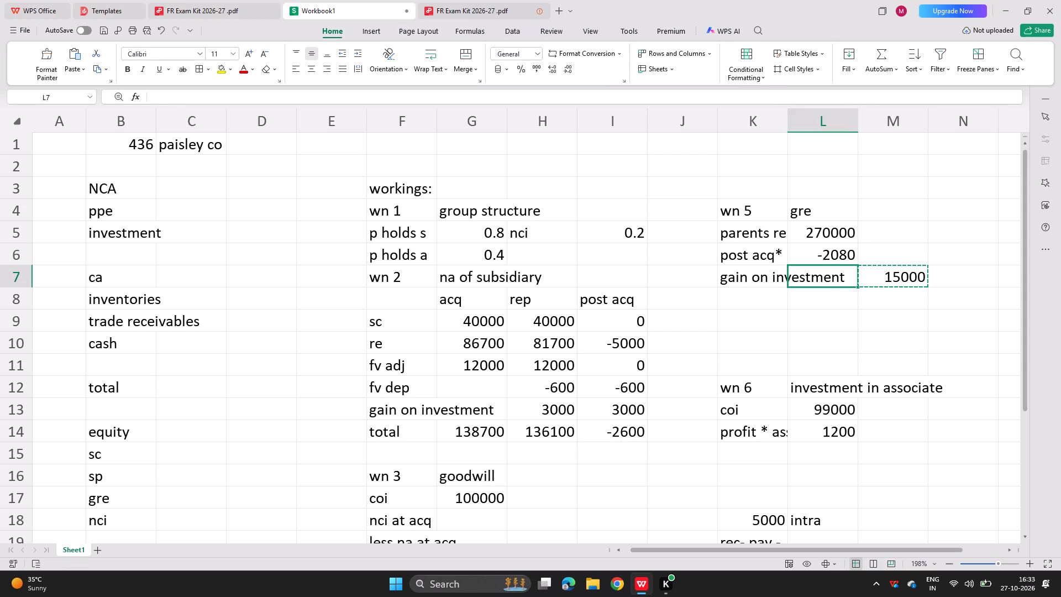
pyautogui.hotkey('ctrl', 'v')
pyautogui.click(899, 272)
pyautogui.press('Return')
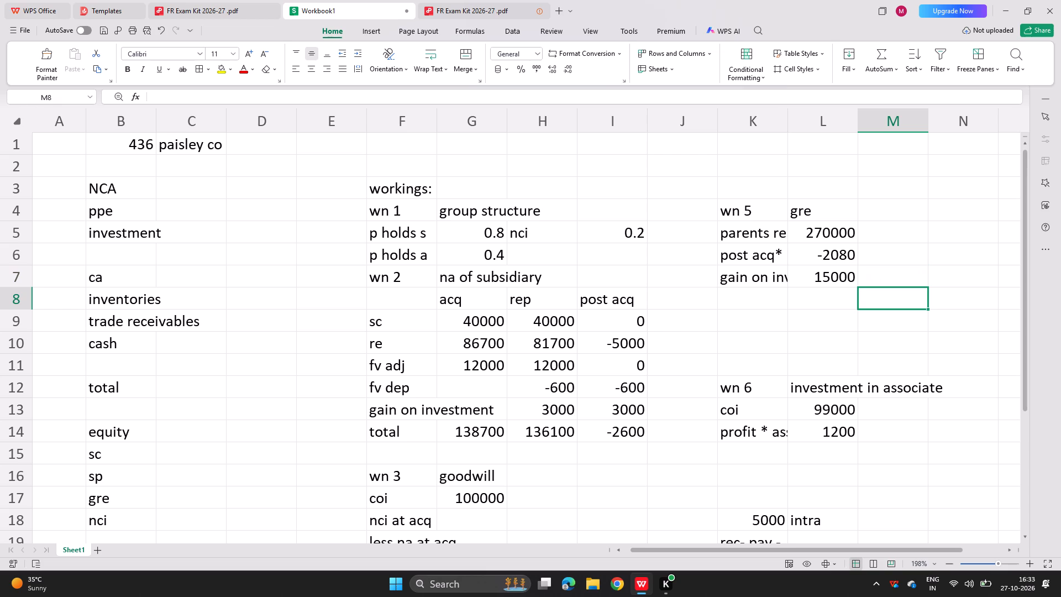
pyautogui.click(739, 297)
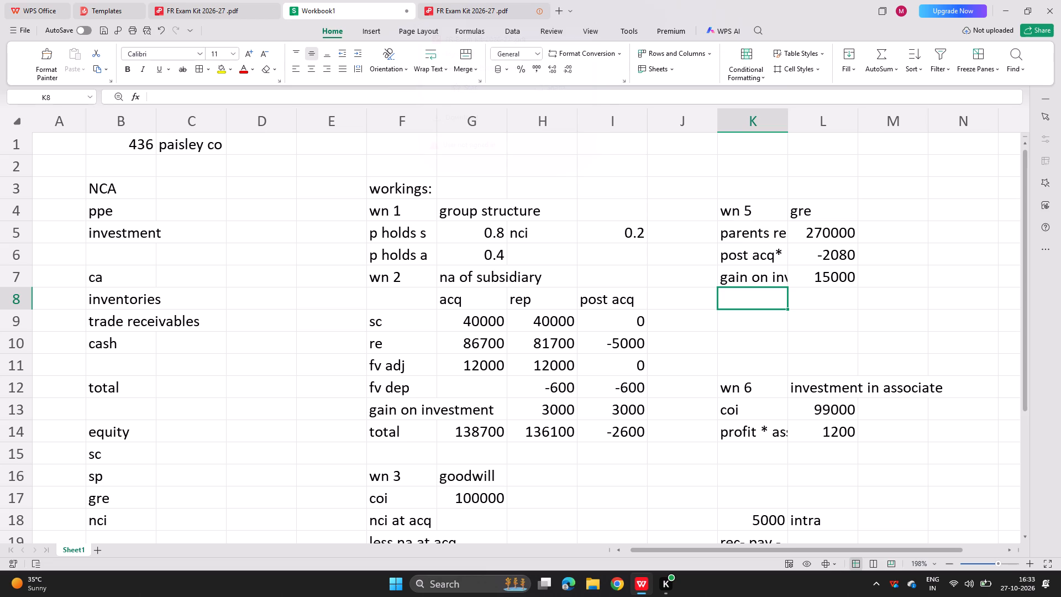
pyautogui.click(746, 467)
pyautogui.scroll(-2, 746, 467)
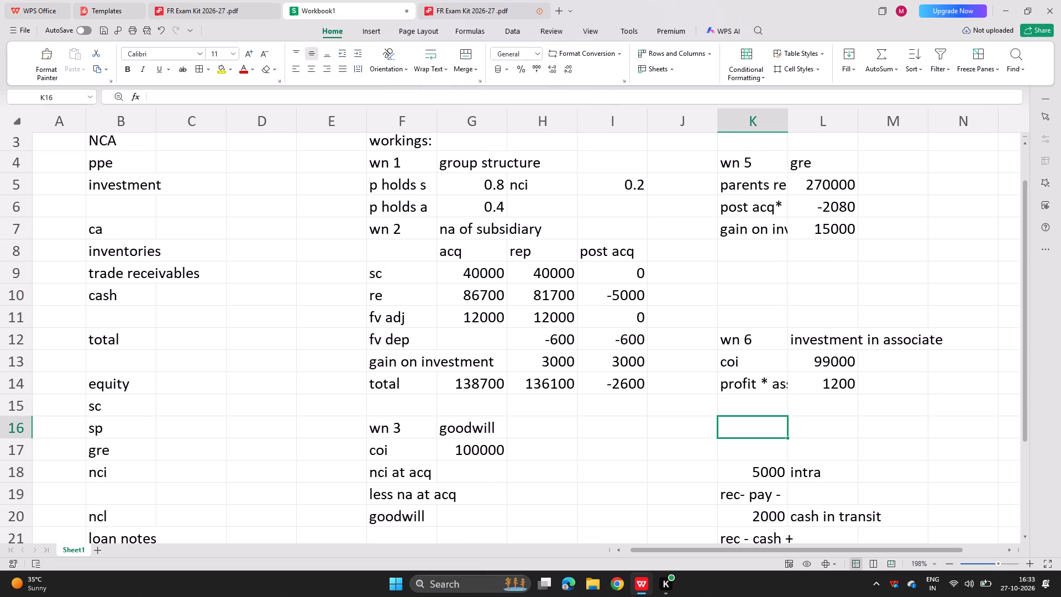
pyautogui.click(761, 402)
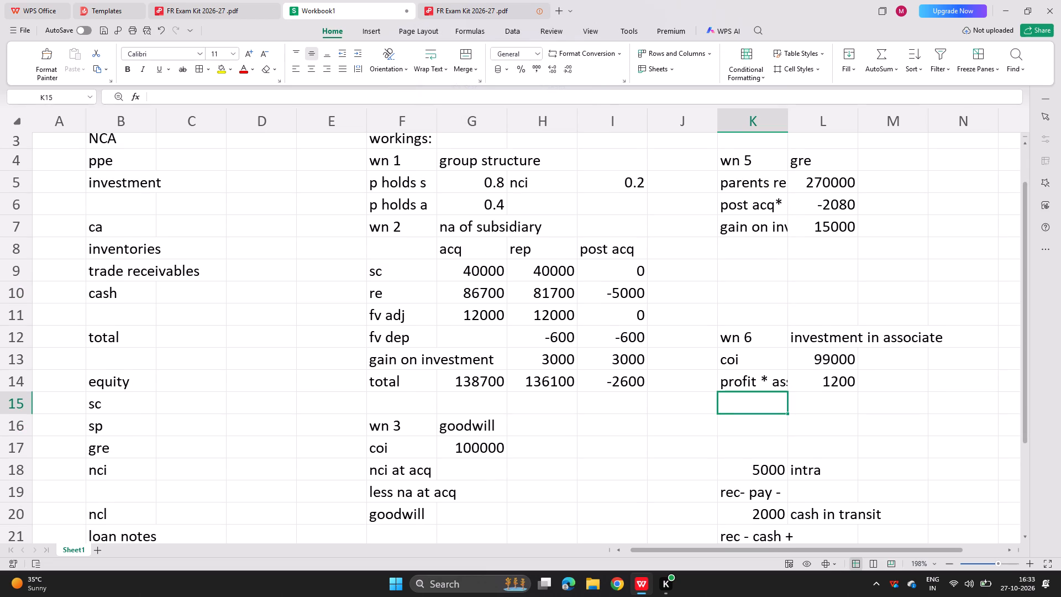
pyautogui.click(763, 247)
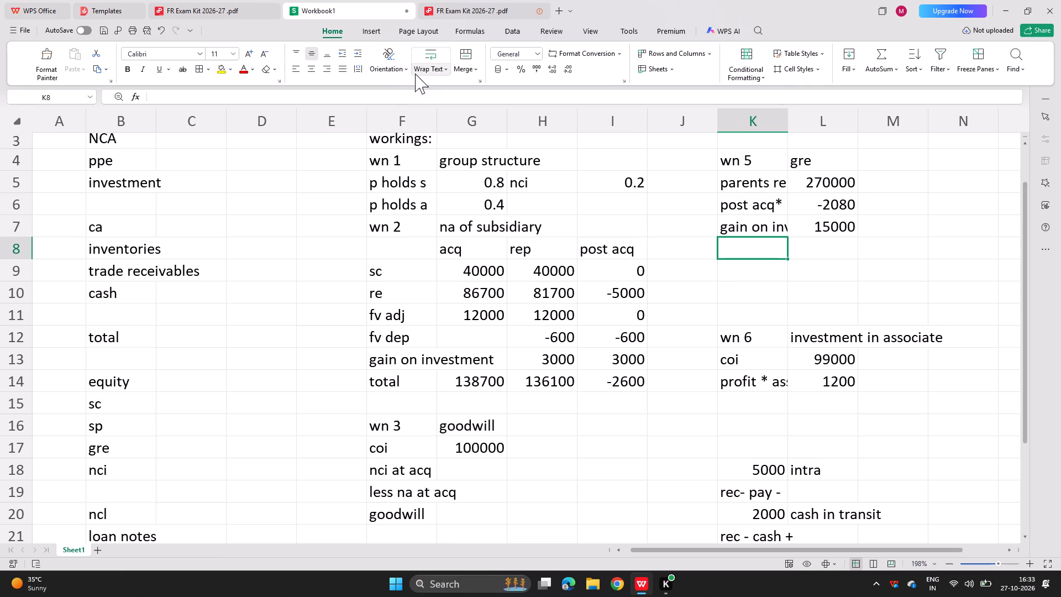
# After rechecking the answer PDF's goodwill and NCI workings, enter 29000 as nci at acquisition in G18 and G23.
pyautogui.click(454, 9)
pyautogui.scroll(-1, 398, 287)
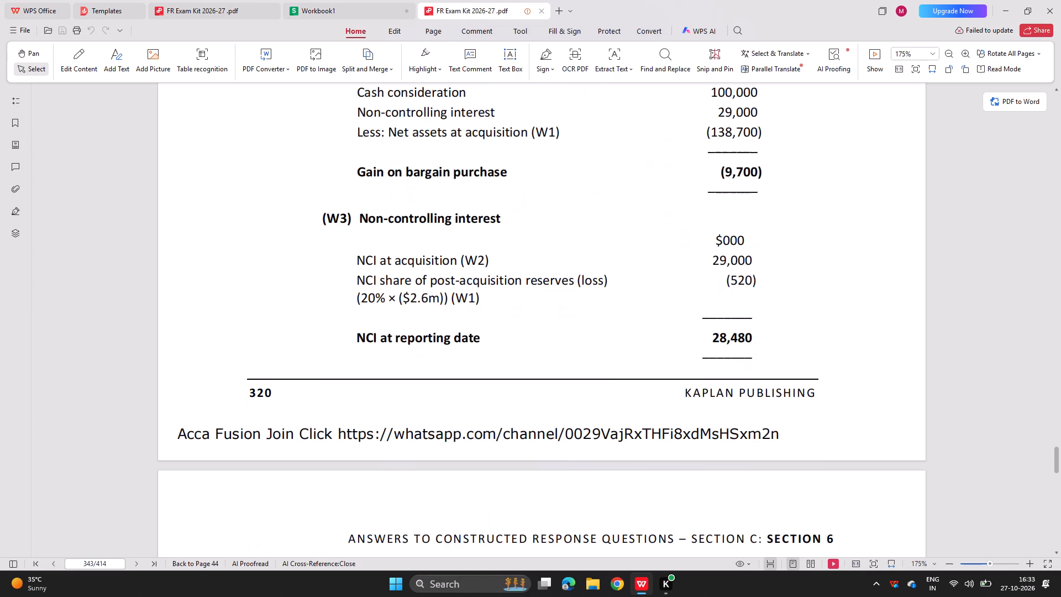
pyautogui.scroll(-2, 398, 287)
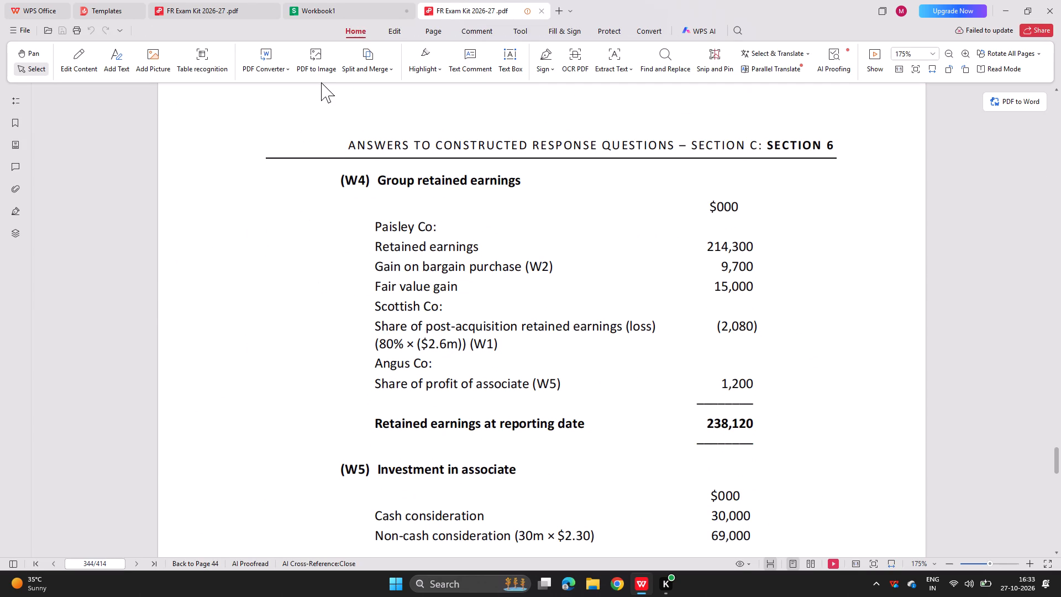
pyautogui.scroll(2, 347, 161)
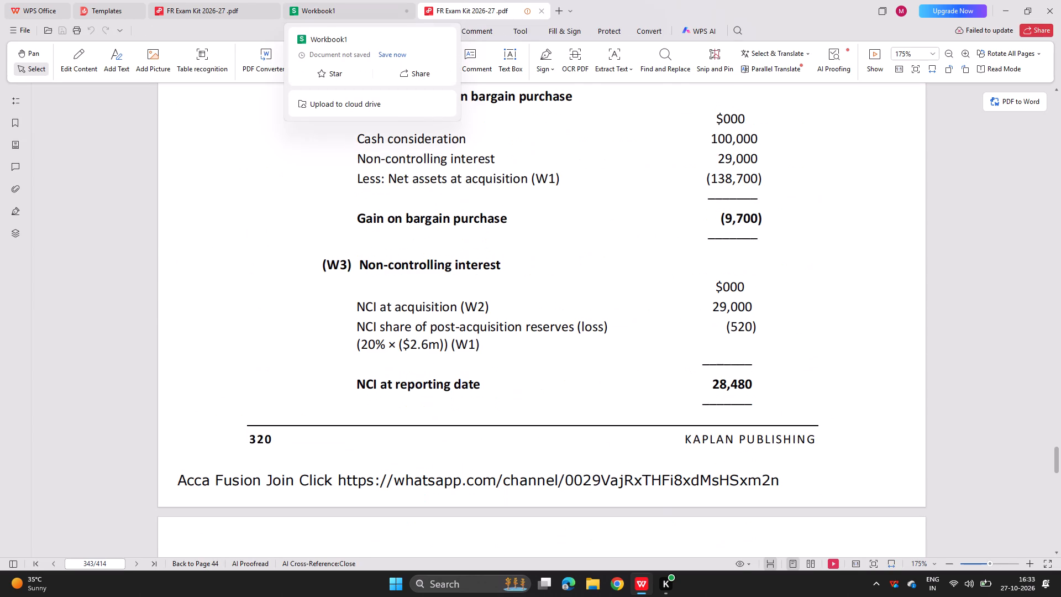
pyautogui.click(344, 0)
pyautogui.scroll(-1, 390, 247)
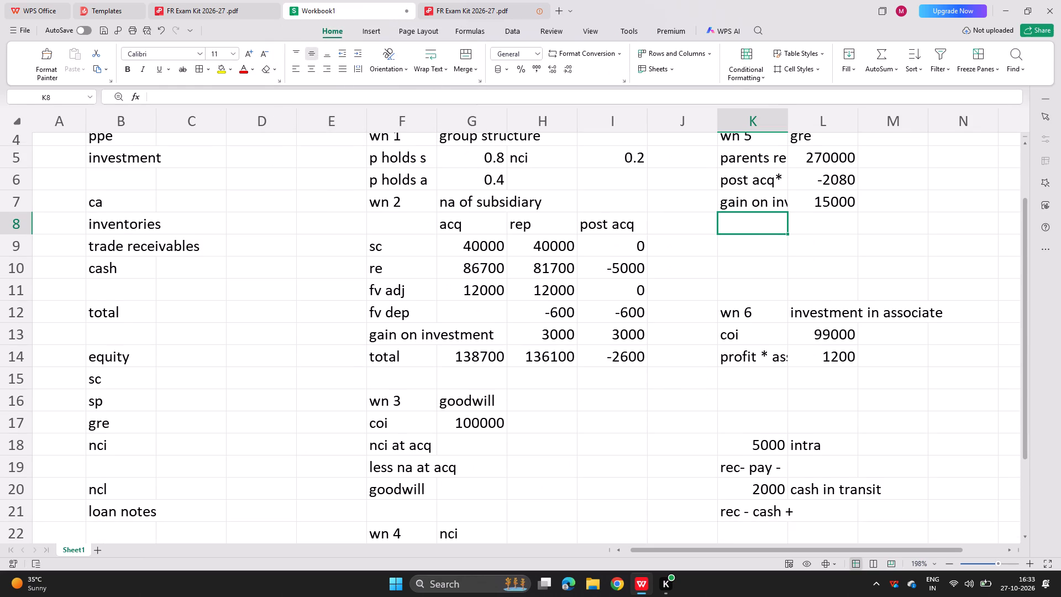
pyautogui.scroll(-2, 453, 486)
pyautogui.click(475, 383)
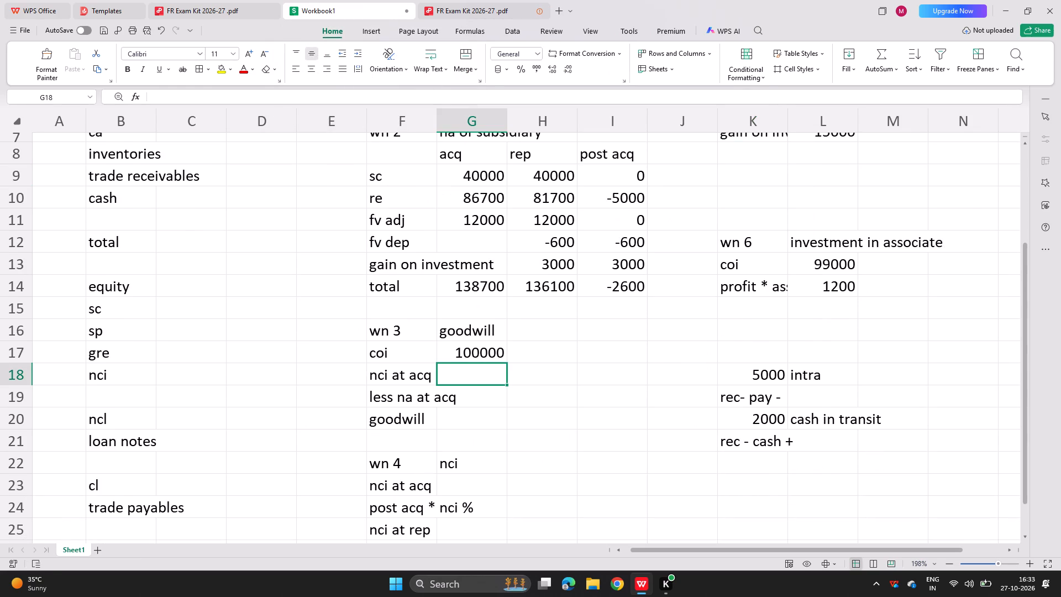
pyautogui.write('29000')
pyautogui.press('Return')
pyautogui.press('Return')
pyautogui.press('Return')
pyautogui.press('Return')
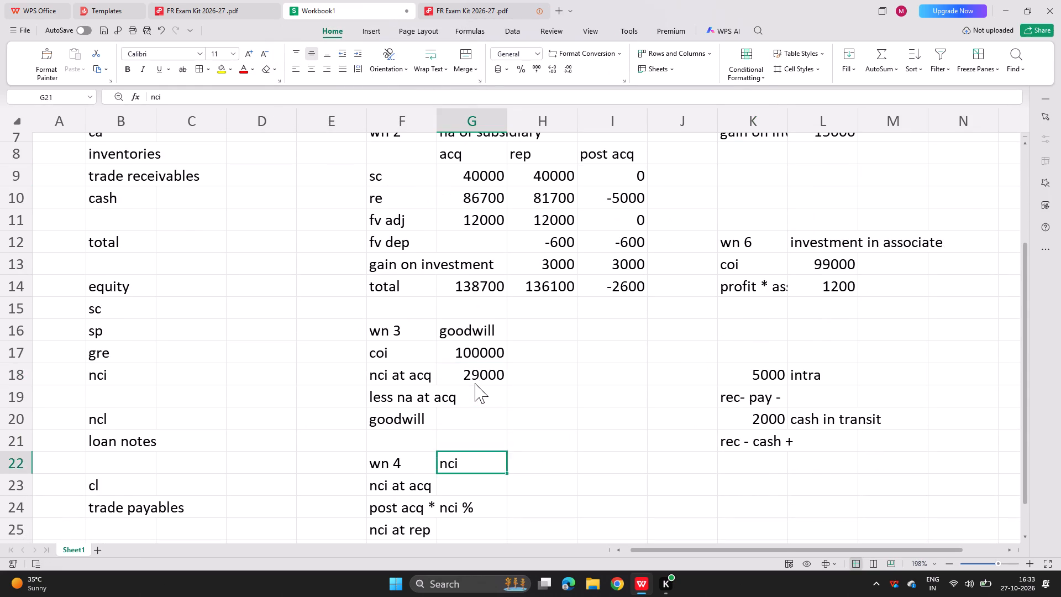
pyautogui.press('Return')
pyautogui.write('29000')
pyautogui.press('Up')
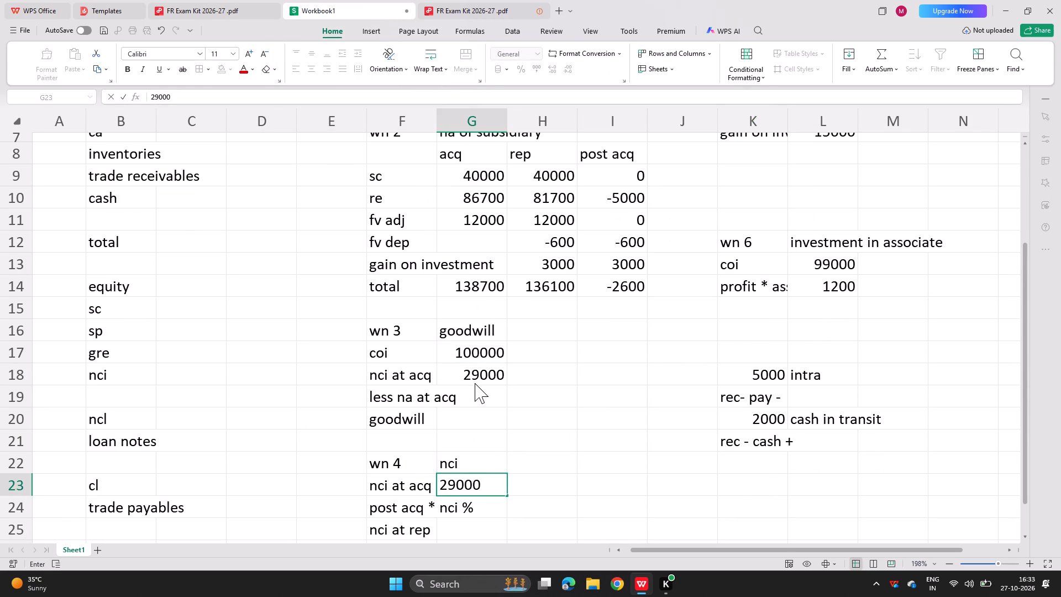
# Deduct the subsidiary's net assets at acquisition in G19 of the goodwill working with =-G14.
pyautogui.press('Up')
pyautogui.press('Up')
pyautogui.press('Up')
pyautogui.write('=-')
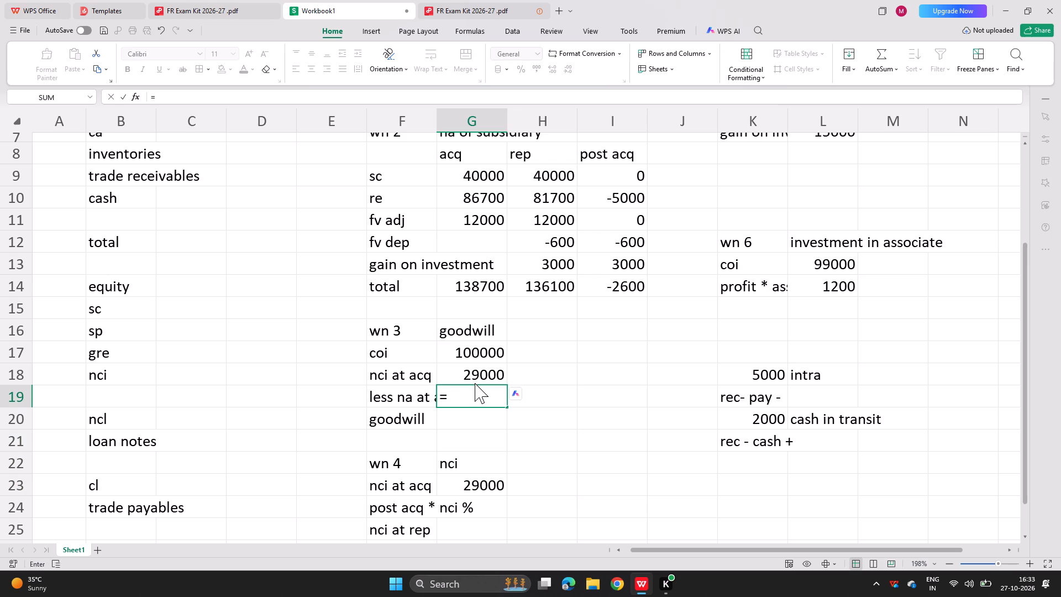
pyautogui.press('Up')
pyautogui.press('Up')
pyautogui.press('Up')
pyautogui.press('Up')
pyautogui.press('Up')
pyautogui.press('Return')
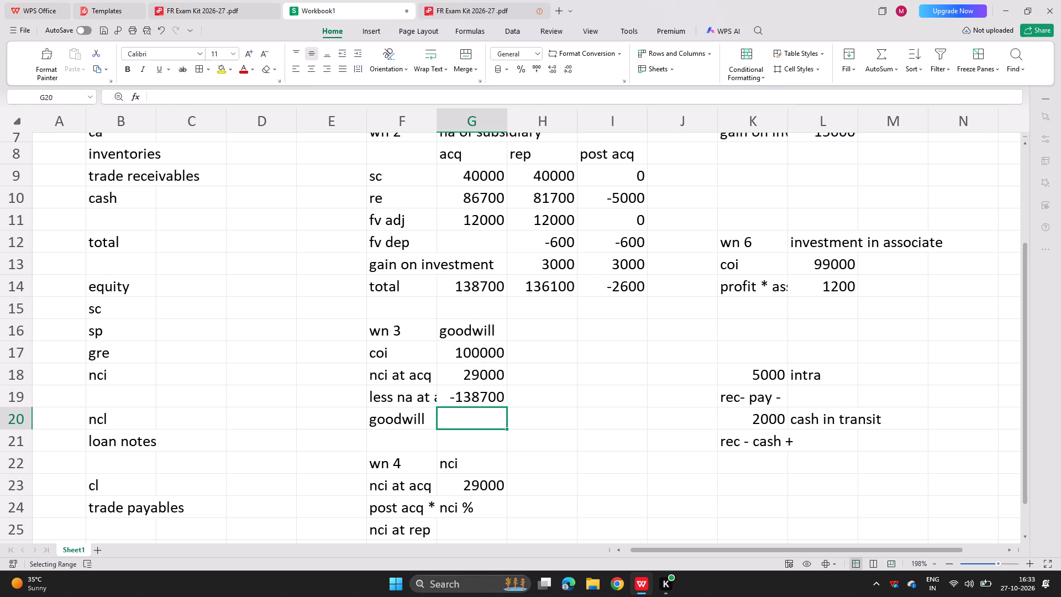
# Calculate goodwill in G20 by summing G17:G19.
pyautogui.write('=xu')
pyautogui.press('BackSpace')
pyautogui.press('BackSpace')
pyautogui.write('sum(')
pyautogui.press('Up')
pyautogui.press('Up')
pyautogui.press('Up')
pyautogui.press('Up')
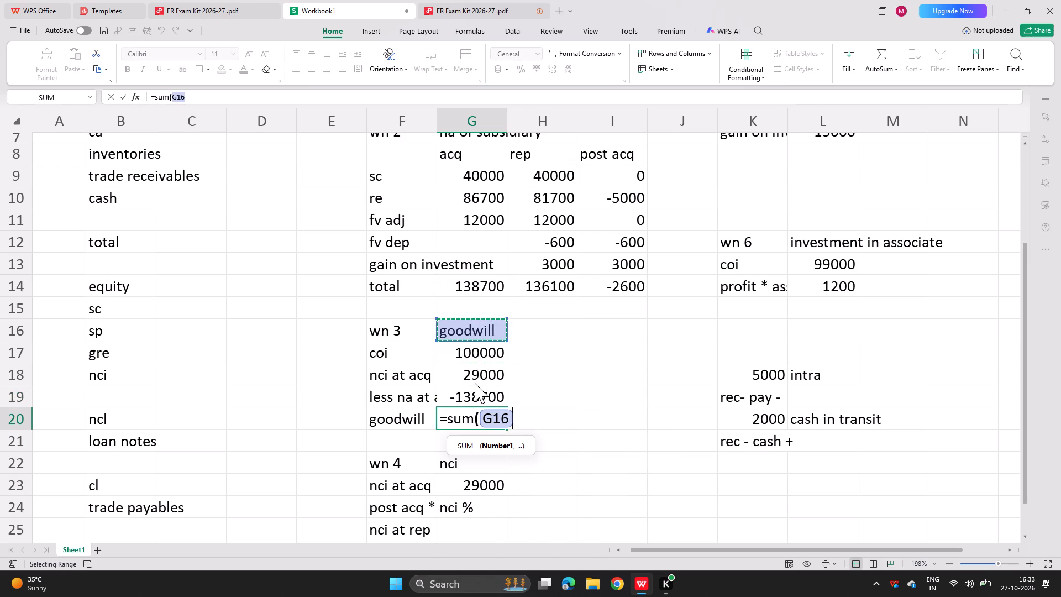
pyautogui.press('Down')
pyautogui.moveTo(484, 359); pyautogui.dragTo(478, 370)
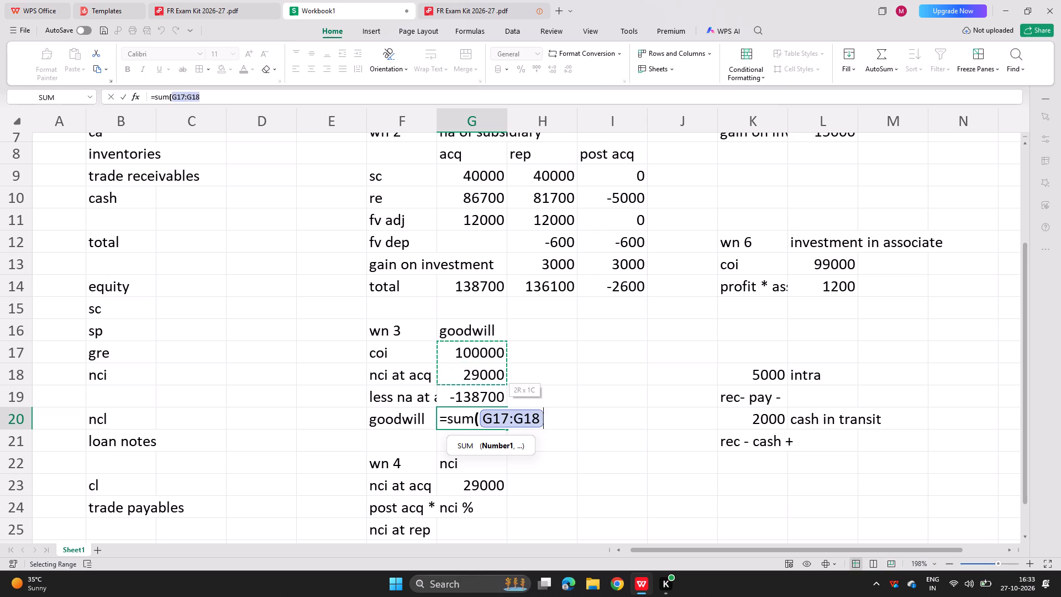
pyautogui.moveTo(478, 370); pyautogui.dragTo(472, 391)
pyautogui.press('Return')
# Calculate the nci share of the post-acquisition total in G24 of the nci working with =I14*0.20.
pyautogui.press('Return')
pyautogui.press('Return')
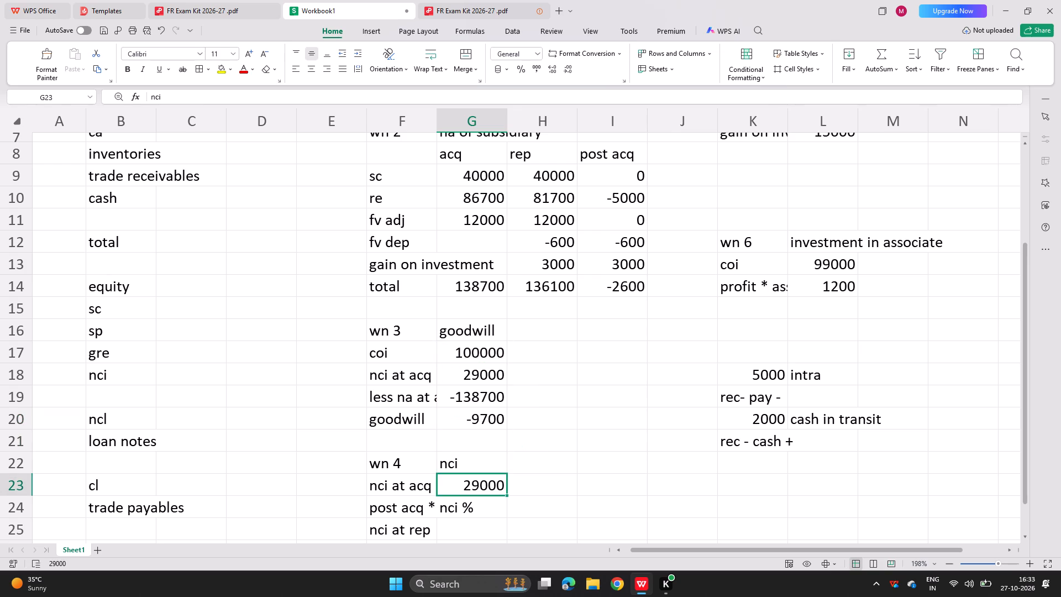
pyautogui.press('Return')
pyautogui.press('=')
pyautogui.press('Right')
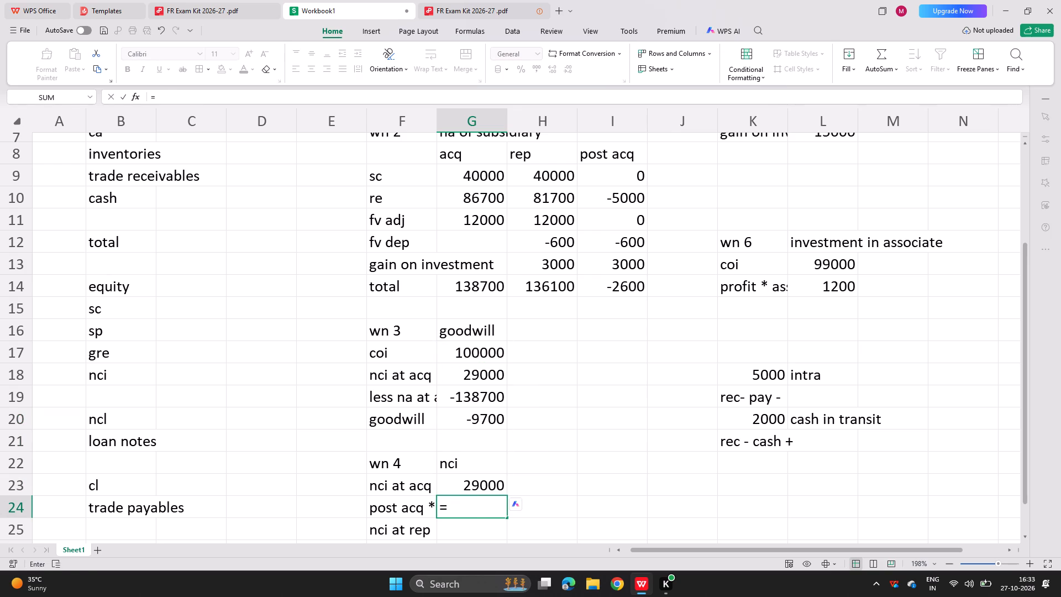
pyautogui.press('Right')
pyautogui.press('Up')
pyautogui.press('Up')
pyautogui.press('Up')
pyautogui.press('Up')
pyautogui.press('Up')
pyautogui.press('Up')
pyautogui.press('Up')
pyautogui.press('Up')
pyautogui.press('Up')
pyautogui.press('Up')
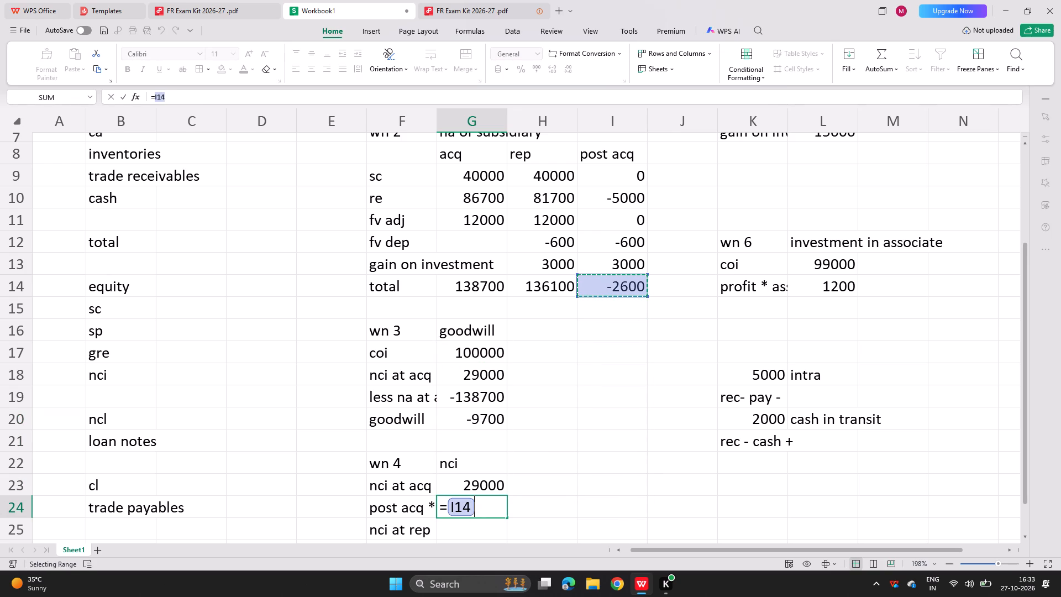
pyautogui.write('*0.20')
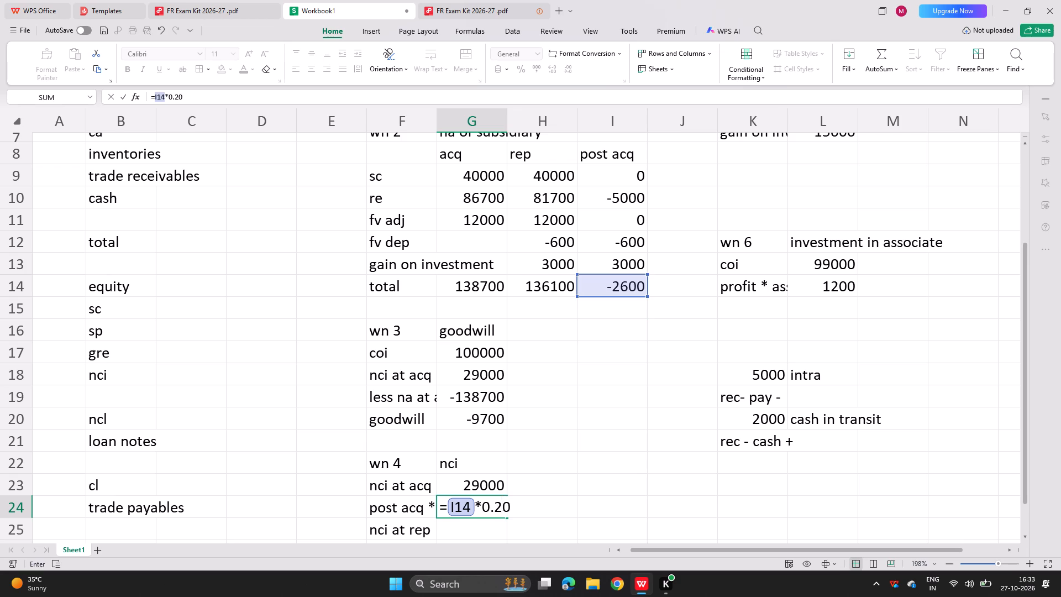
pyautogui.press('Return')
# Calculate nci at the reporting date in G25 by summing G23:G24.
pyautogui.press('=')
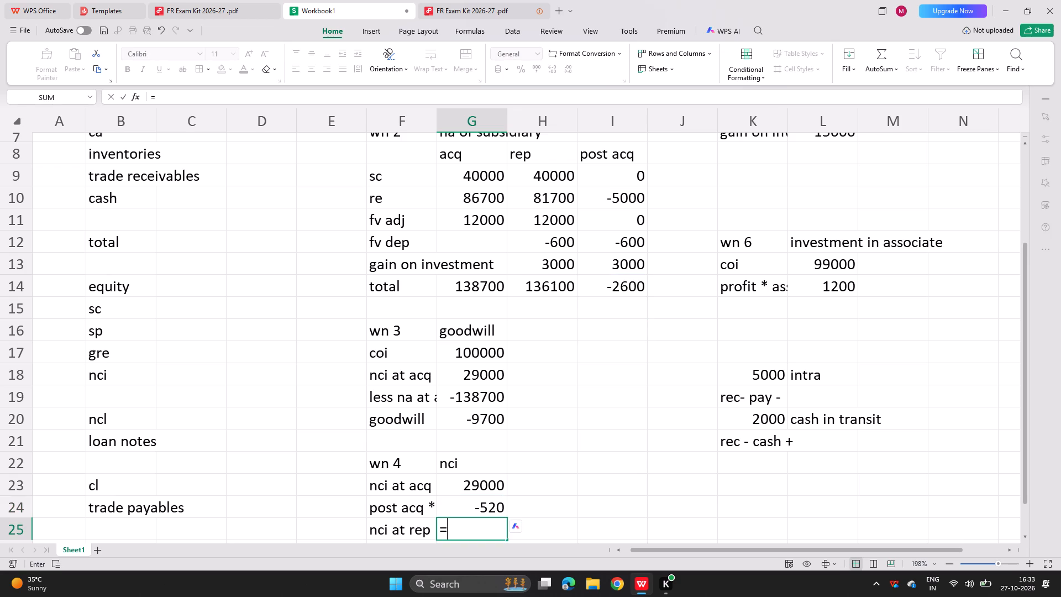
pyautogui.write('sum(')
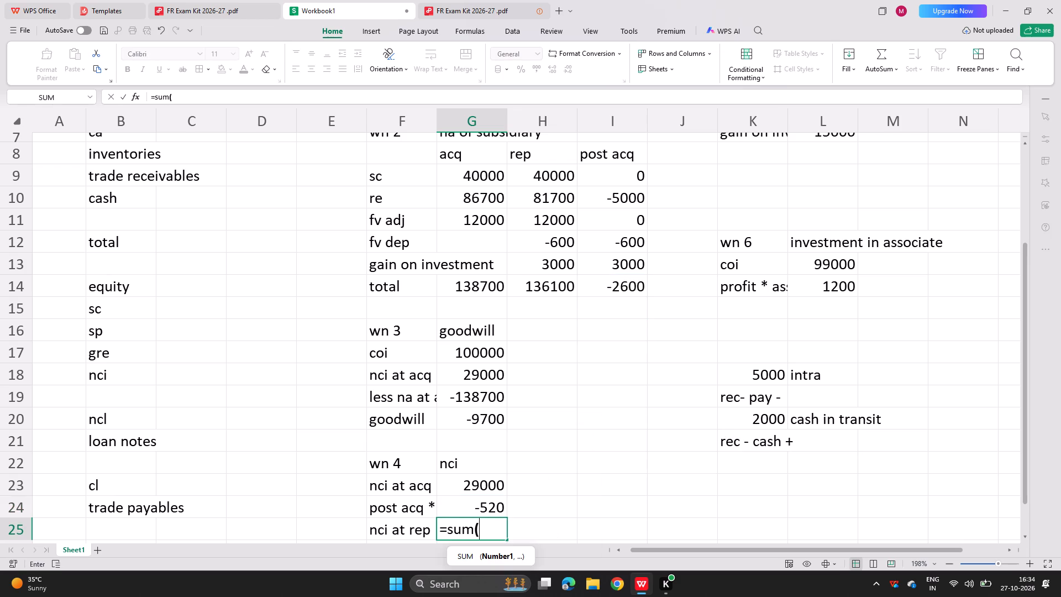
pyautogui.moveTo(463, 480); pyautogui.dragTo(464, 499)
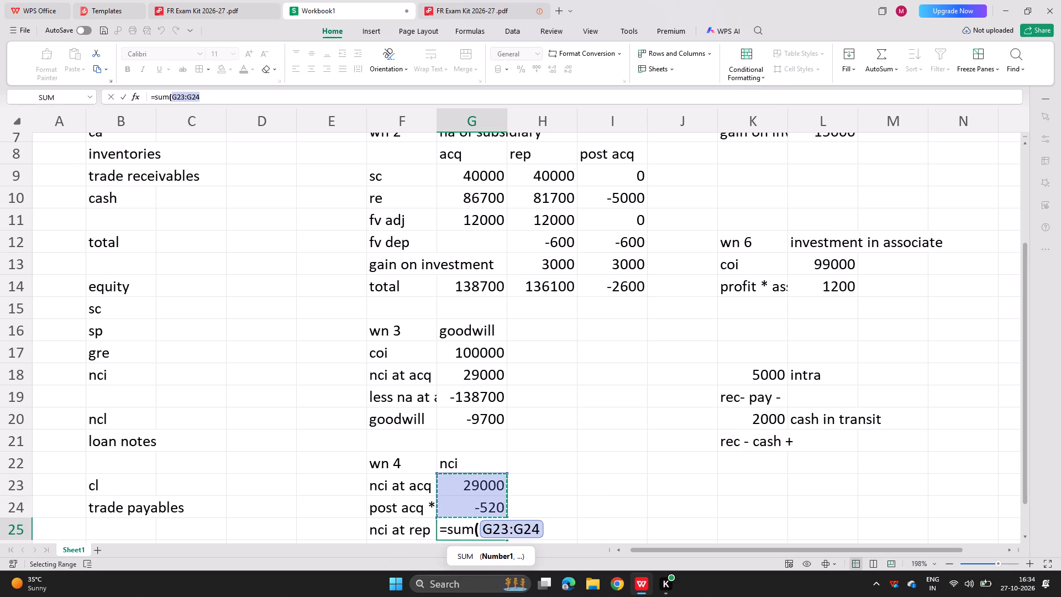
pyautogui.press('Return')
# Check the workbook's goodwill, nci, gre and associate workings against answer workings W2 to W5 in the exam kit PDF.
pyautogui.scroll(3, 665, 396)
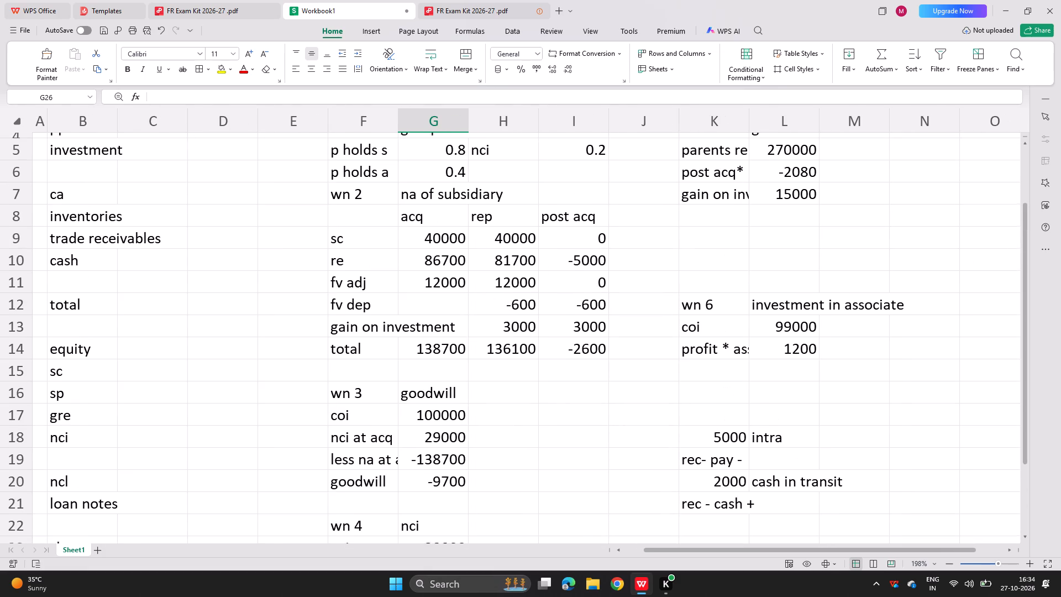
pyautogui.scroll(1, 740, 358)
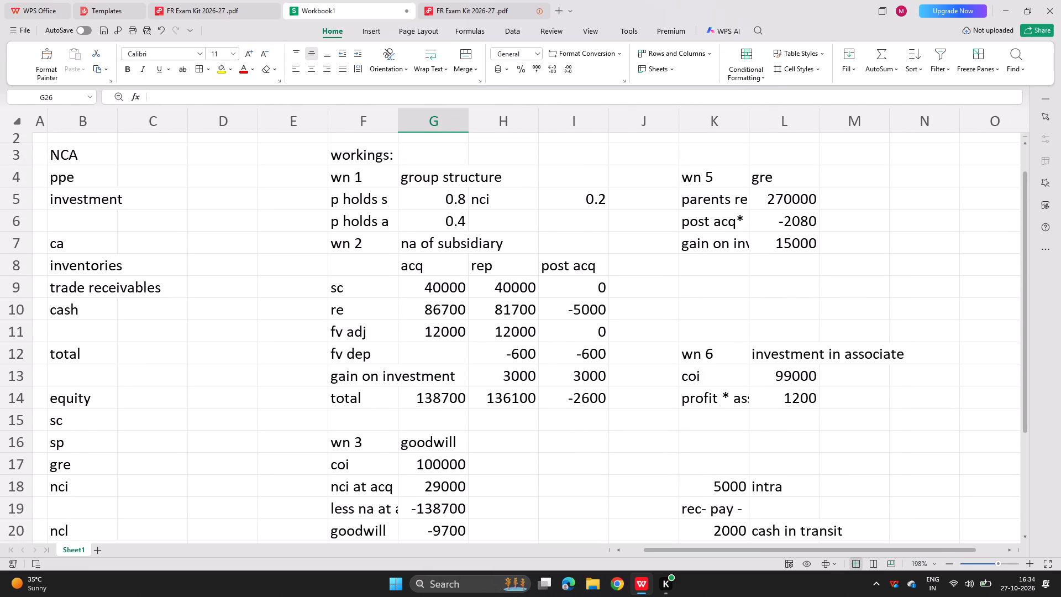
pyautogui.click(722, 266)
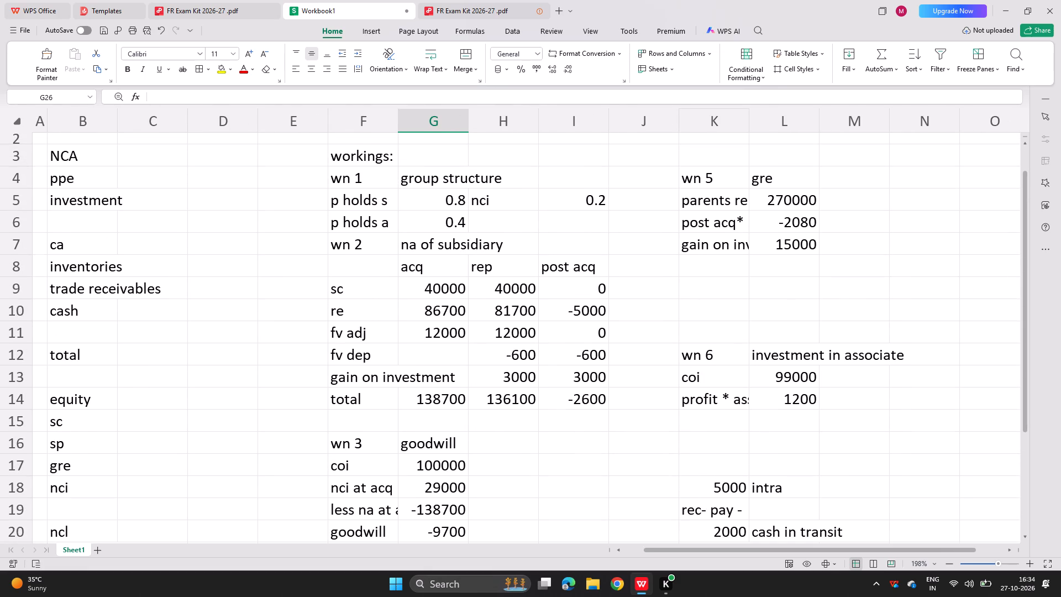
pyautogui.scroll(-4, 412, 404)
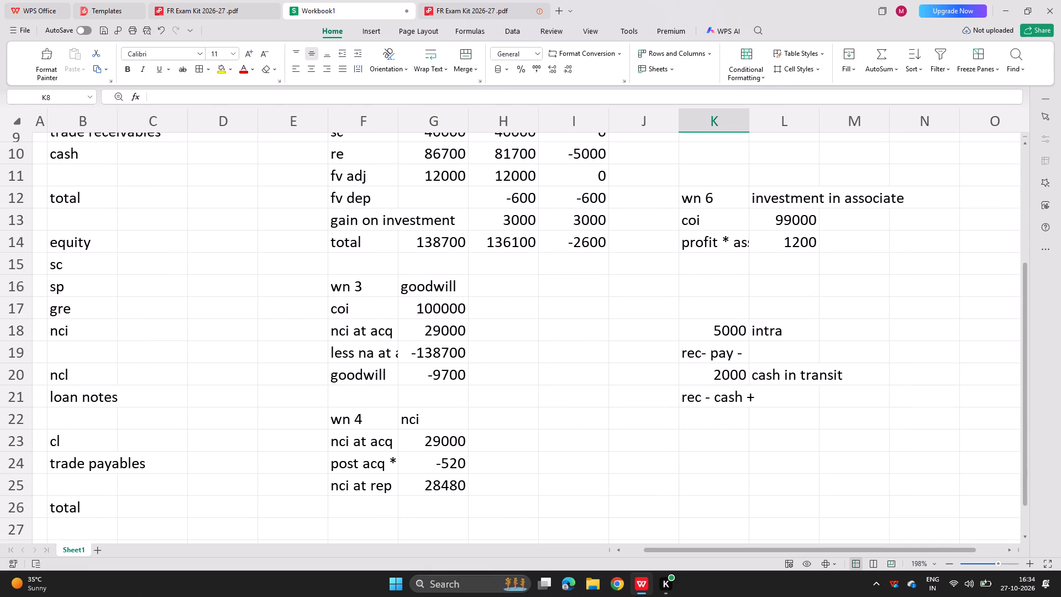
pyautogui.scroll(4, 449, 335)
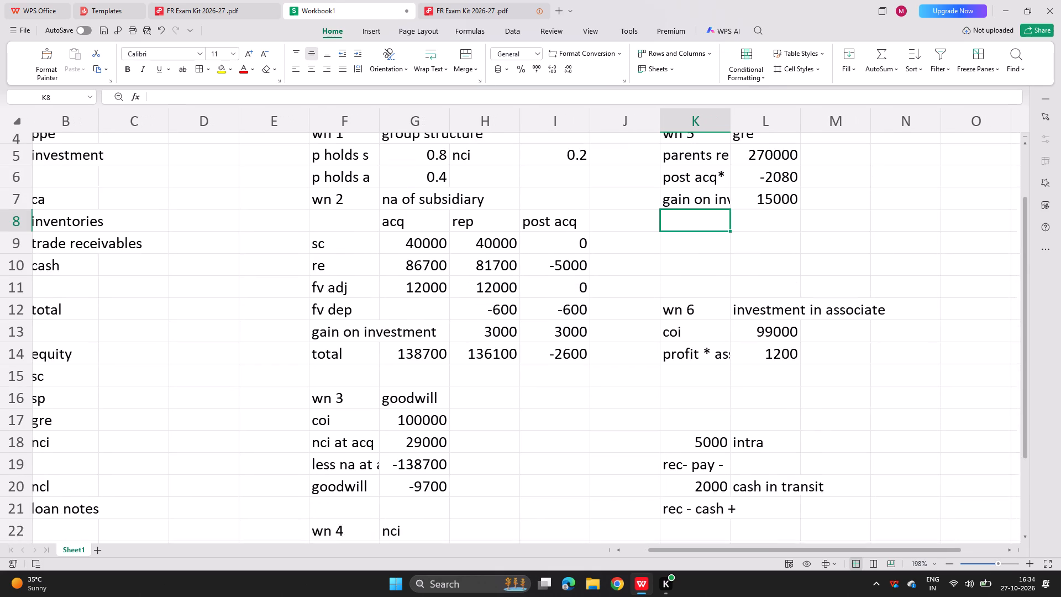
pyautogui.scroll(1, 449, 335)
pyautogui.click(467, 0)
pyautogui.scroll(-1, 390, 323)
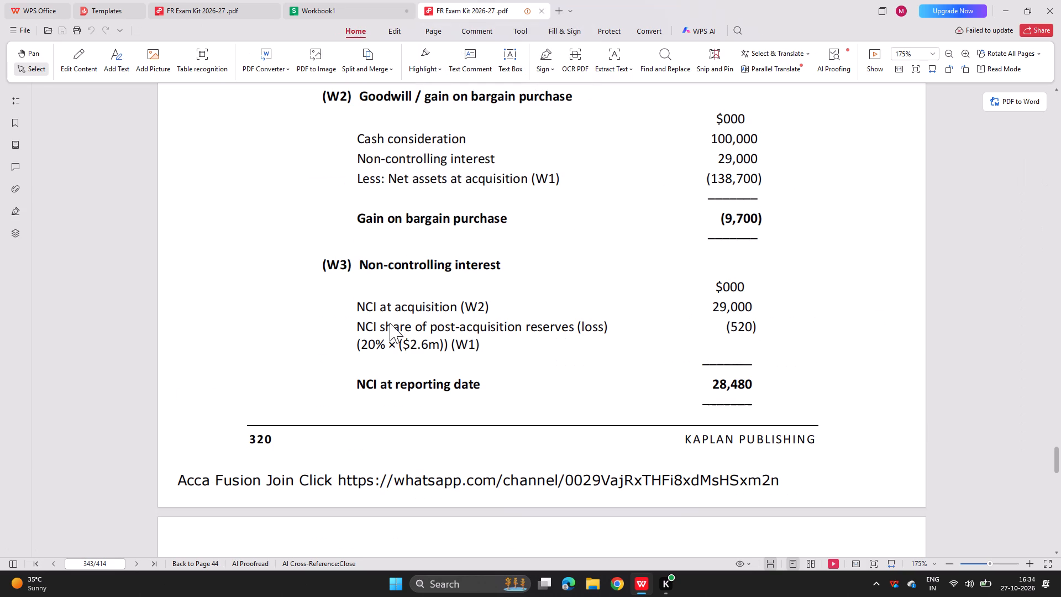
pyautogui.scroll(-2, 390, 323)
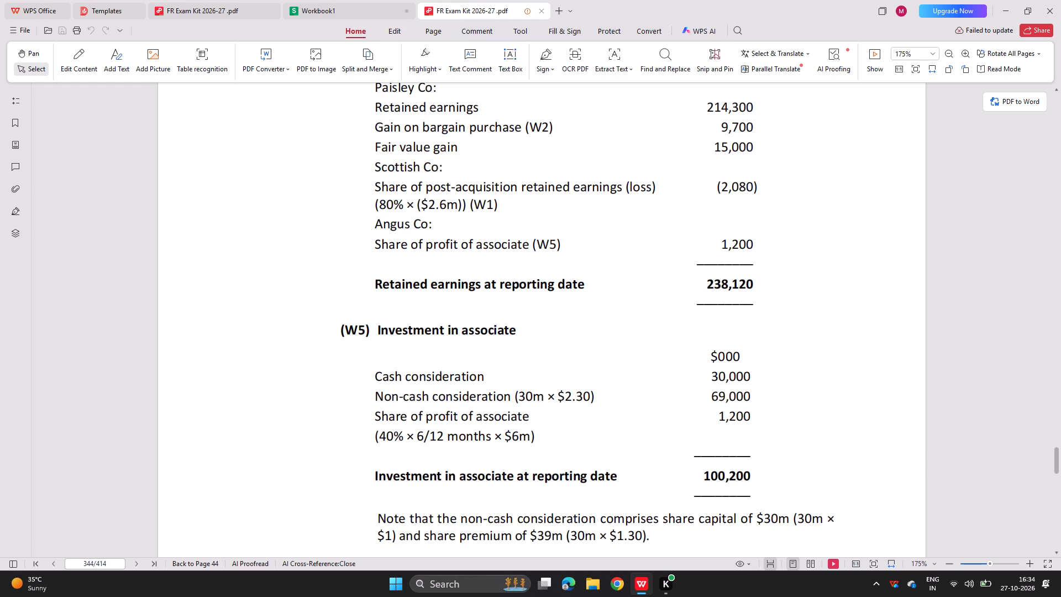
pyautogui.click(327, 0)
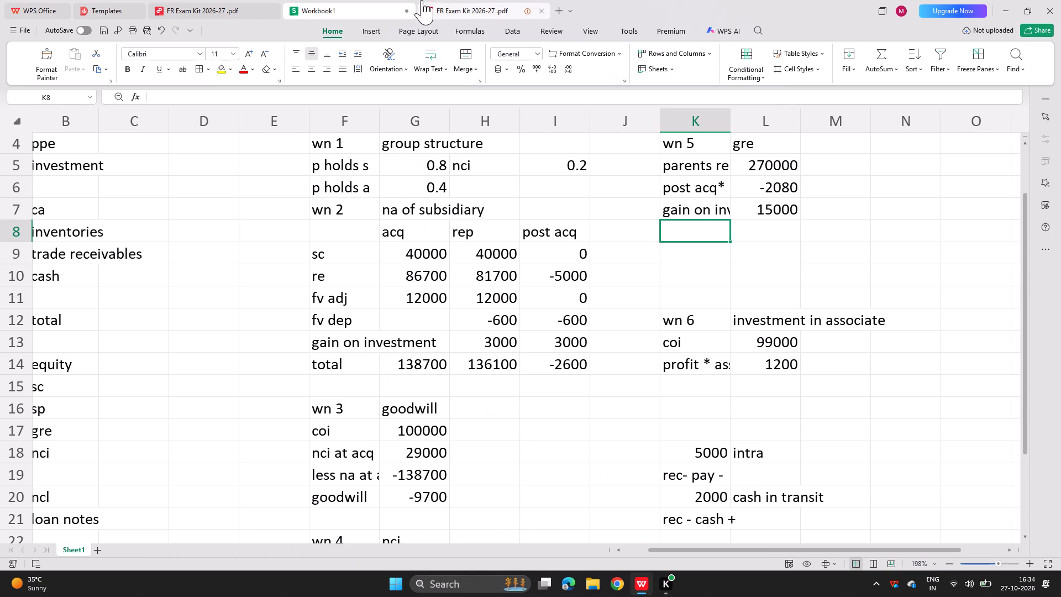
pyautogui.click(448, 0)
pyautogui.scroll(1, 421, 182)
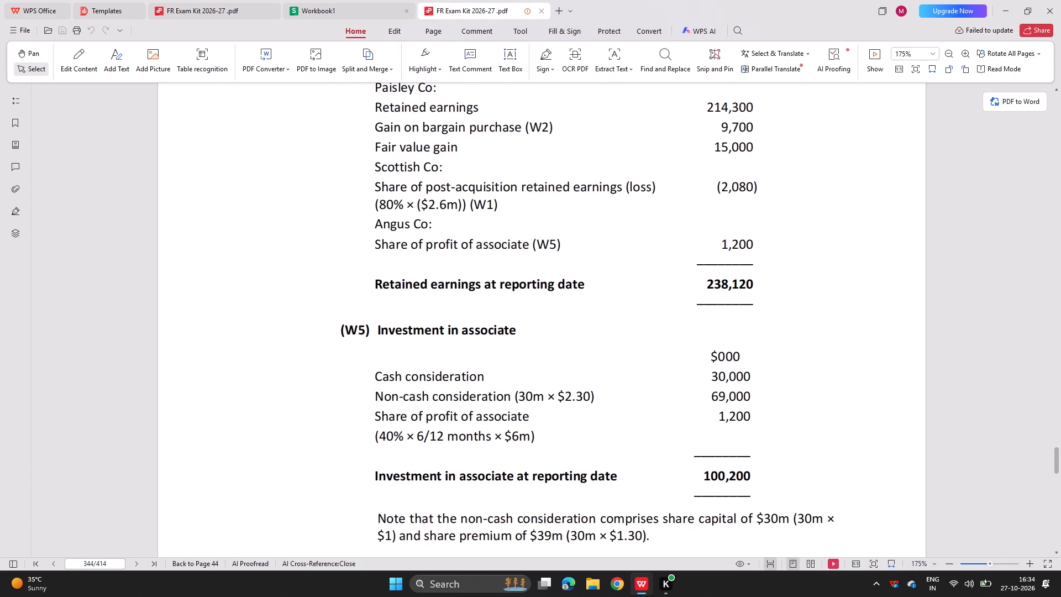
pyautogui.scroll(1, 421, 182)
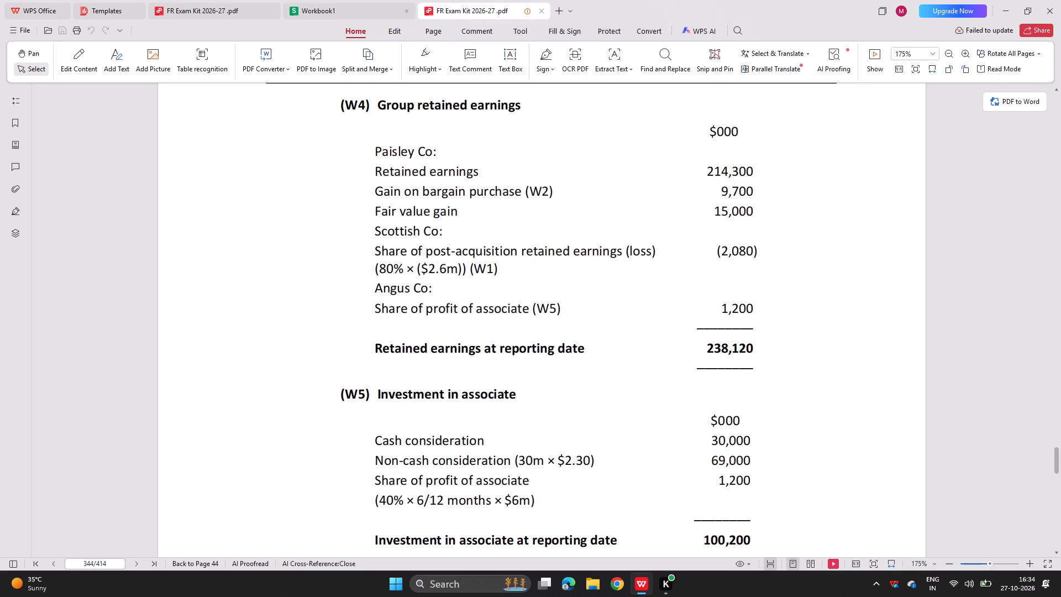
# Check Paisley Co's retained earnings in the question, and replace the parent's figure in L5 of the gre working with 214000.
pyautogui.click(207, 0)
pyautogui.scroll(2, 251, 235)
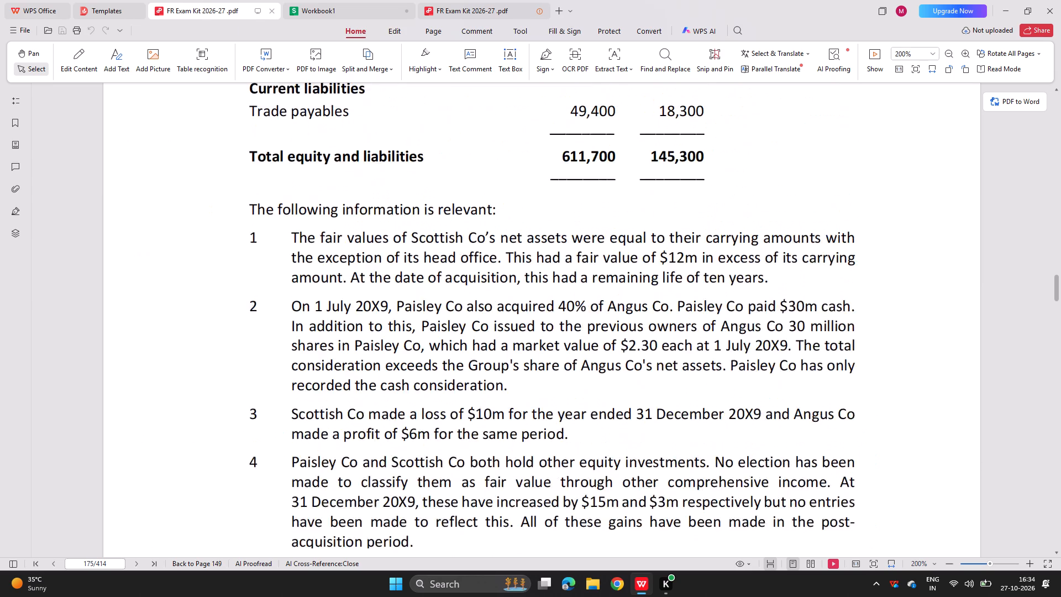
pyautogui.scroll(2, 251, 235)
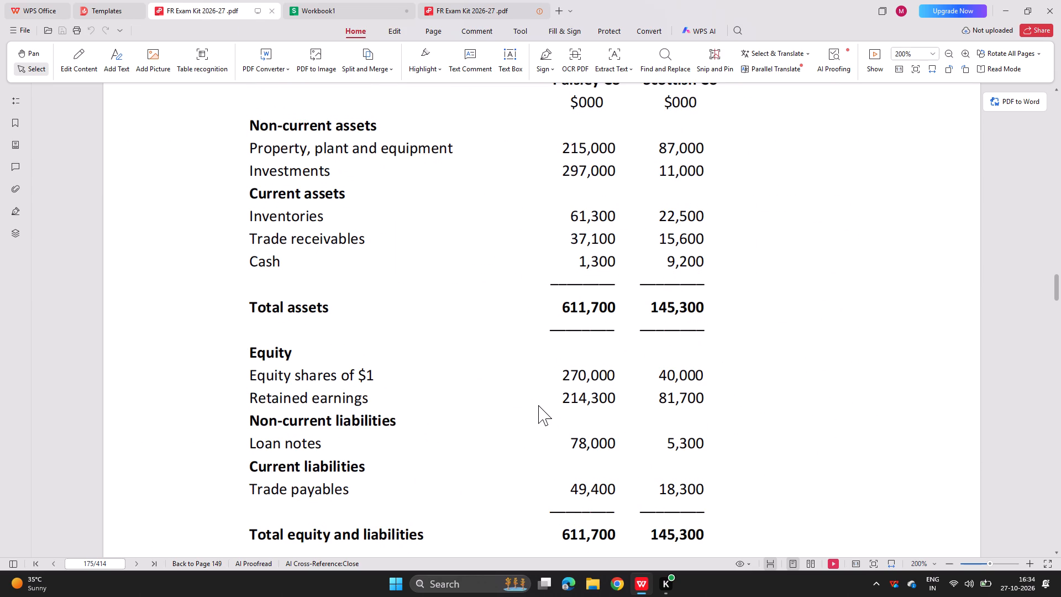
pyautogui.click(465, 0)
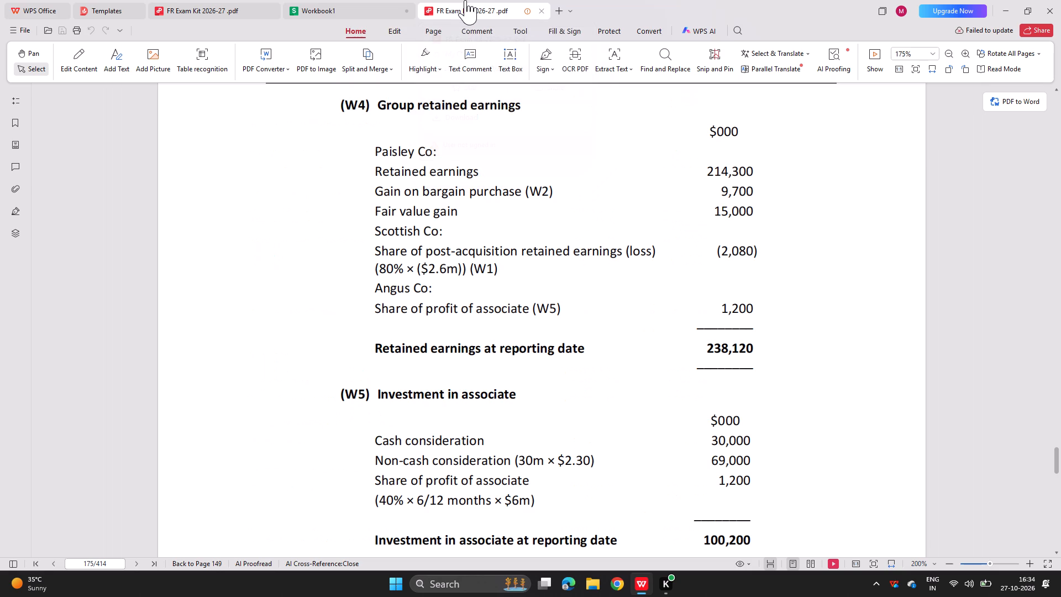
pyautogui.click(304, 7)
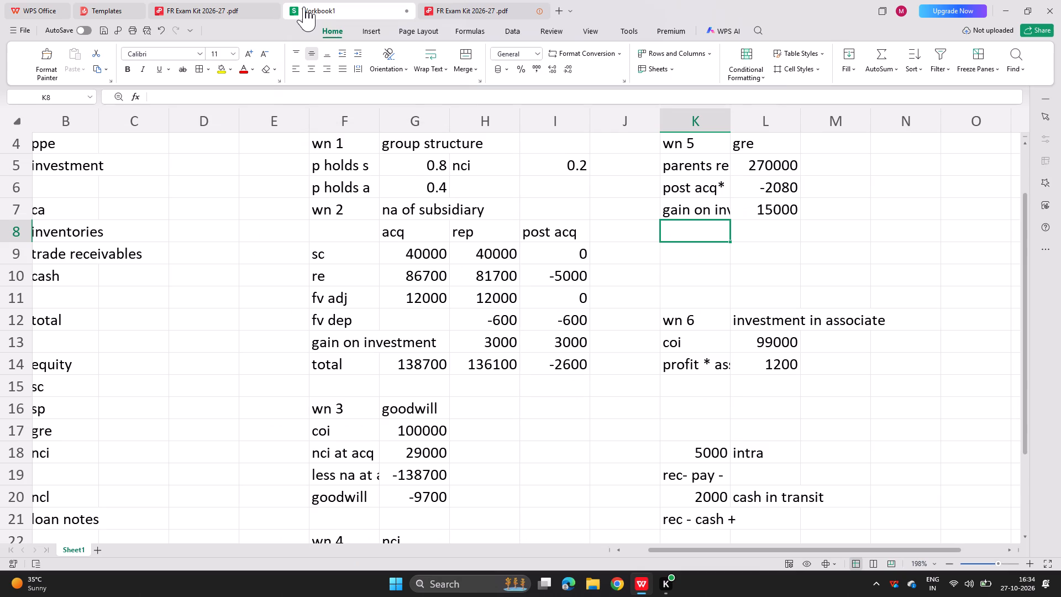
pyautogui.click(219, 2)
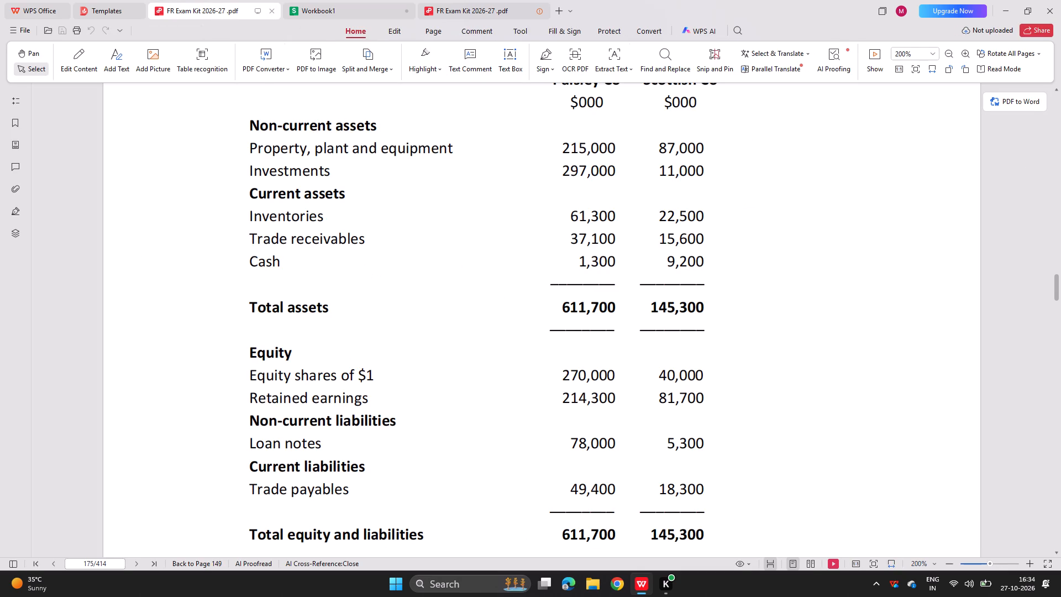
pyautogui.click(445, 1)
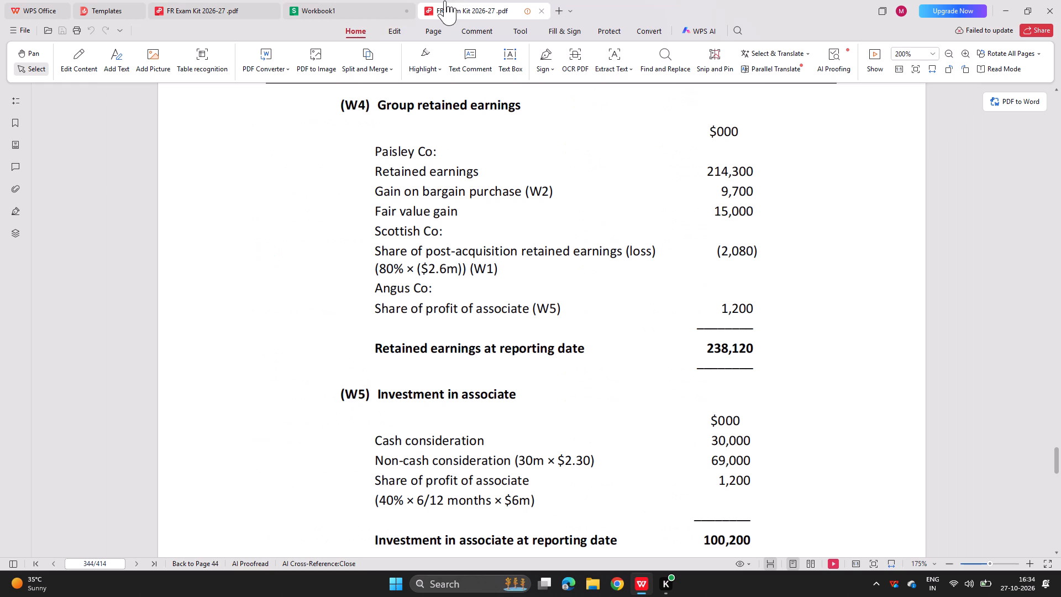
pyautogui.click(361, 0)
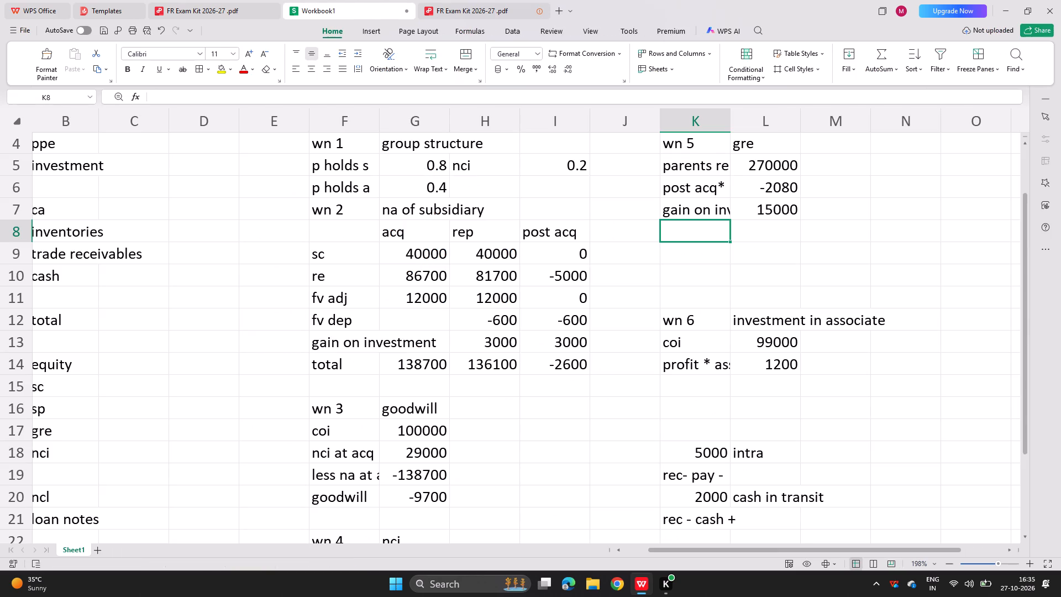
pyautogui.click(759, 173)
pyautogui.press('BackSpace')
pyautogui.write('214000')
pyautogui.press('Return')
# Label K8 of the gre working as profit * ass%.
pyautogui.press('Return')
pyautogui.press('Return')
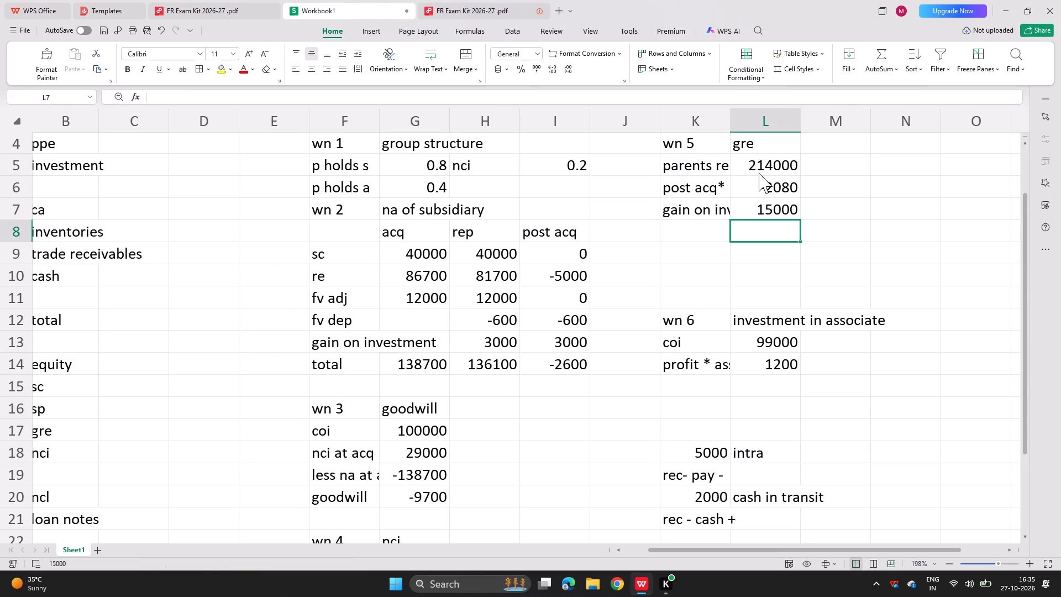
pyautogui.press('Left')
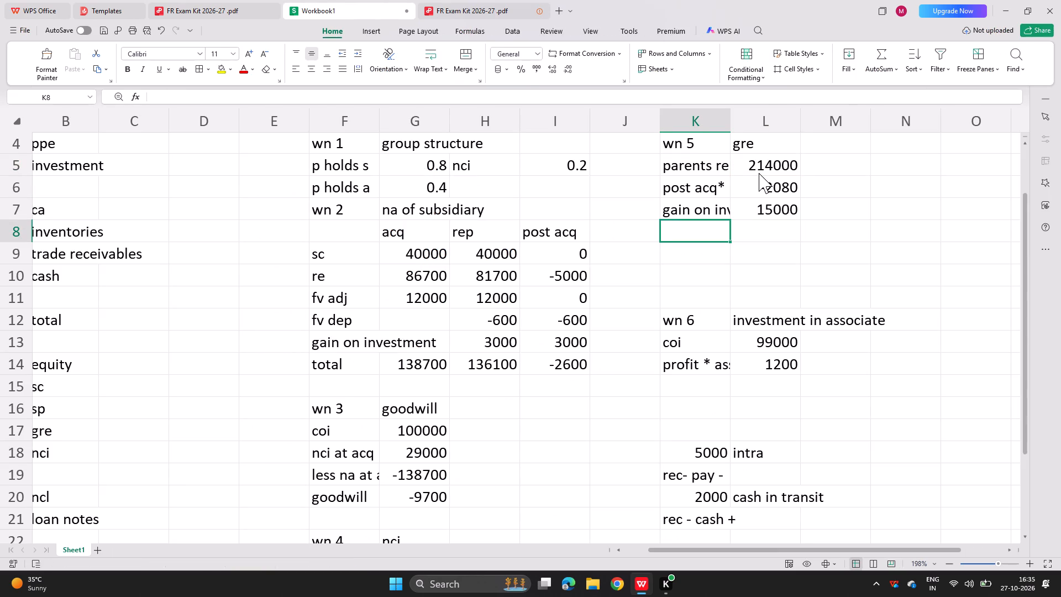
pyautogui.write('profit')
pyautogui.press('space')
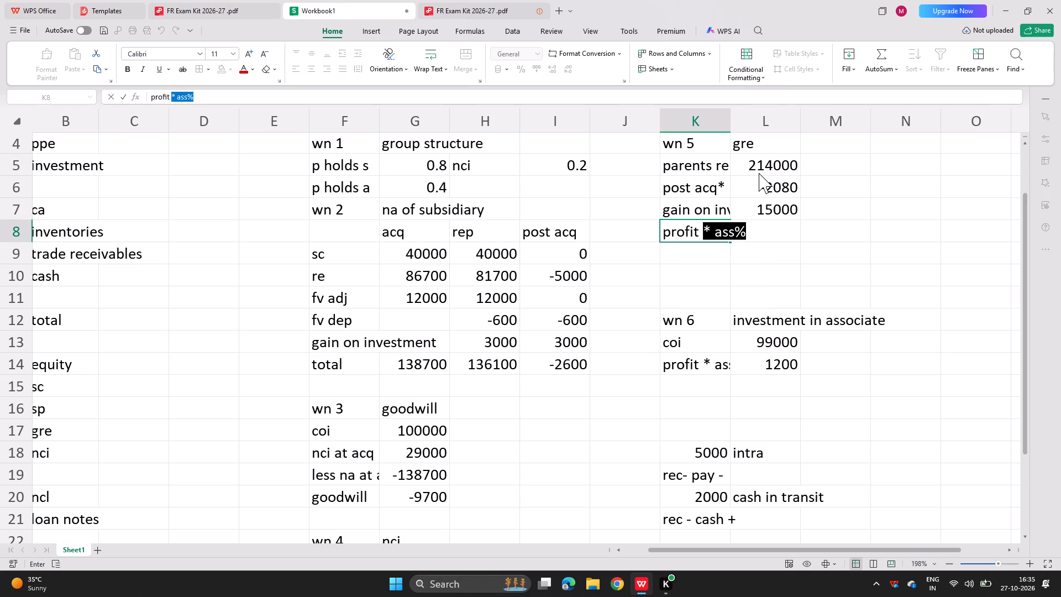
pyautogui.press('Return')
# Bring the share of the associate's profit into L8 of the gre working with =L14.
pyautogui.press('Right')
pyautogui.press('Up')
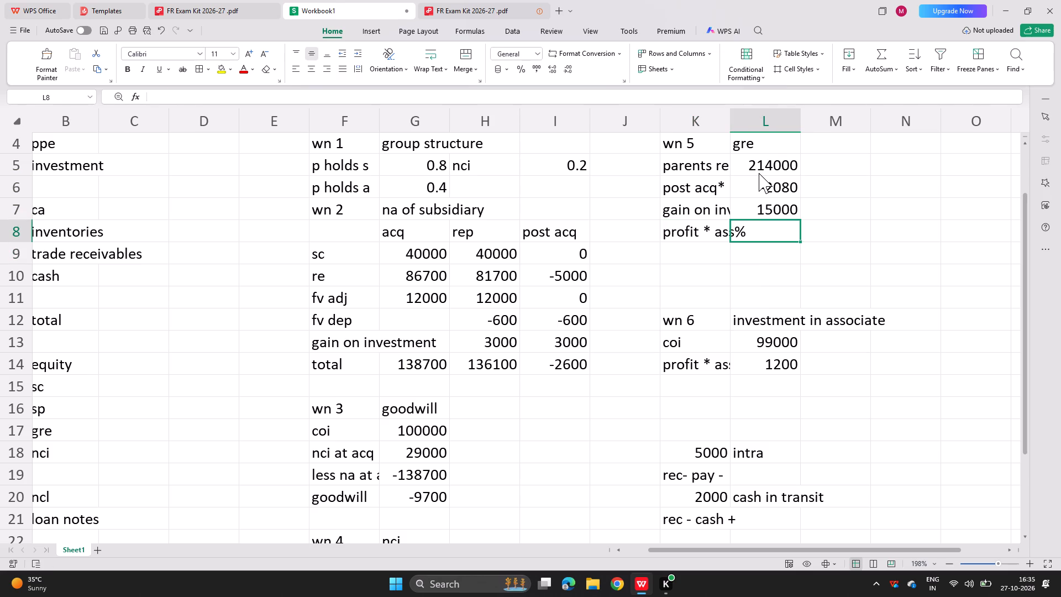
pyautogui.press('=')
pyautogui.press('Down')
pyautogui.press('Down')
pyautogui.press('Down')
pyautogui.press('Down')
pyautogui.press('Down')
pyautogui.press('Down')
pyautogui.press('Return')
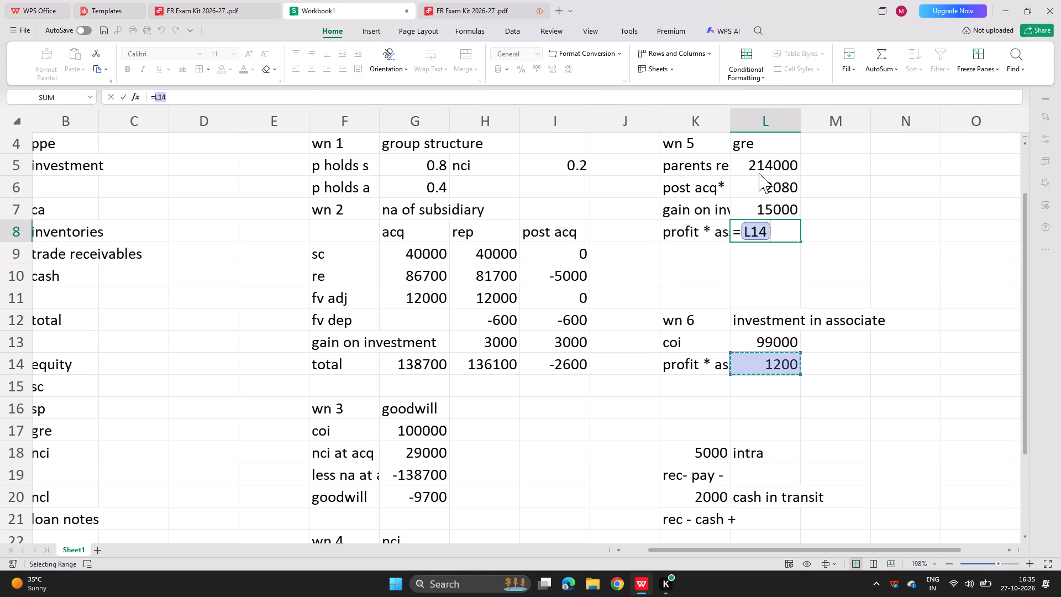
# Consult the answer's group retained earnings working and label K9 of the gre working as bargian purchase.
pyautogui.click(440, 2)
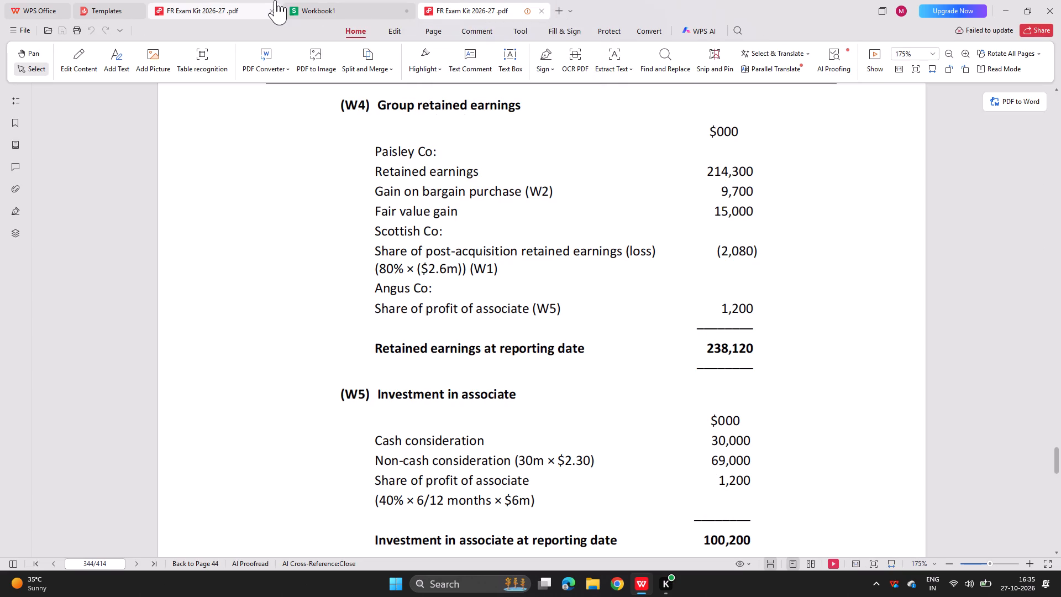
pyautogui.click(312, 0)
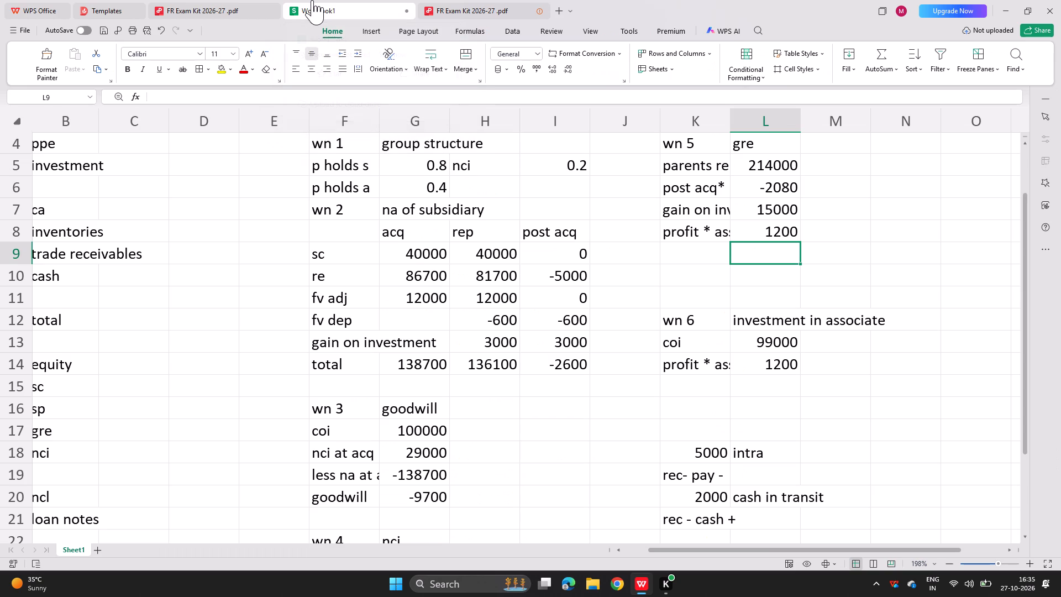
pyautogui.press('Left')
pyautogui.write('bvar')
pyautogui.press('BackSpace')
pyautogui.press('BackSpace')
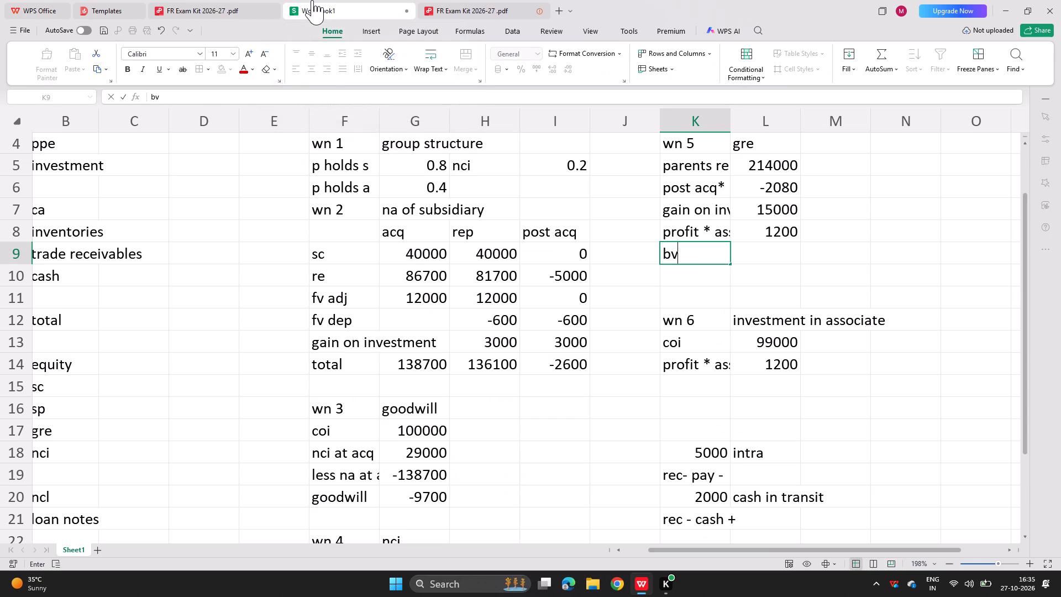
pyautogui.press('BackSpace')
pyautogui.write('argian p')
pyautogui.press('BackSpace')
pyautogui.press('p')
pyautogui.write('urcahse')
pyautogui.press('BackSpace')
pyautogui.press('BackSpace')
pyautogui.press('BackSpace')
pyautogui.press('BackSpace')
pyautogui.write('hase')
# Enter the bargain purchase gain in L9 of the gre working as =9700.
pyautogui.press('Right')
pyautogui.press('=')
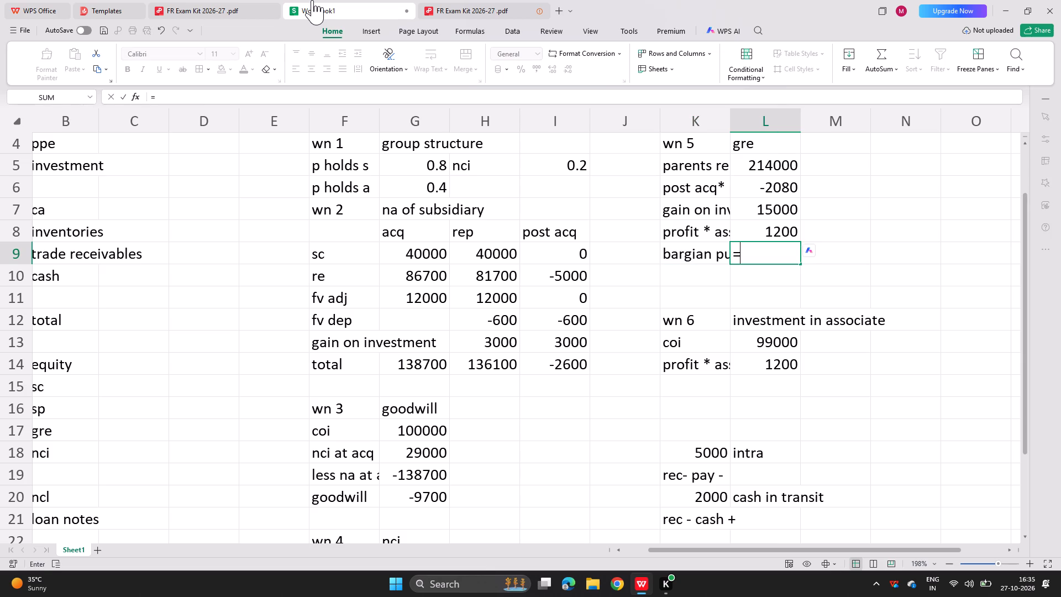
pyautogui.write('9700')
pyautogui.press('Return')
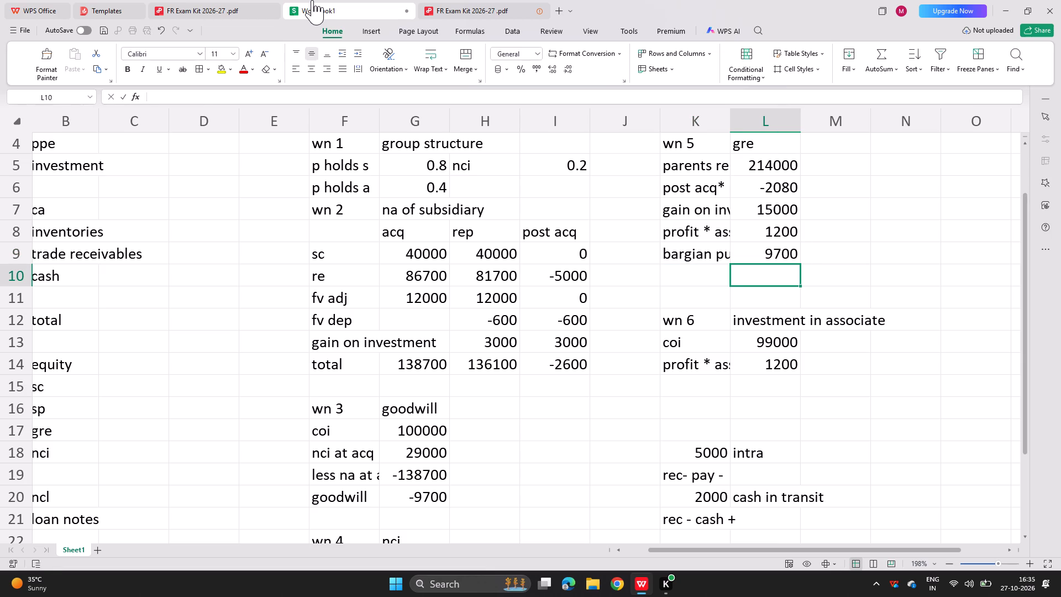
# Add a total row to the gre working, labelling K10 total and summing L5:L9 in L10.
pyautogui.press('Left')
pyautogui.write('total')
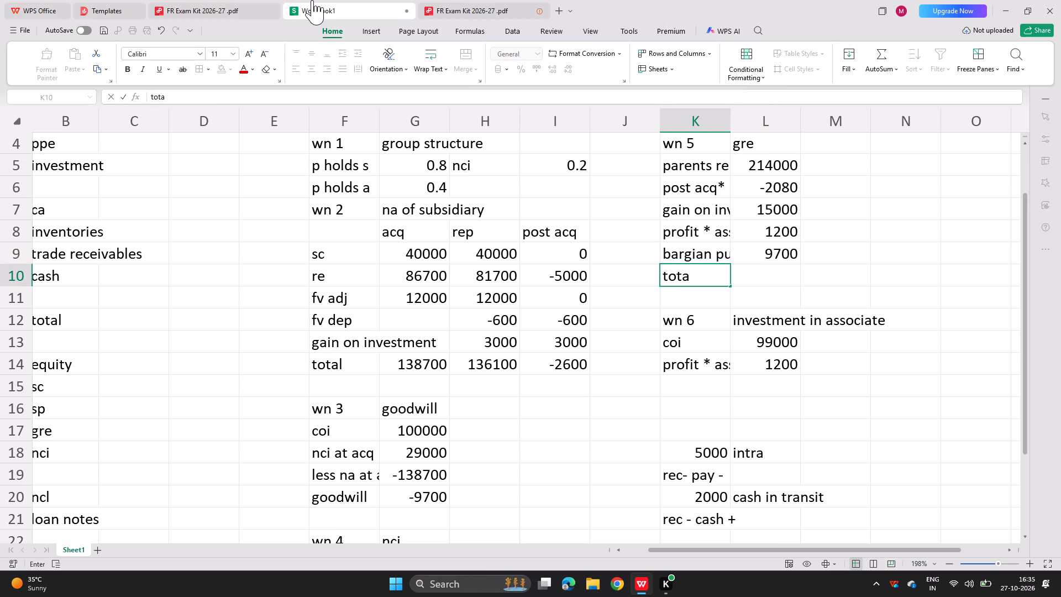
pyautogui.press('Right')
pyautogui.write('-=su')
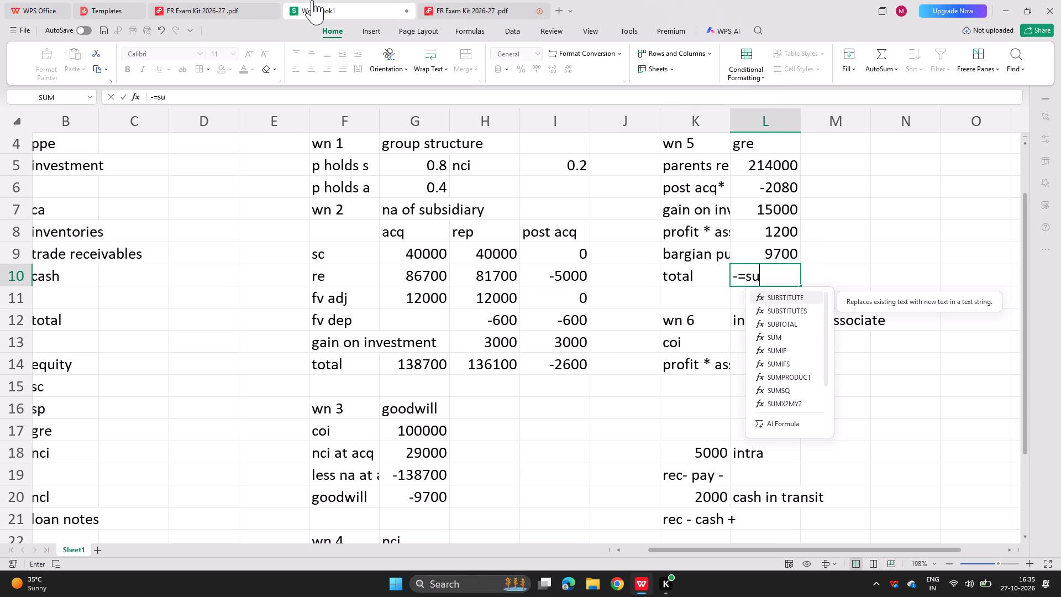
pyautogui.press('BackSpace')
pyautogui.press('BackSpace')
pyautogui.press('BackSpace')
pyautogui.press('BackSpace')
pyautogui.write('=sum(')
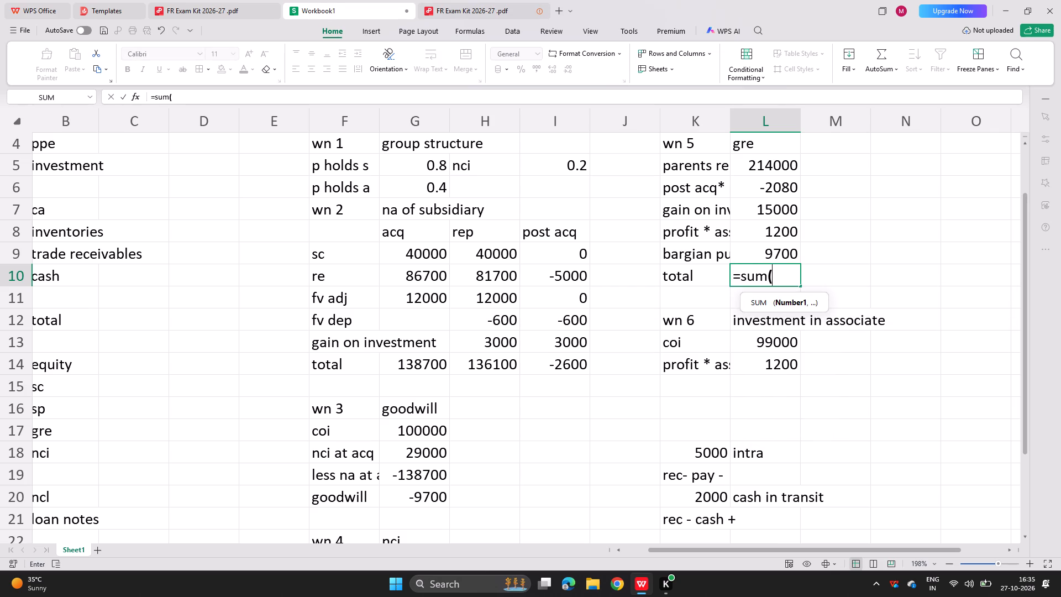
pyautogui.moveTo(753, 253); pyautogui.dragTo(754, 203)
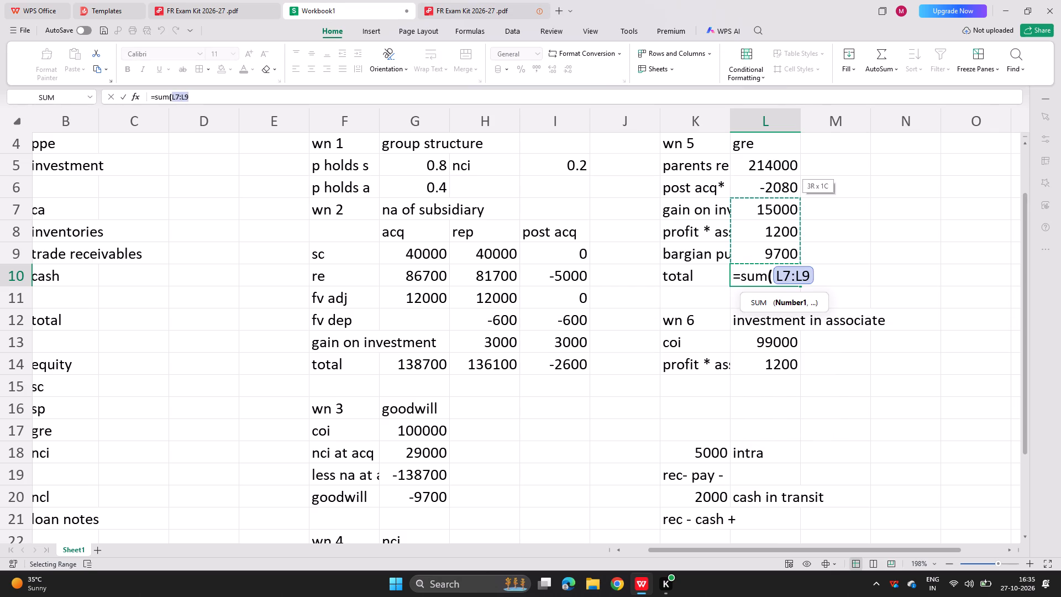
pyautogui.moveTo(754, 203); pyautogui.dragTo(758, 170)
pyautogui.press('Return')
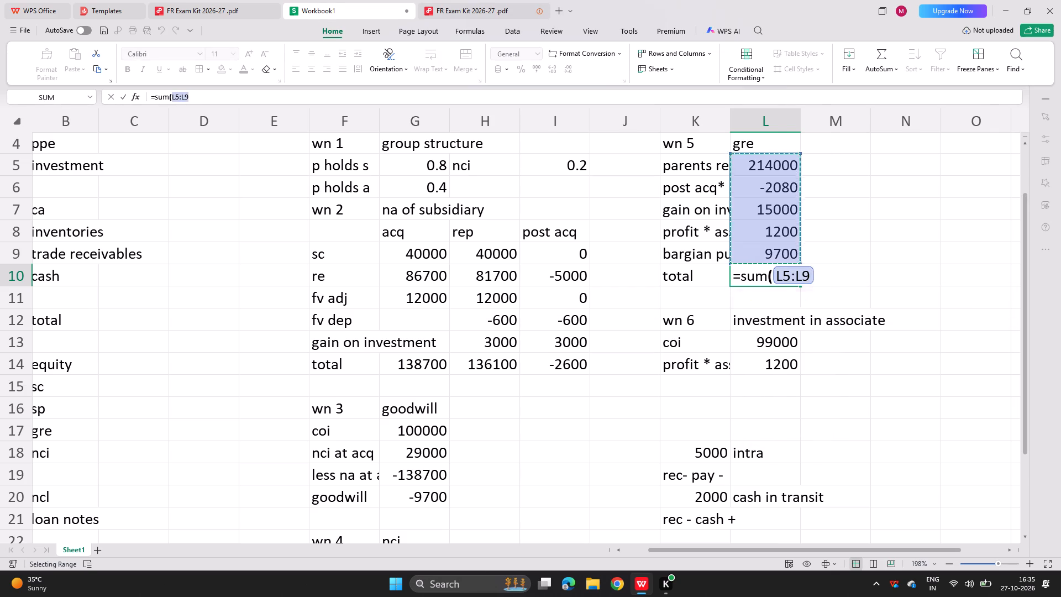
# Add a total row to the investment in associate working, labelling K15 total and summing L13:L14 in L15.
pyautogui.scroll(-2, 664, 320)
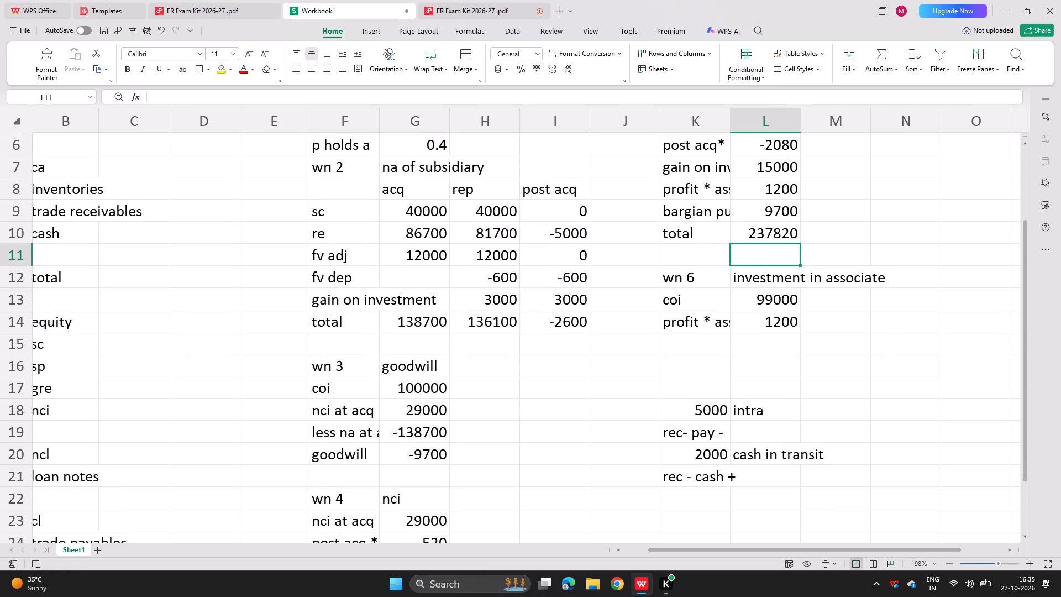
pyautogui.click(694, 350)
pyautogui.write('total')
pyautogui.press('Right')
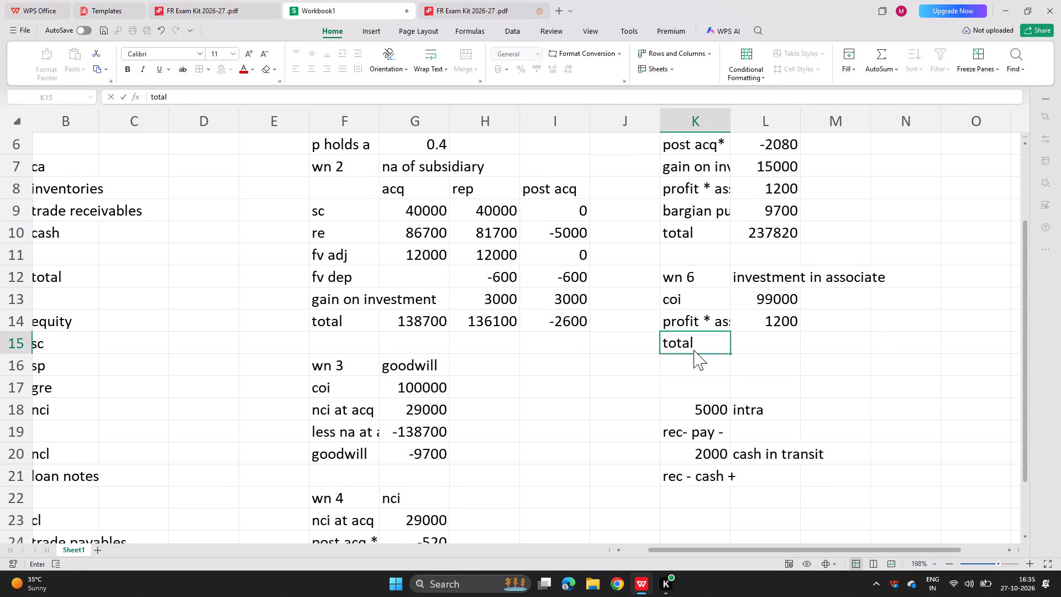
pyautogui.write('=sum(')
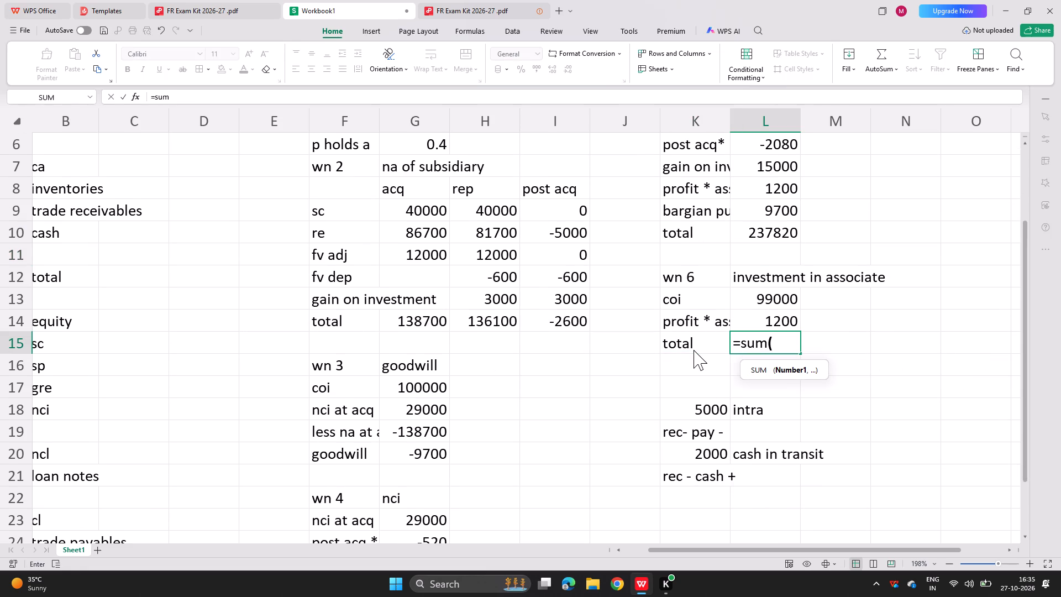
pyautogui.moveTo(744, 328); pyautogui.dragTo(743, 300)
pyautogui.press('Return')
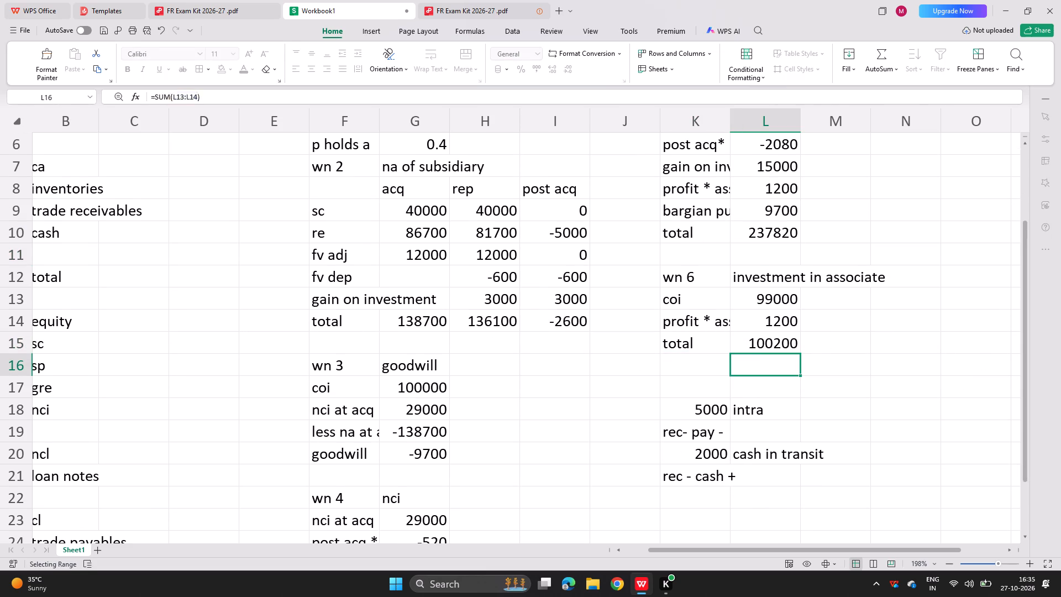
# Enter the consolidated ppe in C4 as =215000+(87000*6/12)+12000-600, taking both companies' figures from the question's statements of financial position.
pyautogui.hscroll(3, 517, 383)
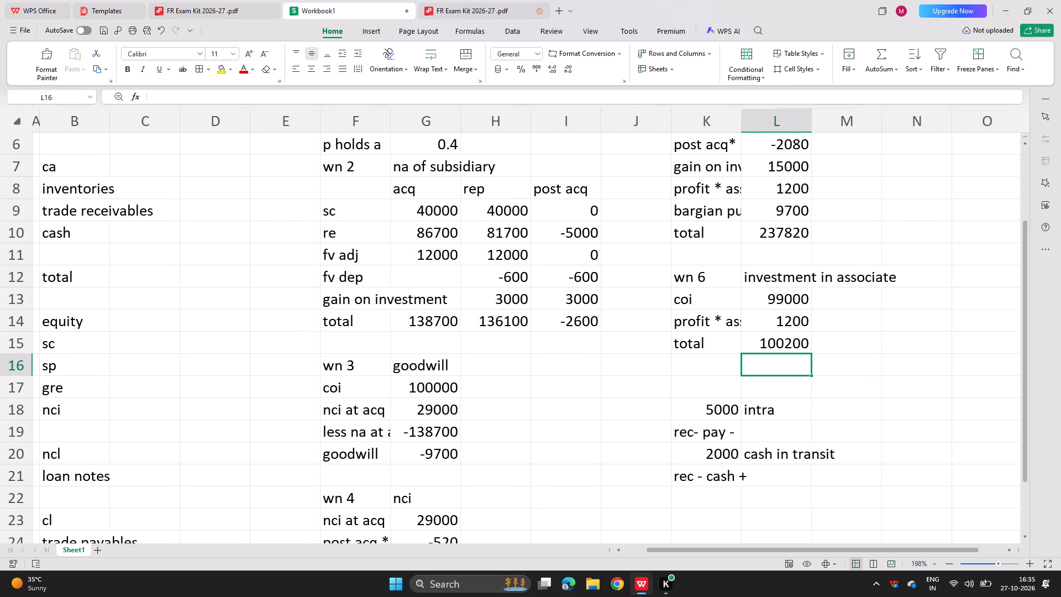
pyautogui.hscroll(3, 517, 383)
pyautogui.scroll(5, 199, 235)
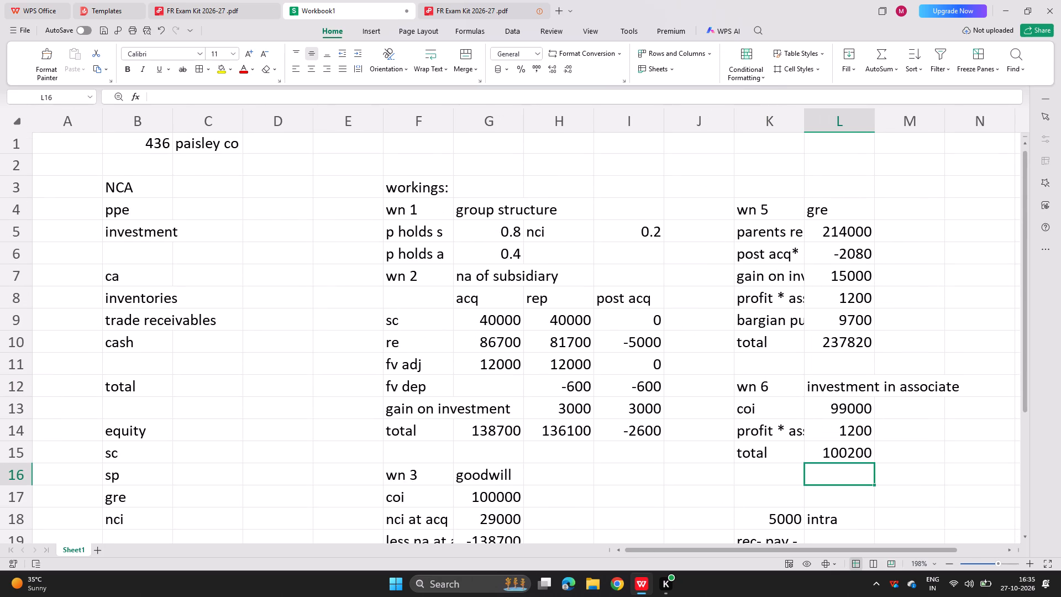
pyautogui.click(209, 217)
pyautogui.press('=')
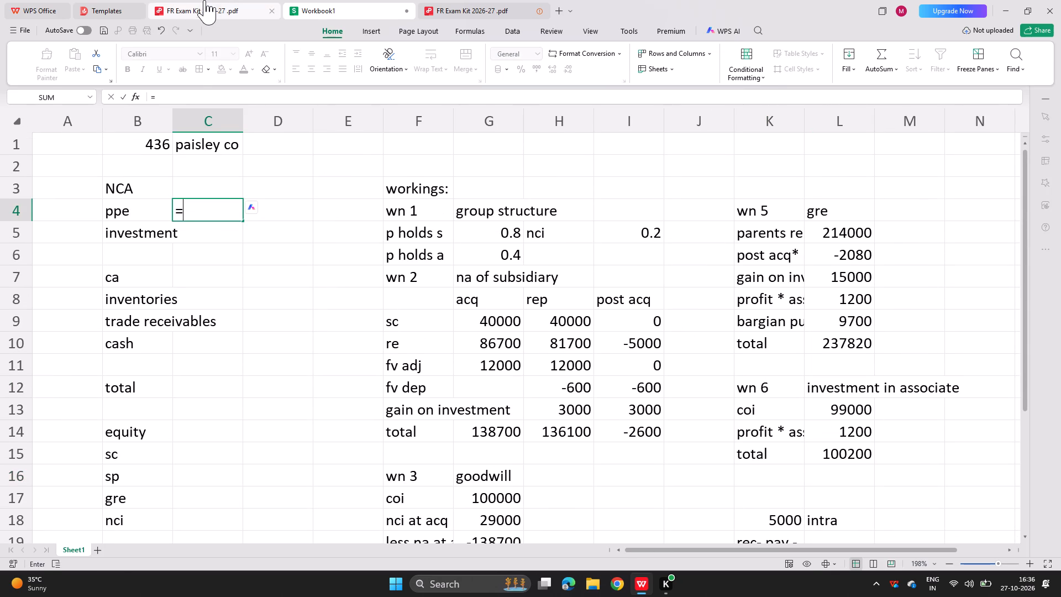
pyautogui.click(214, 0)
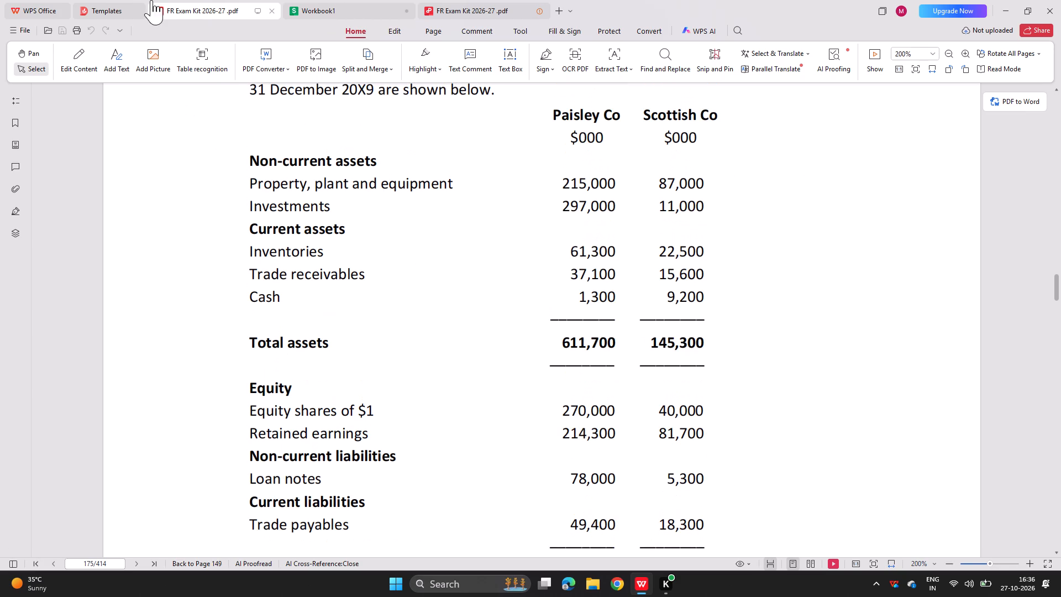
pyautogui.click(341, 15)
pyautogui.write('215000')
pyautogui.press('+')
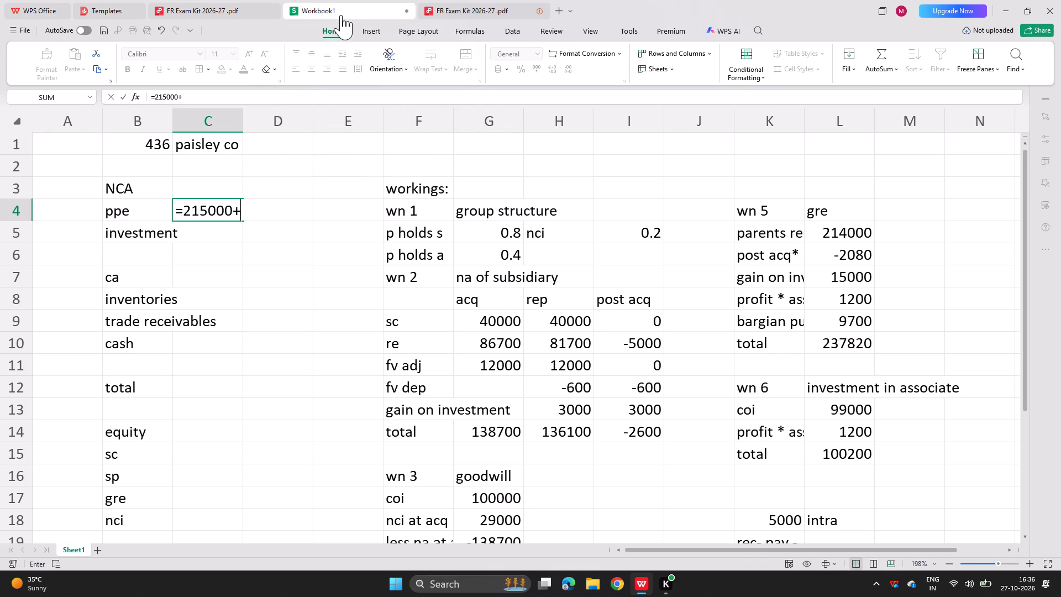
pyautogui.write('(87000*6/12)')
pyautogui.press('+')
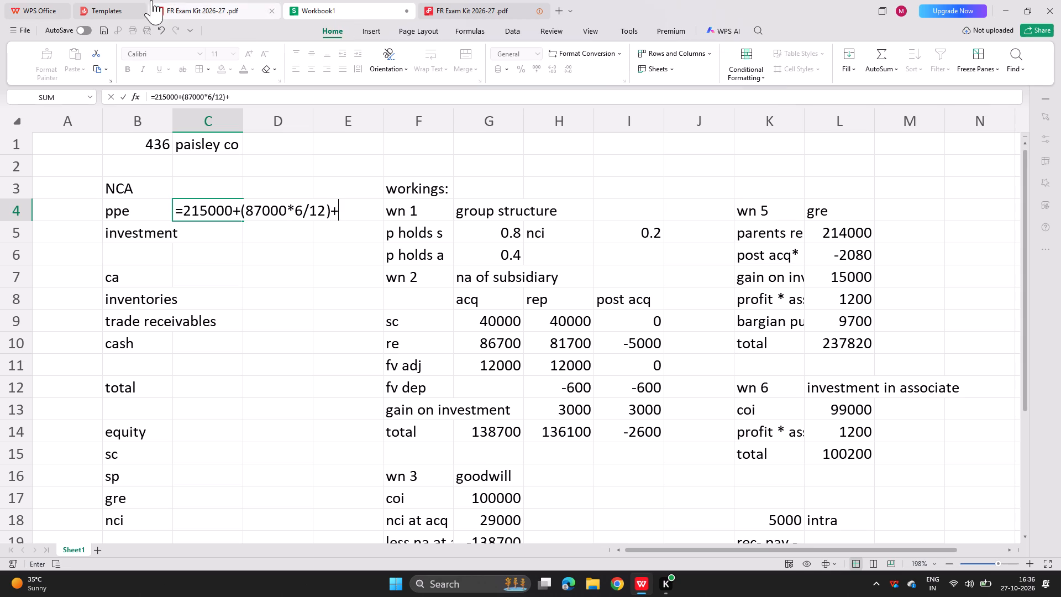
pyautogui.click(196, 0)
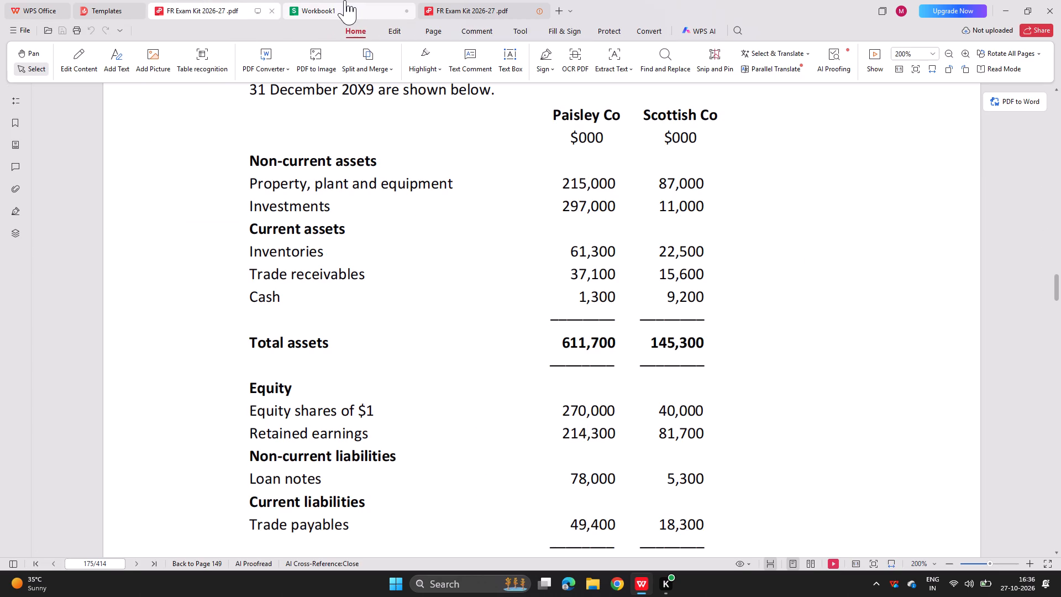
pyautogui.click(347, 0)
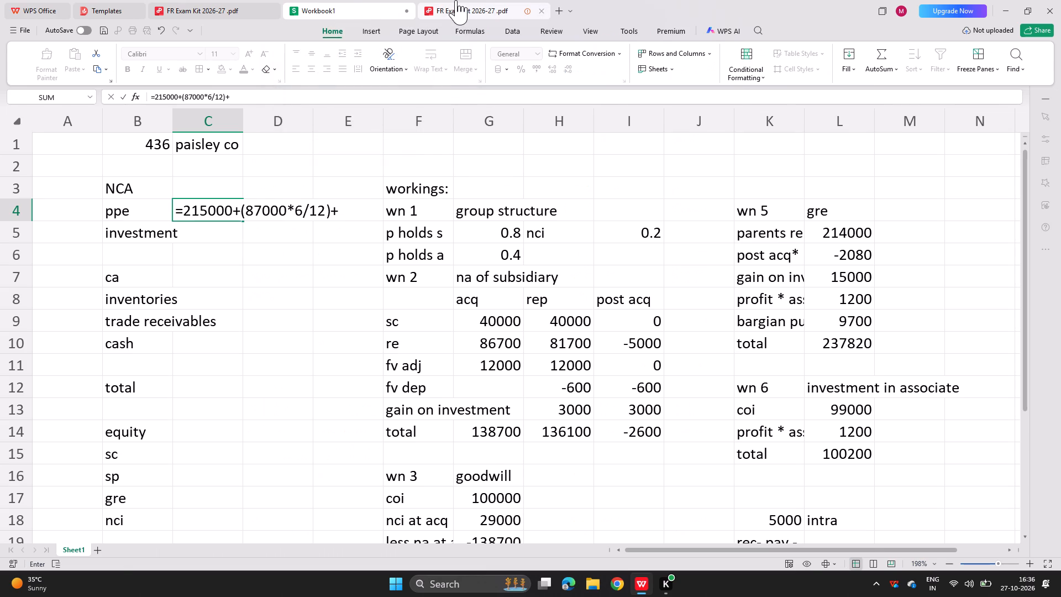
pyautogui.click(456, 0)
pyautogui.click(354, 13)
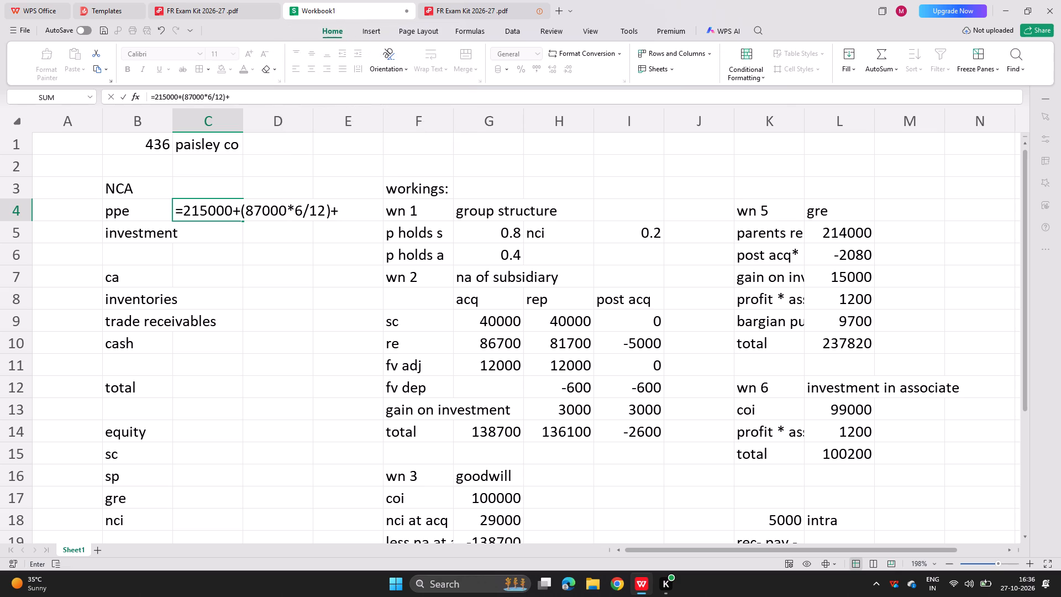
pyautogui.write('12000-600')
pyautogui.press('Return')
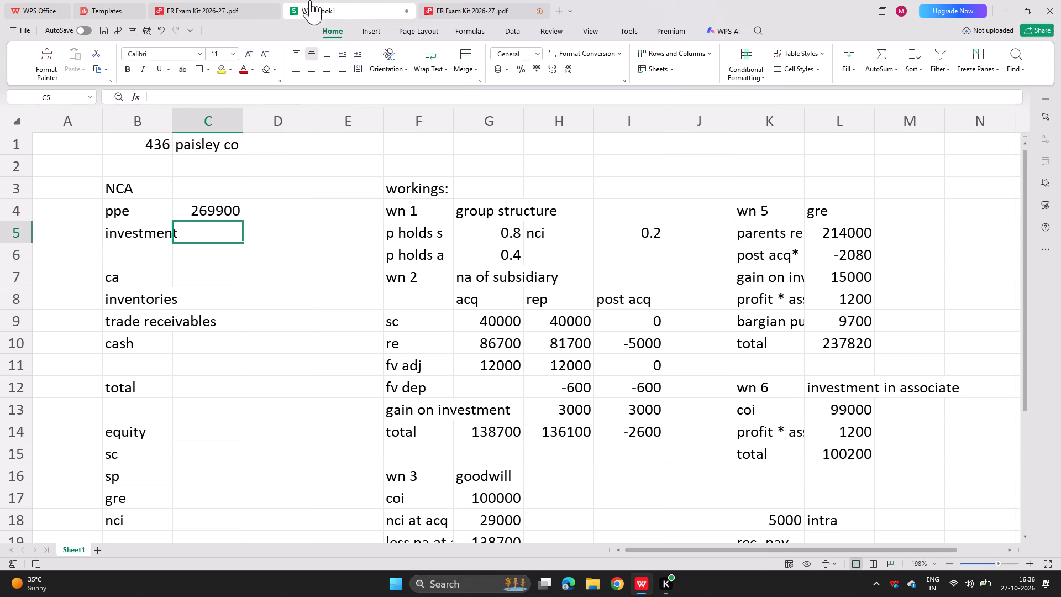
# Check ppe against the answer's property, plant and equipment working and correct the formula in C4 to =215000+87000+12000-600.
pyautogui.click(498, 8)
pyautogui.scroll(3, 424, 226)
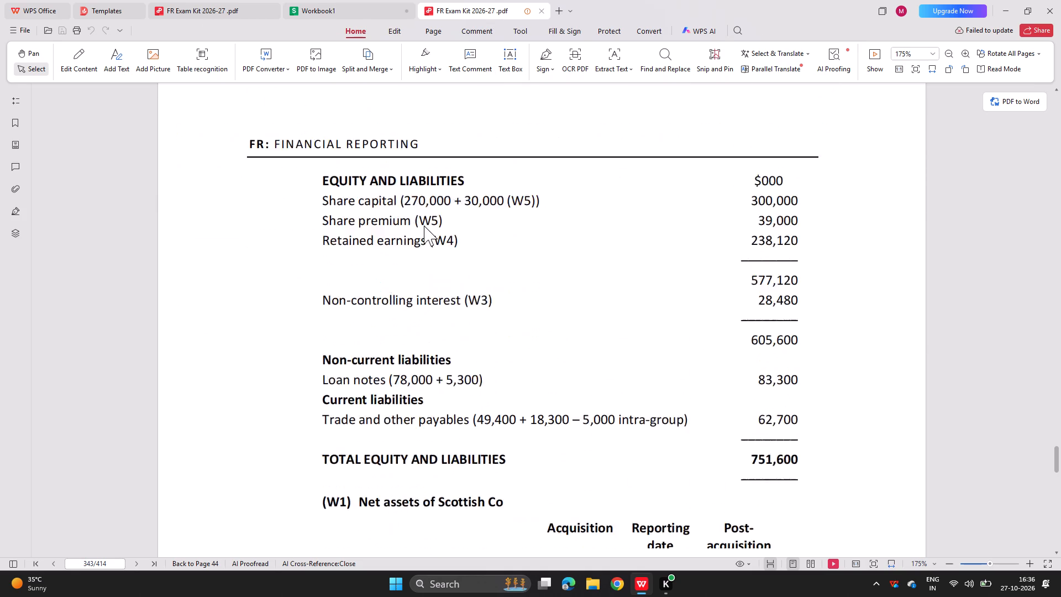
pyautogui.scroll(3, 424, 226)
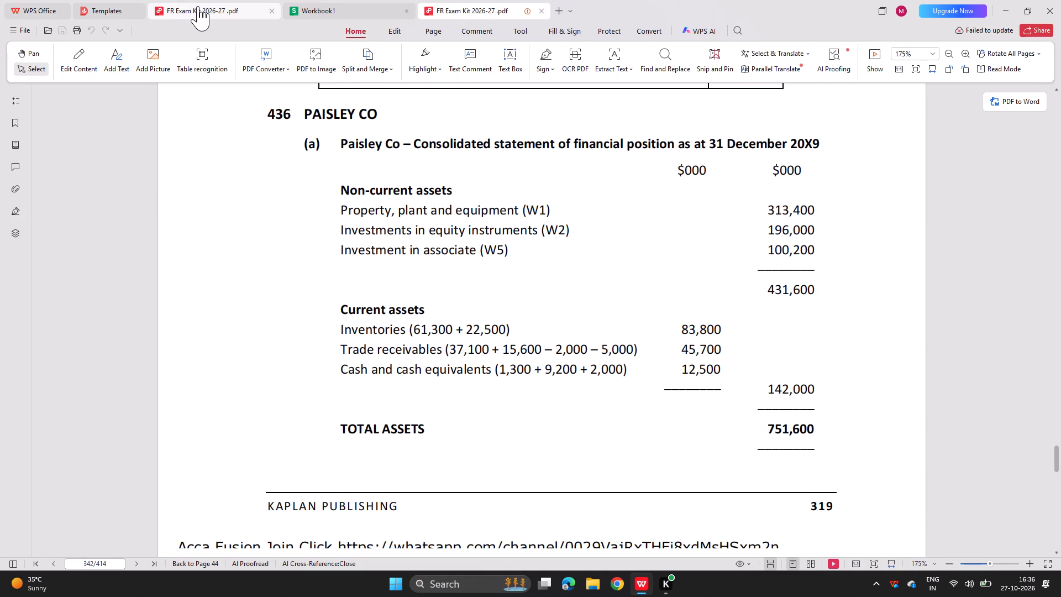
pyautogui.scroll(-4, 363, 318)
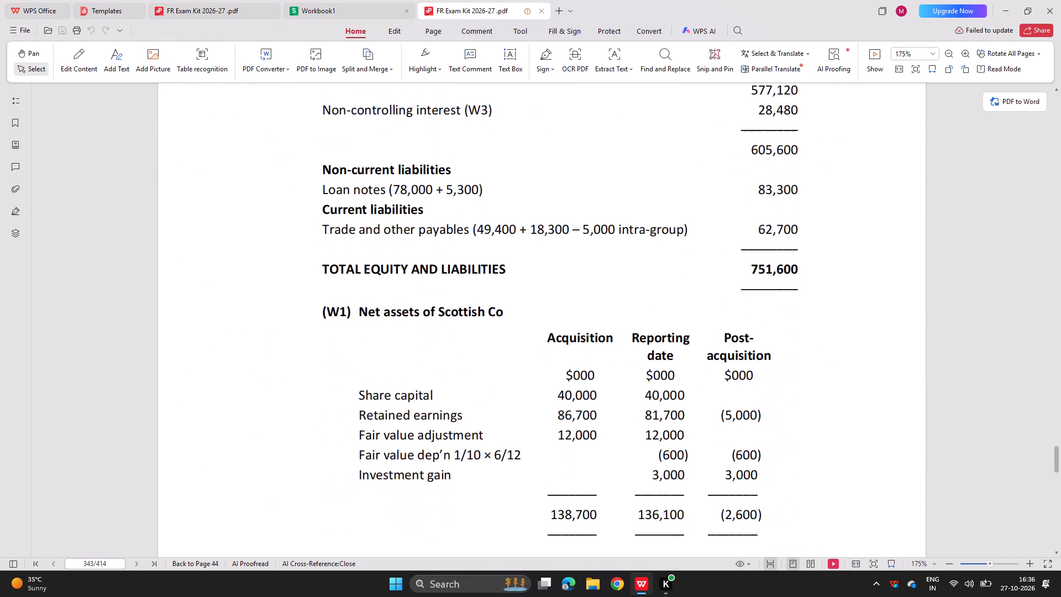
pyautogui.scroll(-6, 363, 318)
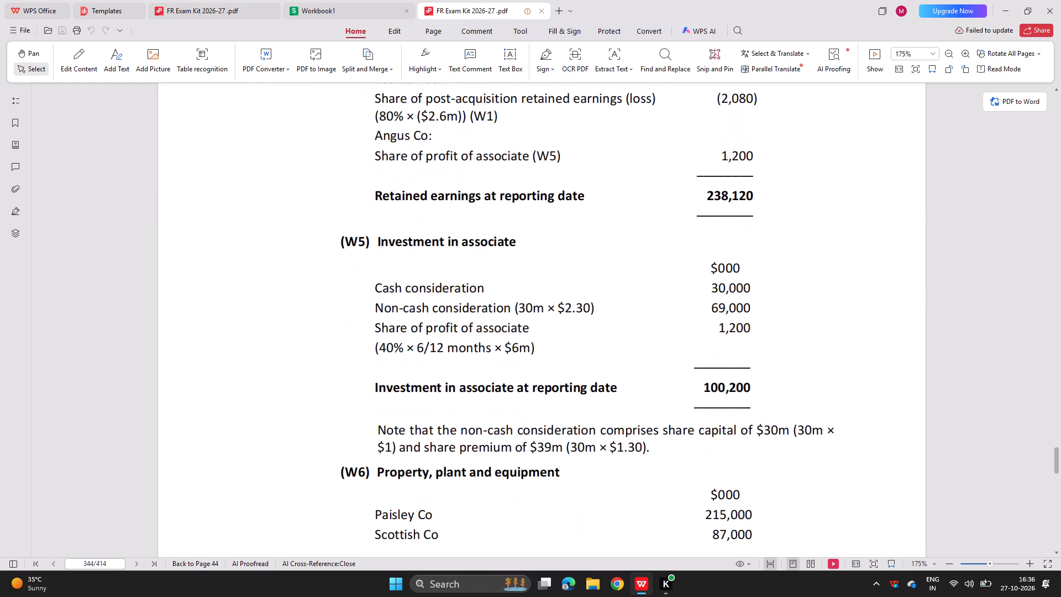
pyautogui.scroll(-2, 363, 318)
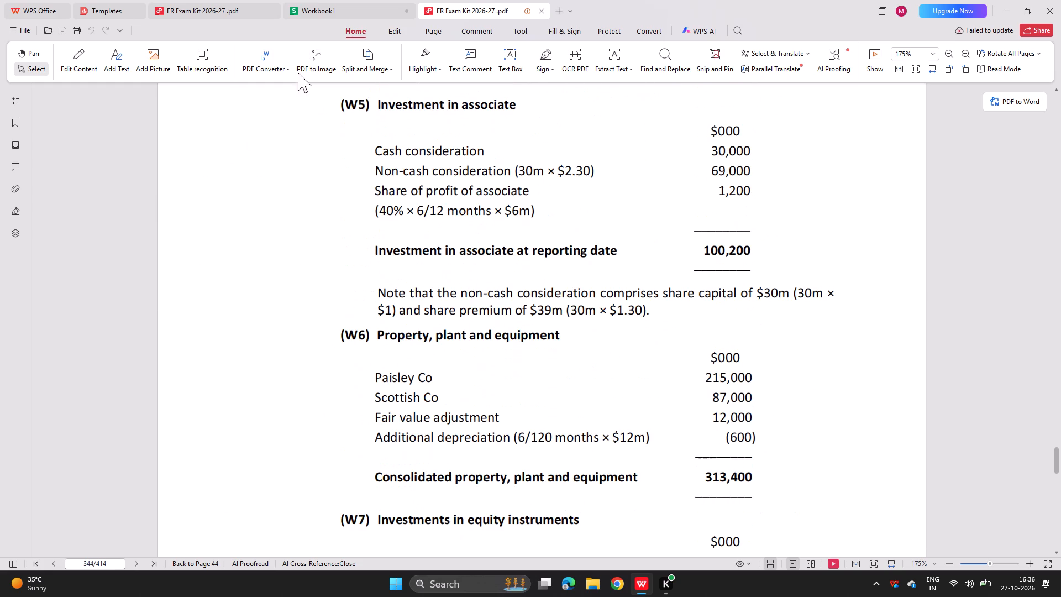
pyautogui.click(235, 0)
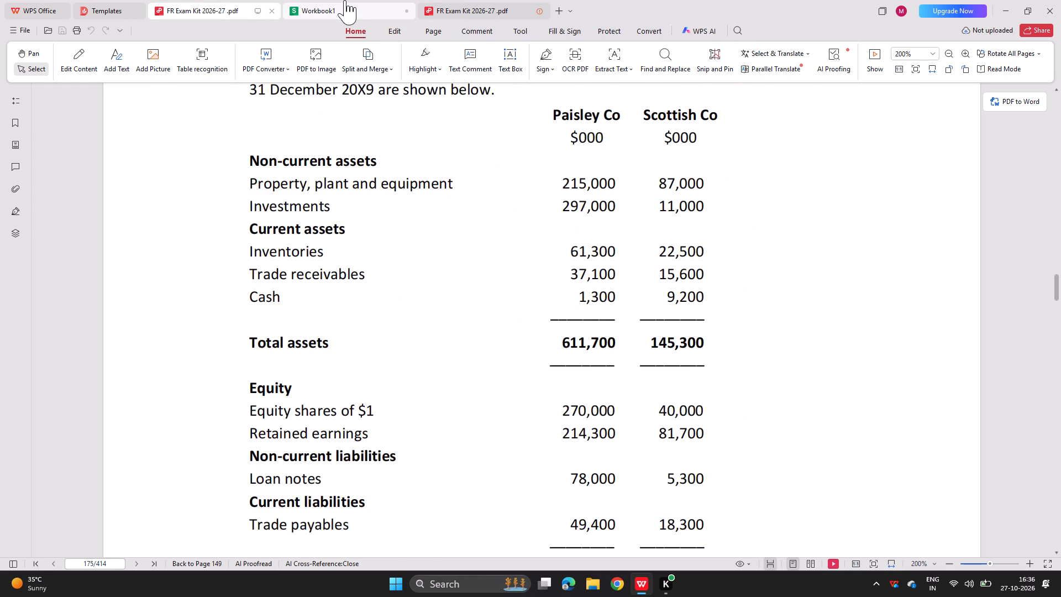
pyautogui.click(345, 0)
pyautogui.click(225, 217)
pyautogui.moveTo(225, 217); pyautogui.dragTo(319, 218)
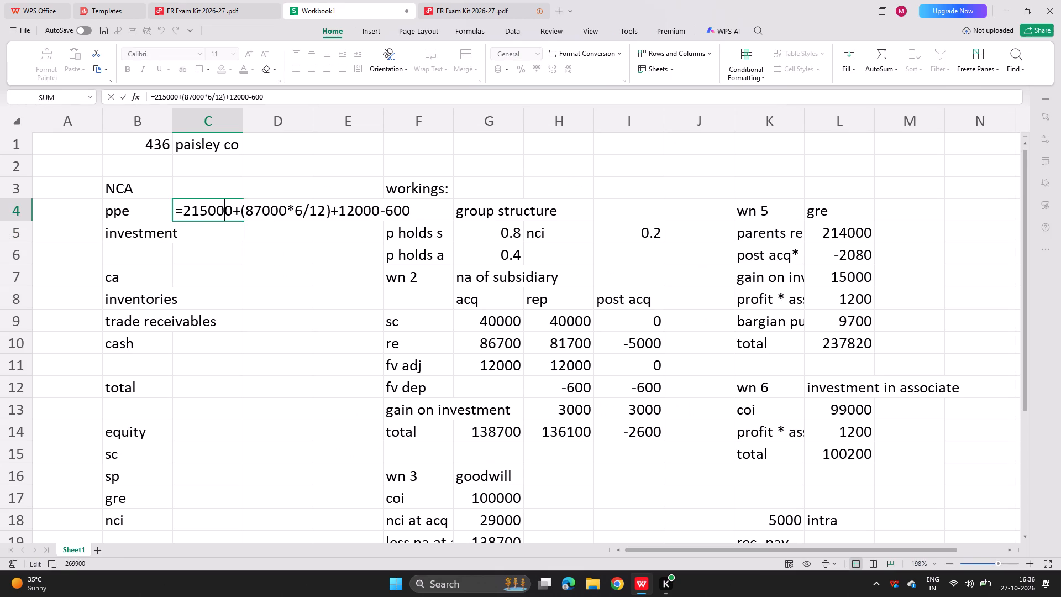
pyautogui.moveTo(319, 218); pyautogui.dragTo(328, 206)
pyautogui.click(328, 206)
pyautogui.press('Right')
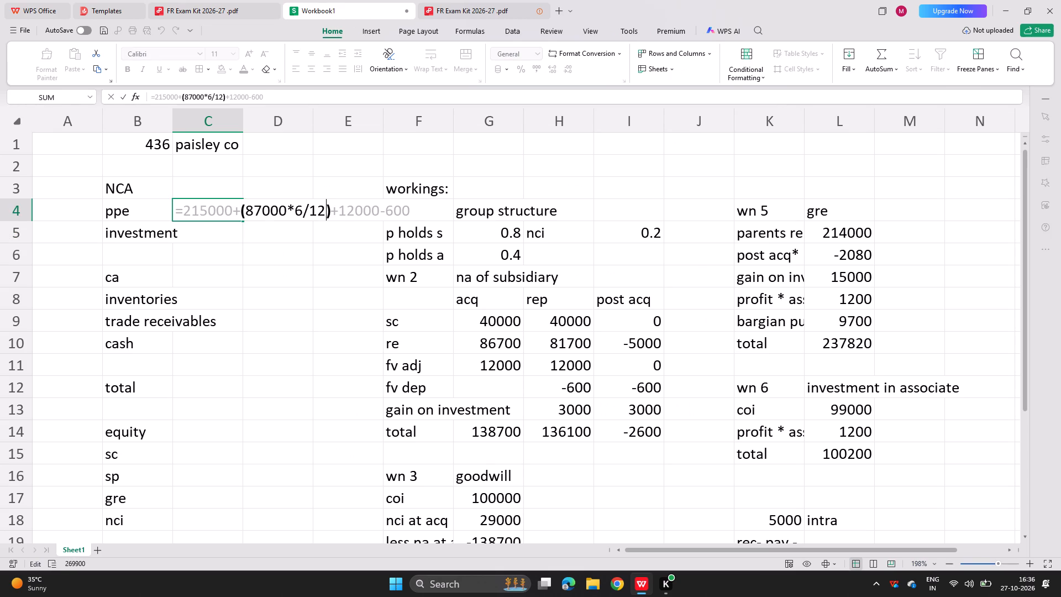
pyautogui.press('BackSpace')
pyautogui.press('BackSpace')
pyautogui.press('BackSpace')
pyautogui.press('BackSpace')
pyautogui.press('BackSpace')
pyautogui.press('BackSpace')
pyautogui.press('Left')
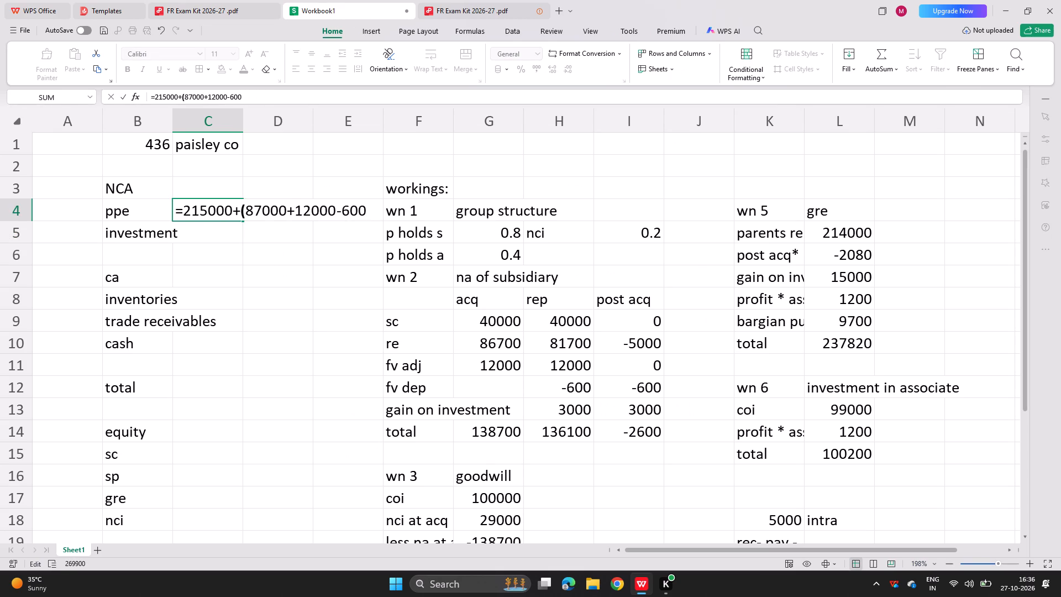
pyautogui.press('Left')
pyautogui.press('Left')
pyautogui.press('Left')
pyautogui.press('Left')
pyautogui.press('Left')
pyautogui.press('Right')
pyautogui.press('BackSpace')
pyautogui.press('Return')
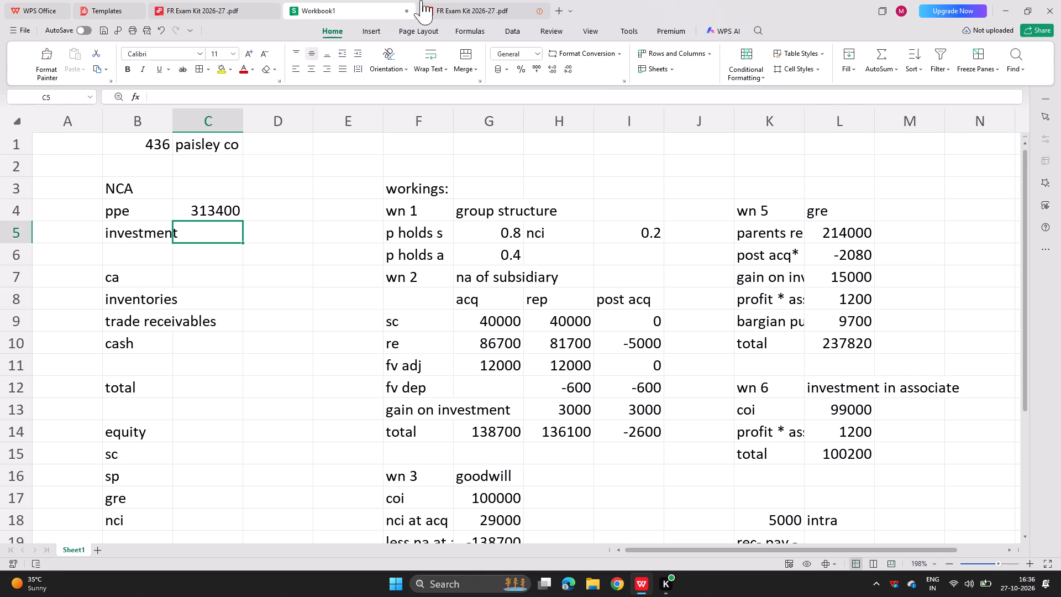
# Enter consolidated investments in C5 as =297000+11000-G17-L13+H13+L7, using both companies' figures and the consideration and investment gain cells in the workings.
pyautogui.click(473, 0)
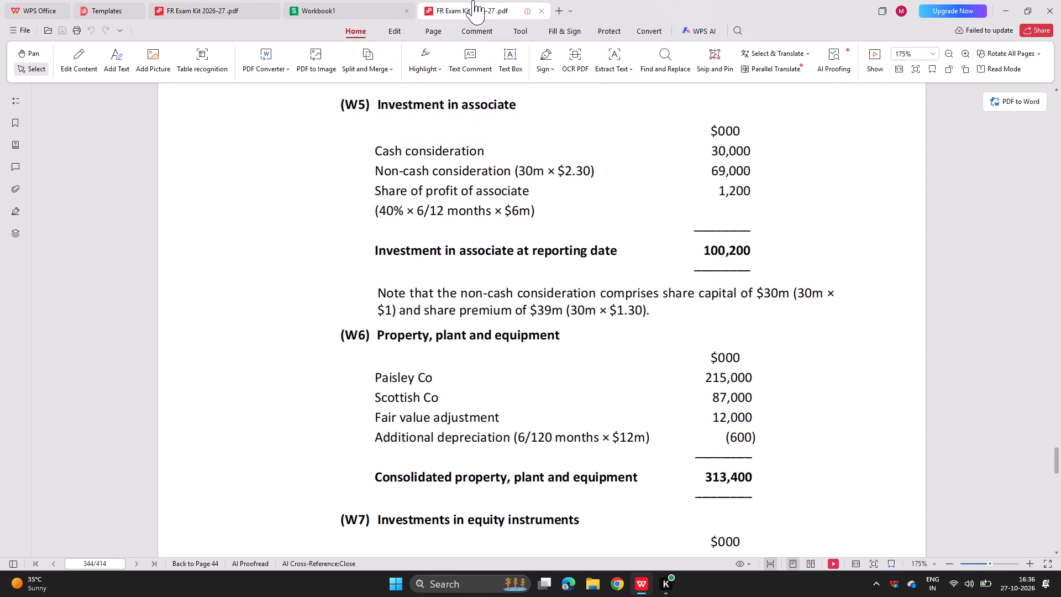
pyautogui.scroll(4, 330, 181)
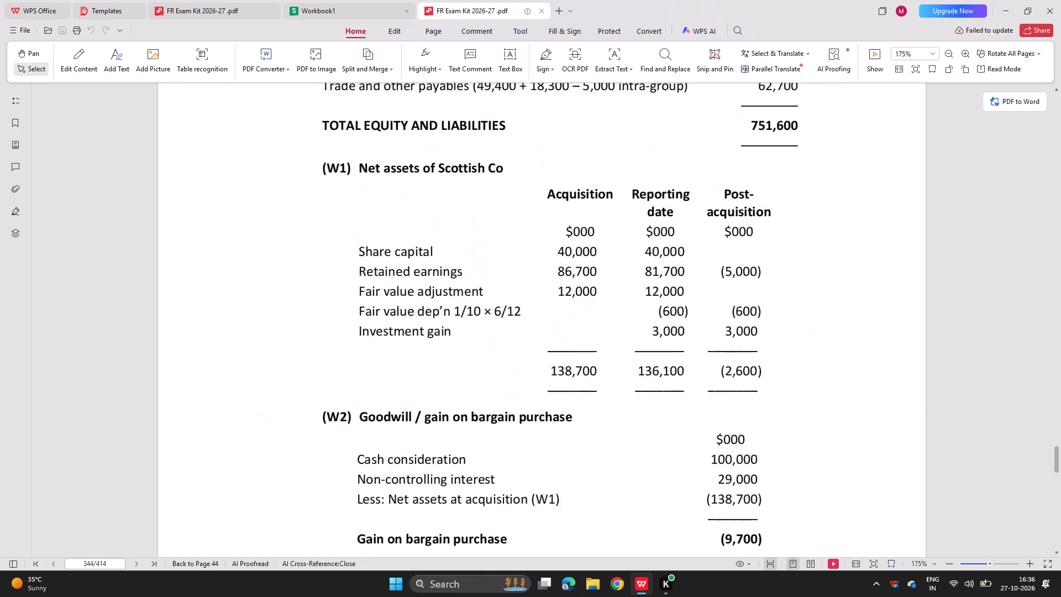
pyautogui.scroll(5, 330, 181)
pyautogui.scroll(-1, 330, 181)
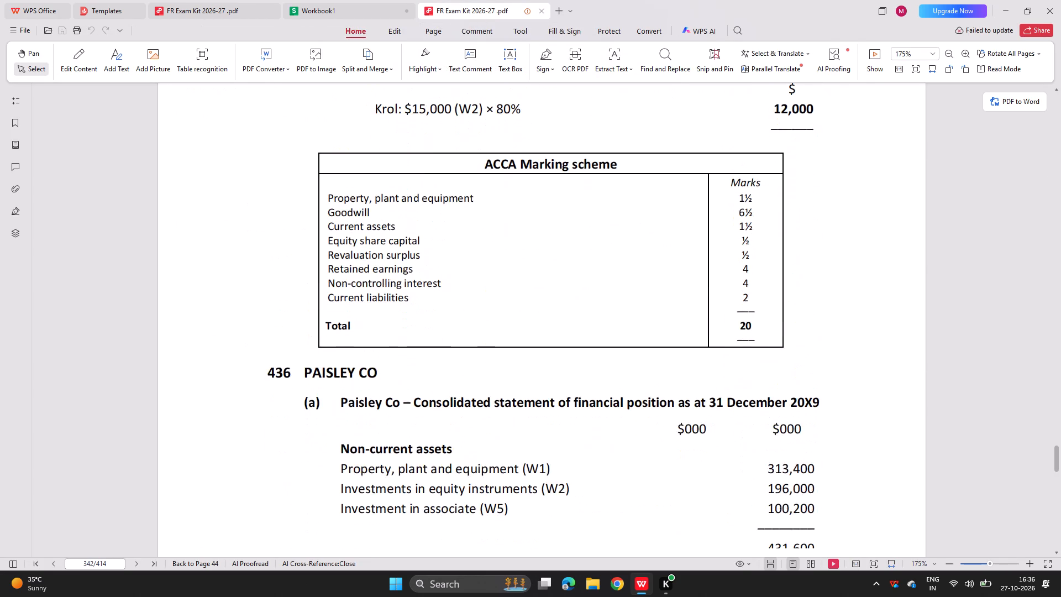
pyautogui.scroll(-1, 330, 181)
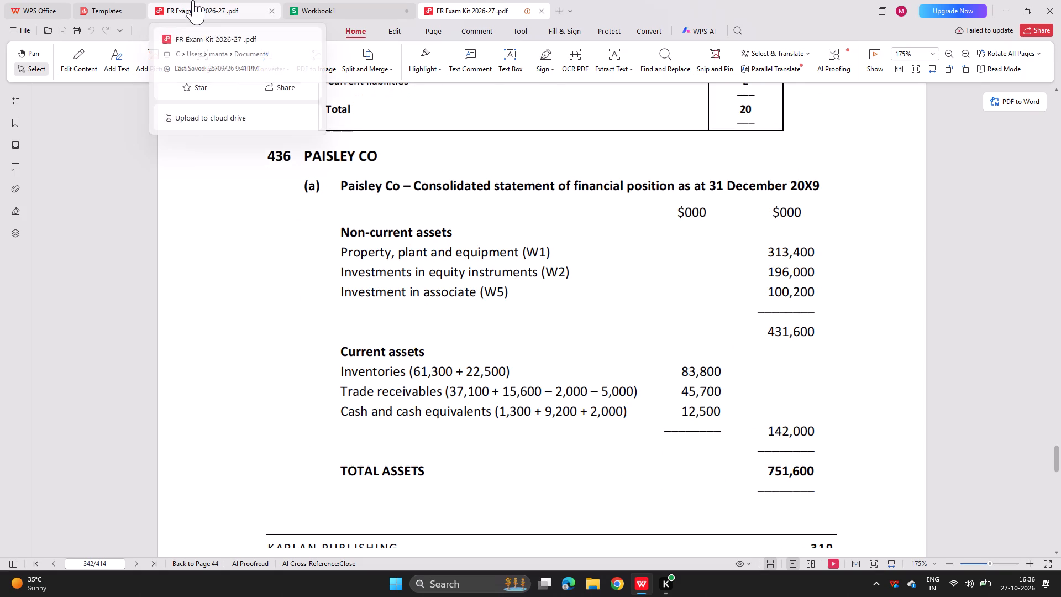
pyautogui.click(193, 0)
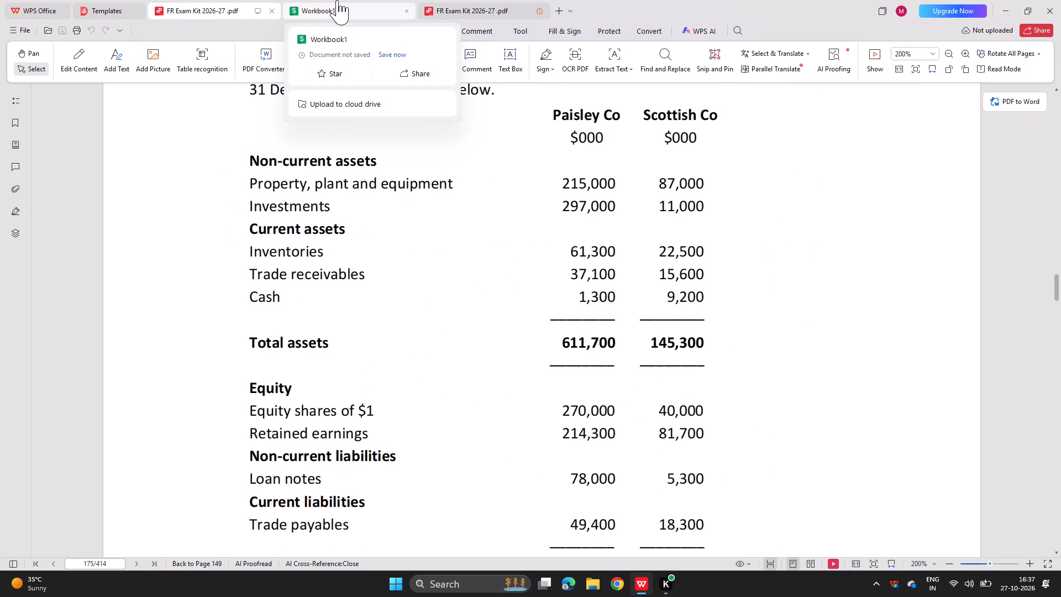
pyautogui.click(337, 0)
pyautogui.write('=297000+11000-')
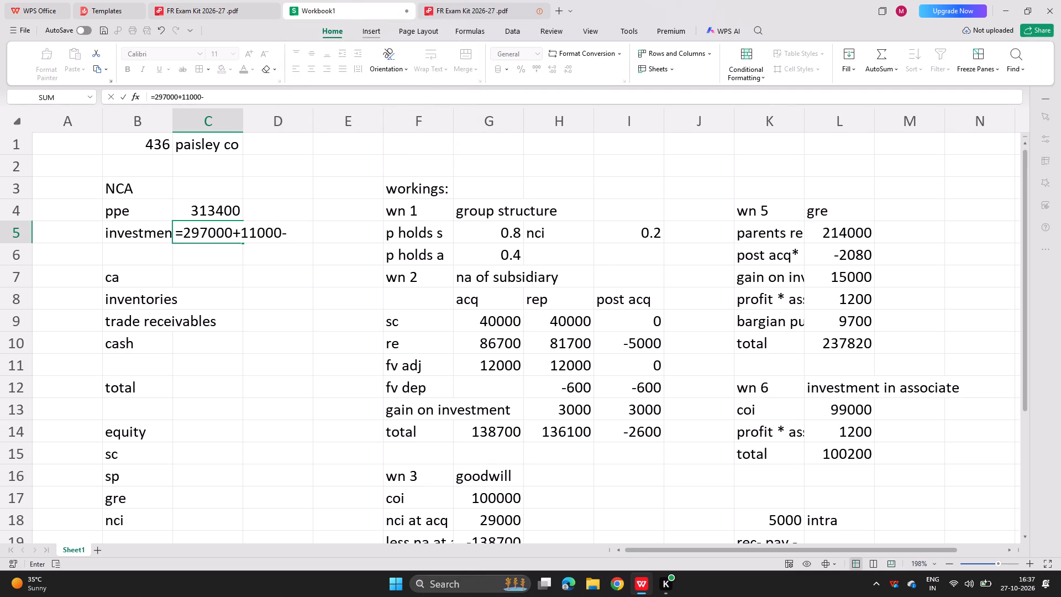
pyautogui.click(468, 505)
pyautogui.press('-')
pyautogui.press('Right')
pyautogui.press('Right')
pyautogui.press('Right')
pyautogui.press('Right')
pyautogui.press('Right')
pyautogui.press('Right')
pyautogui.press('Right')
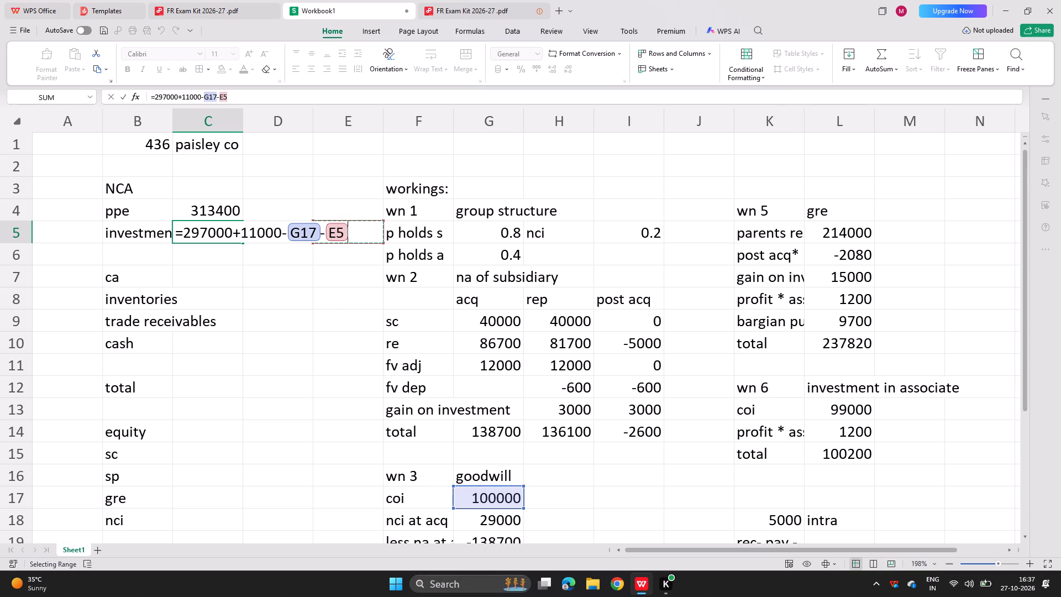
pyautogui.press('Down')
pyautogui.press('Down')
pyautogui.press('Right')
pyautogui.press('Right')
pyautogui.press('Down')
pyautogui.press('Down')
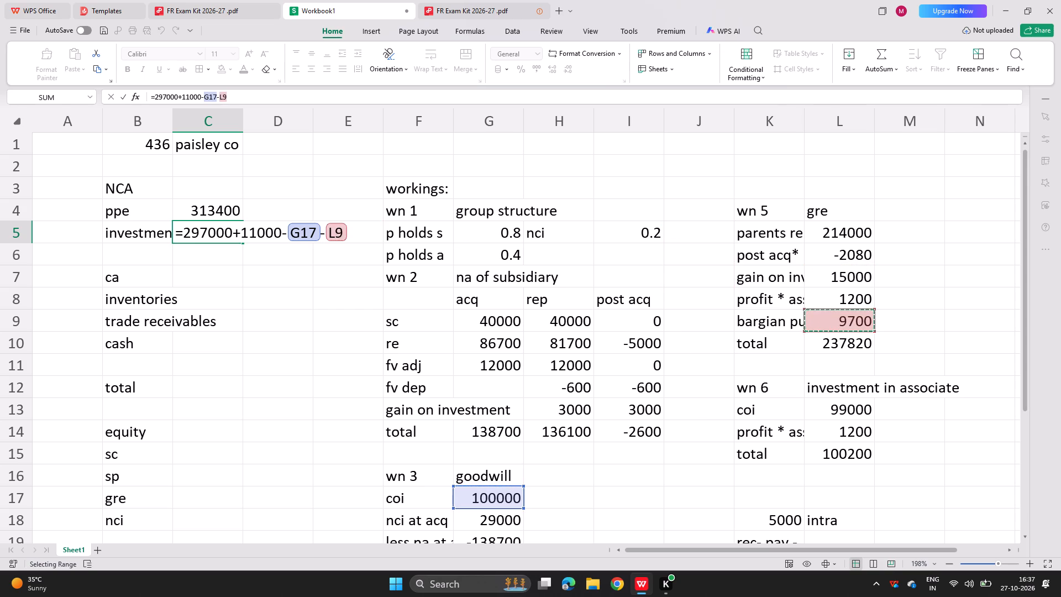
pyautogui.press('Down')
pyautogui.press('Down')
pyautogui.press('Down')
pyautogui.press('Down')
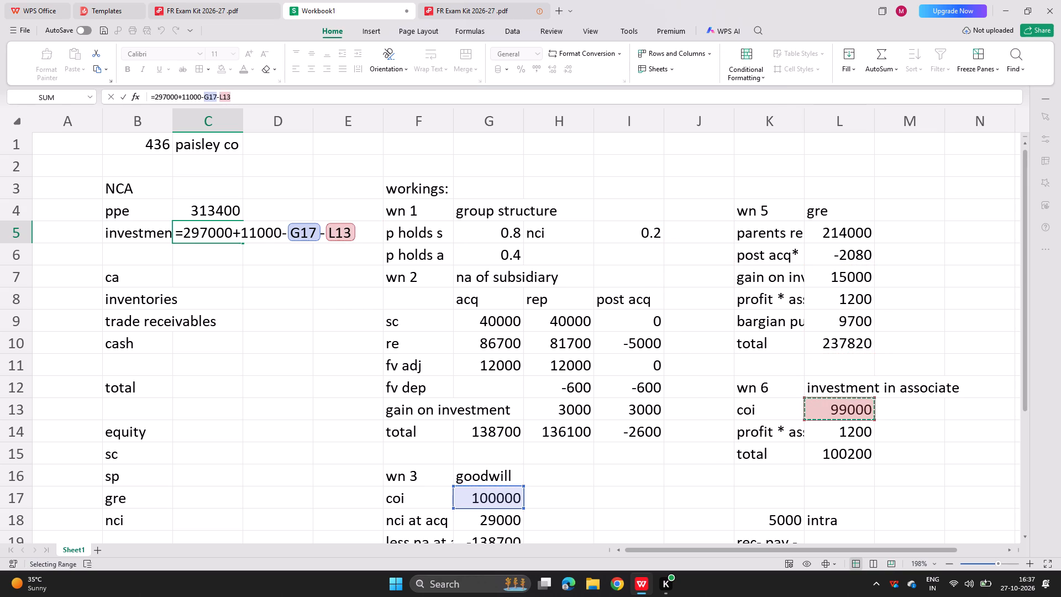
pyautogui.press('+')
pyautogui.press('Left')
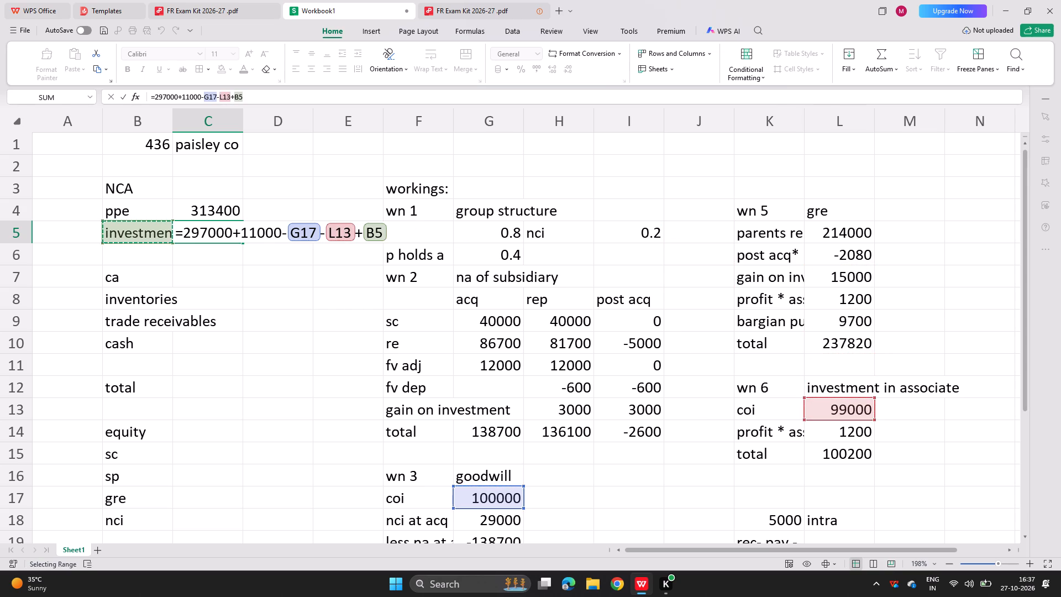
pyautogui.press('Left')
pyautogui.press('Right')
pyautogui.press('Right')
pyautogui.press('Right')
pyautogui.press('Right')
pyautogui.press('Down')
pyautogui.press('Down')
pyautogui.press('Down')
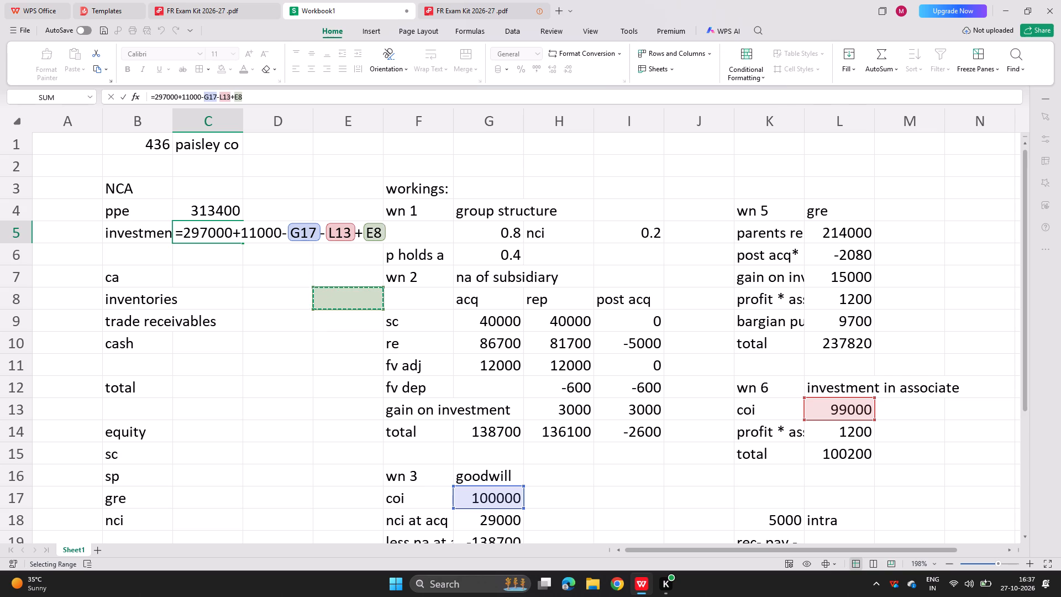
pyautogui.press('Right')
pyautogui.press('Right')
pyautogui.press('Right')
pyautogui.press('Down')
pyautogui.press('Down')
pyautogui.press('Down')
pyautogui.press('Down')
pyautogui.press('Down')
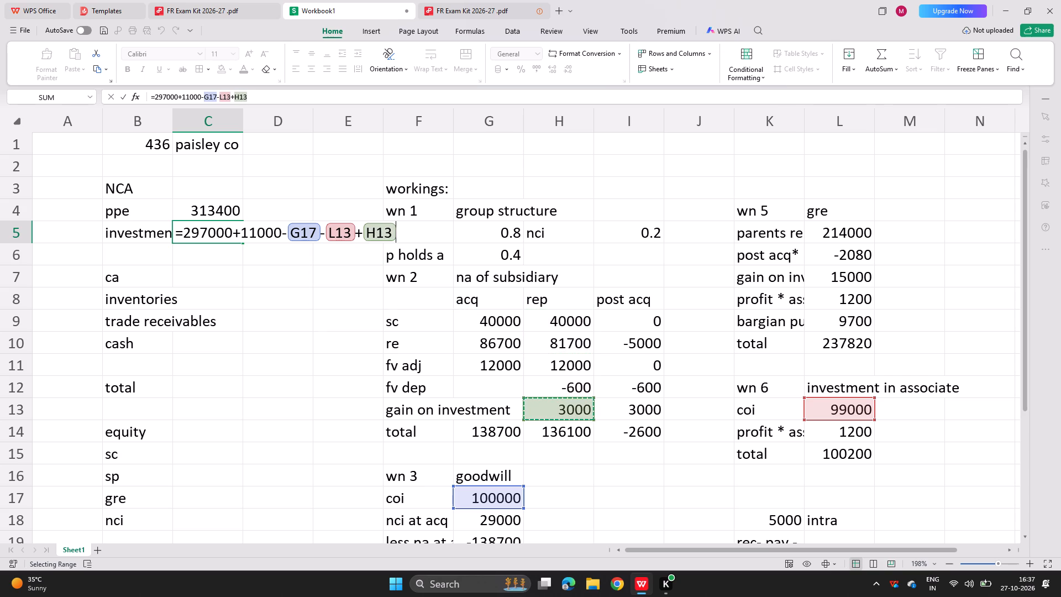
pyautogui.press('+')
pyautogui.press('Right')
pyautogui.press('Right')
pyautogui.press('Right')
pyautogui.press('Right')
pyautogui.press('Right')
pyautogui.press('Right')
pyautogui.press('Right')
pyautogui.press('Right')
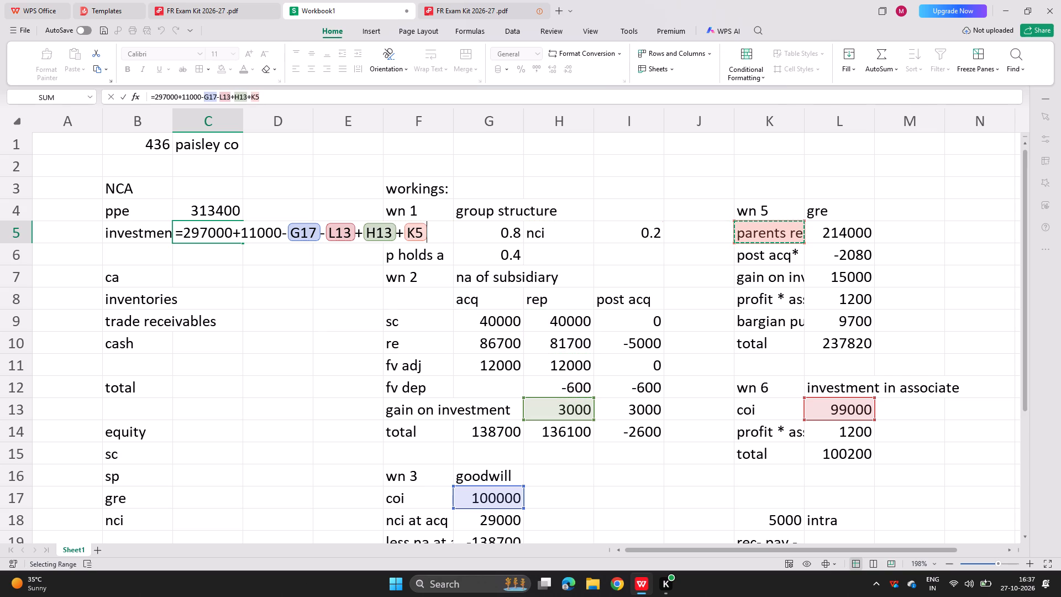
pyautogui.press('Right')
pyautogui.press('Down')
pyautogui.press('Down')
pyautogui.press('Return')
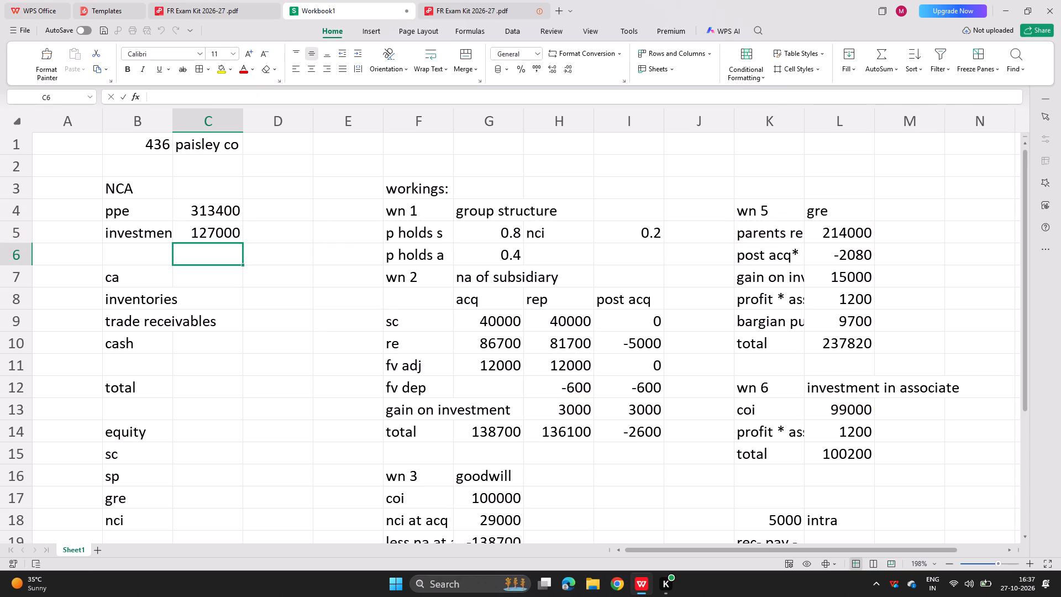
# Check investments against the answer's consolidated statement of financial position and find its investments in equity instruments working (W7).
pyautogui.click(464, 16)
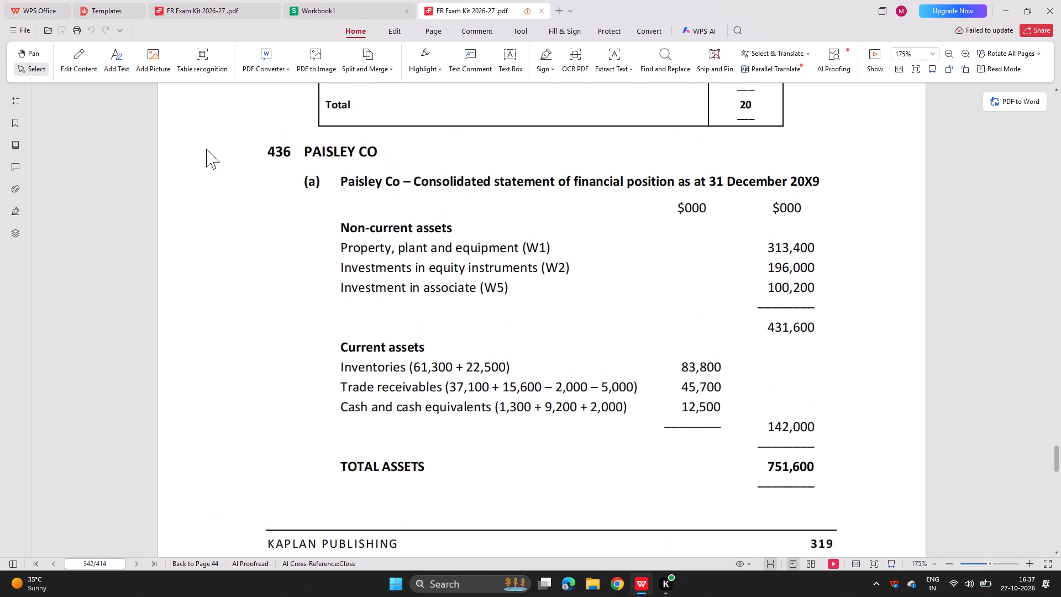
pyautogui.click(194, 0)
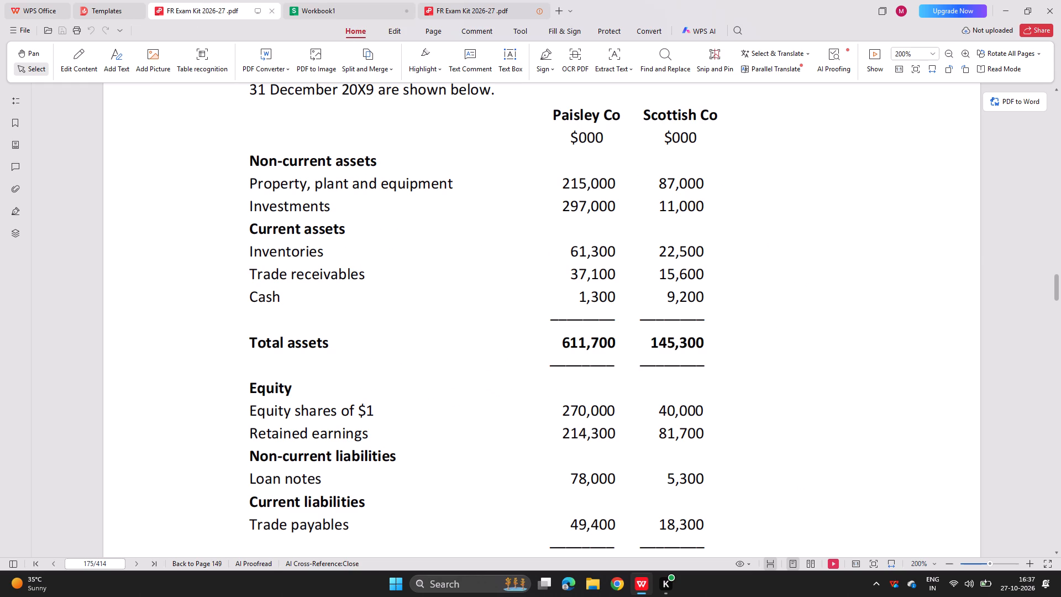
pyautogui.click(445, 0)
pyautogui.scroll(-3, 380, 312)
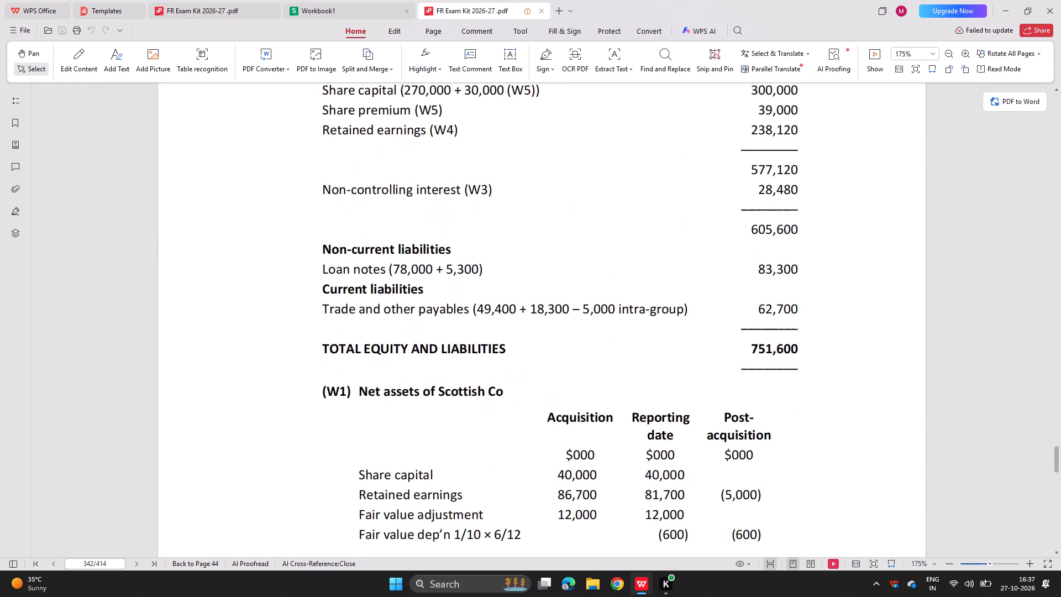
pyautogui.scroll(2, 380, 312)
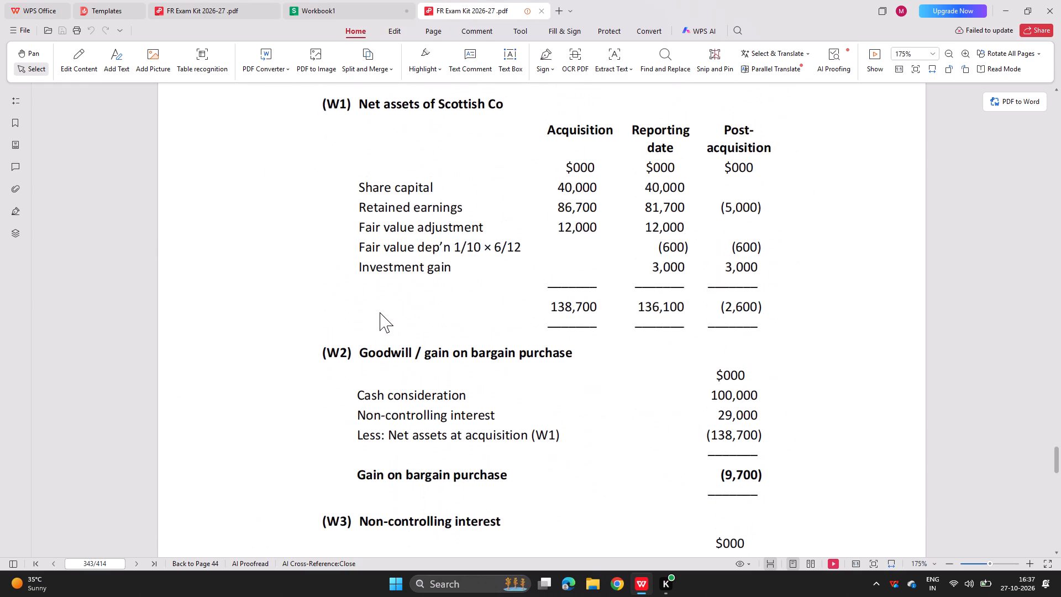
pyautogui.scroll(1, 380, 312)
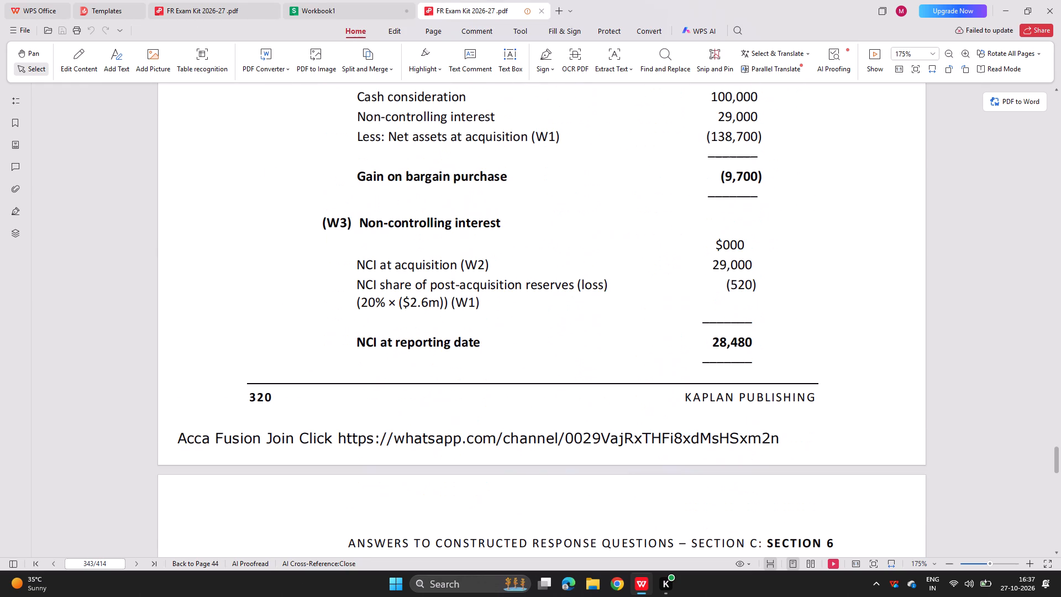
pyautogui.scroll(3, 380, 312)
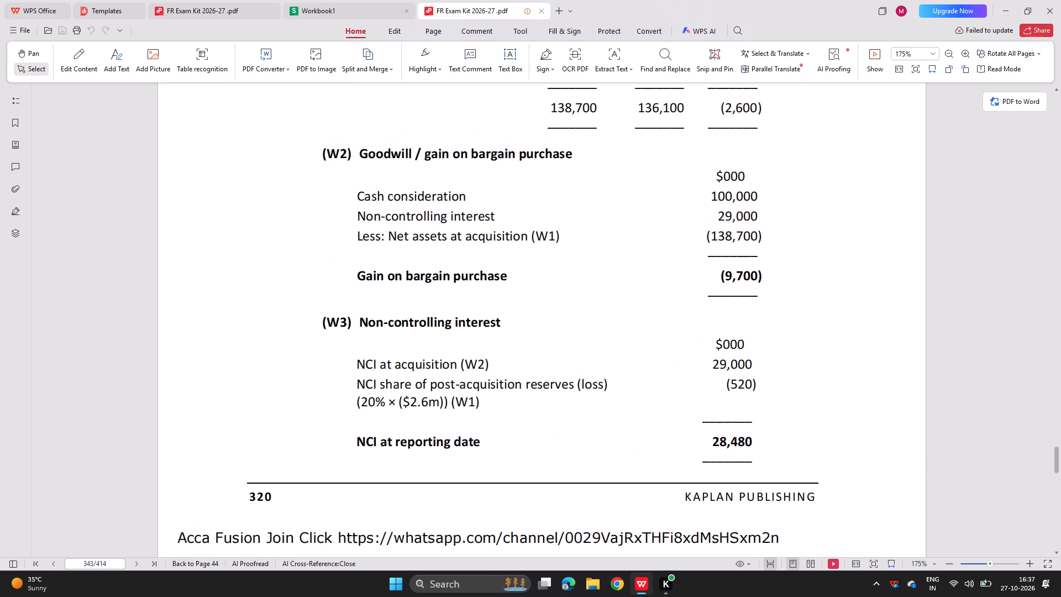
pyautogui.scroll(4, 380, 312)
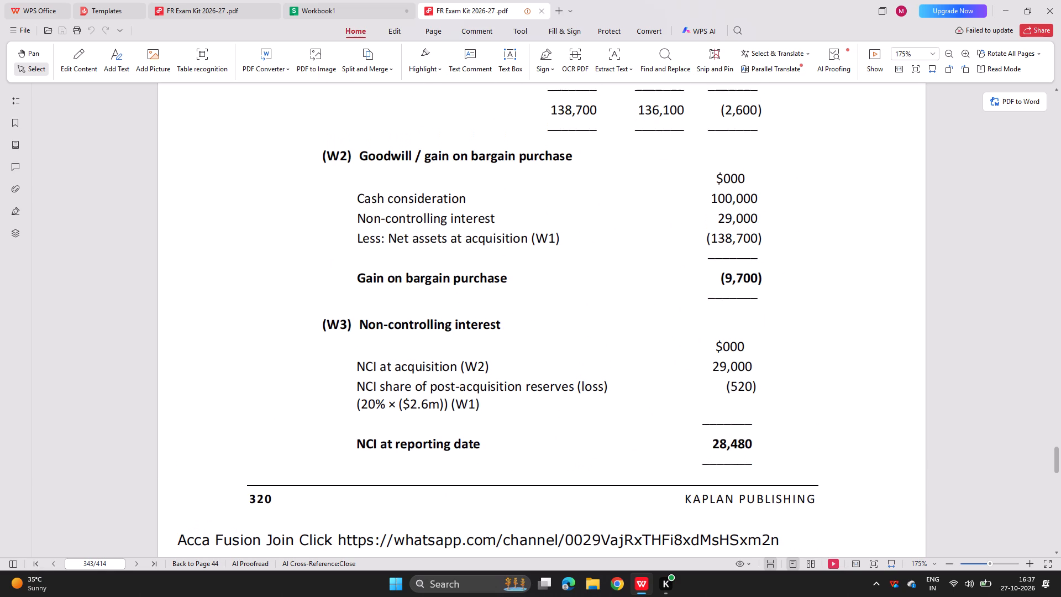
pyautogui.scroll(2, 380, 312)
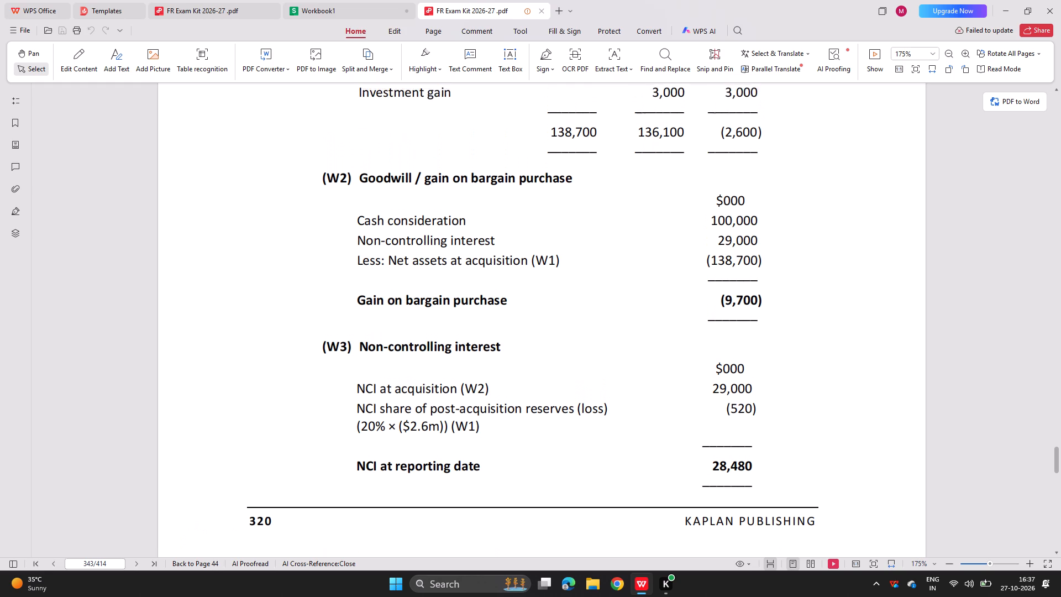
pyautogui.scroll(2, 380, 312)
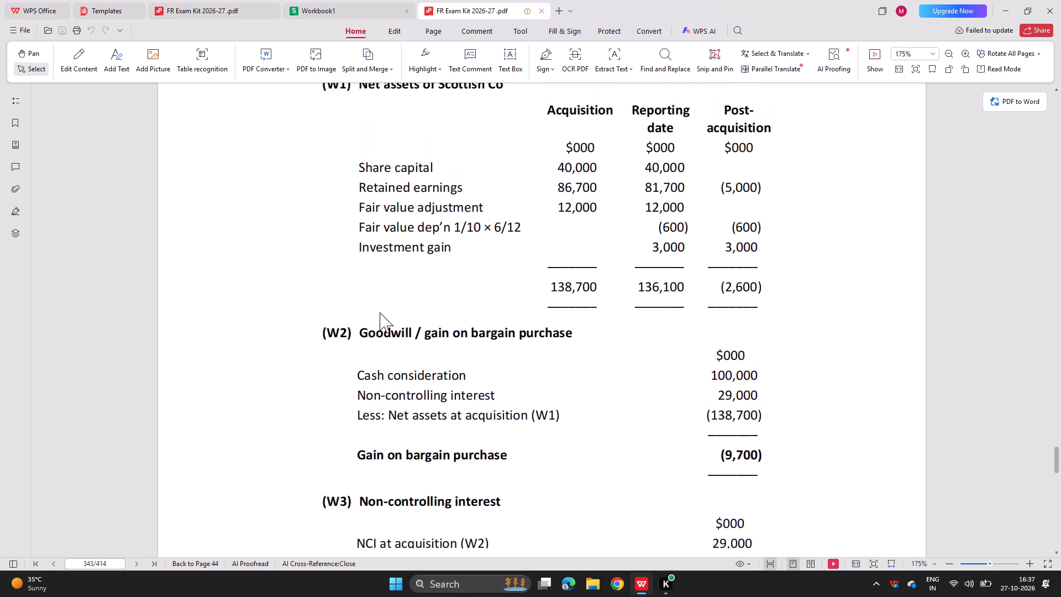
pyautogui.scroll(2, 380, 312)
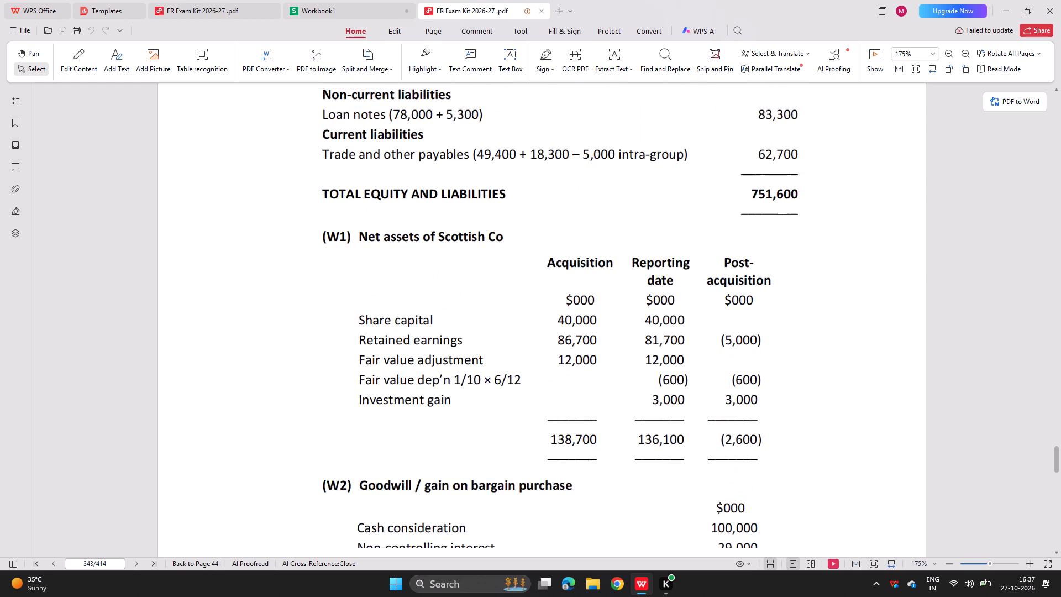
pyautogui.scroll(1, 380, 312)
pyautogui.scroll(-2, 380, 312)
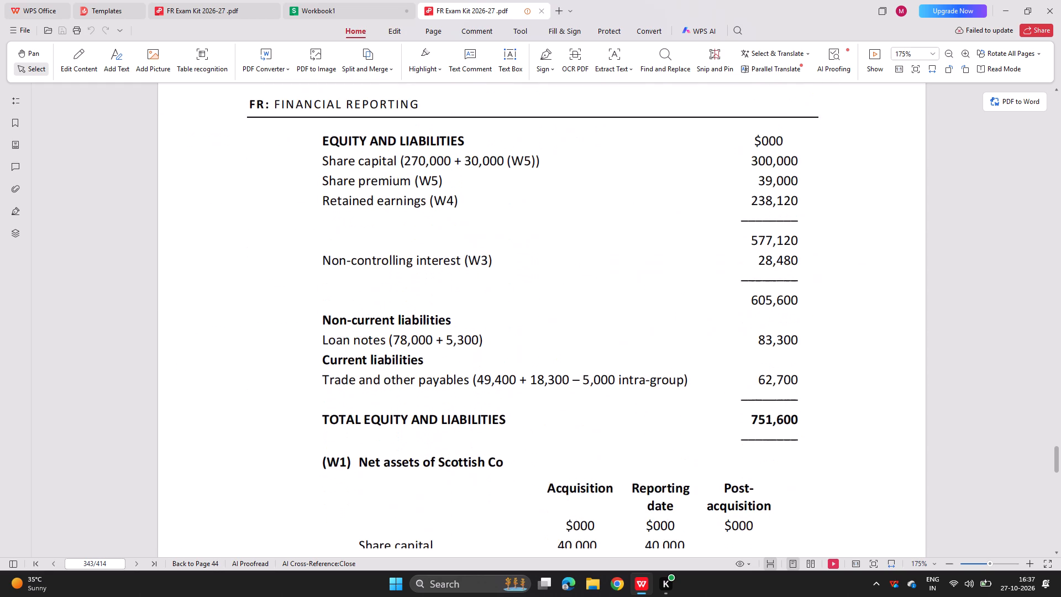
pyautogui.scroll(-4, 380, 312)
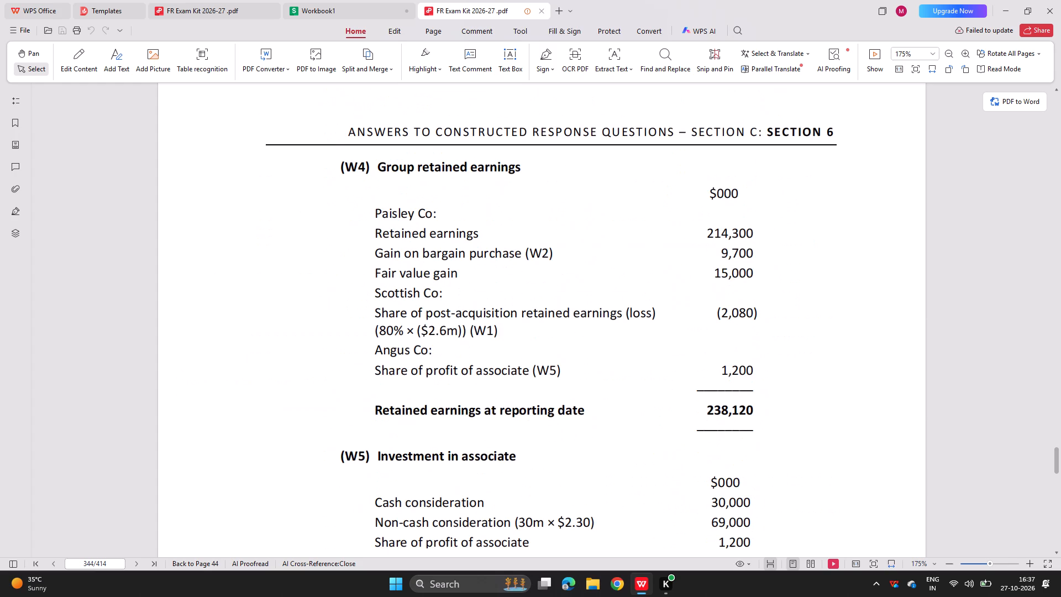
pyautogui.scroll(-3, 380, 312)
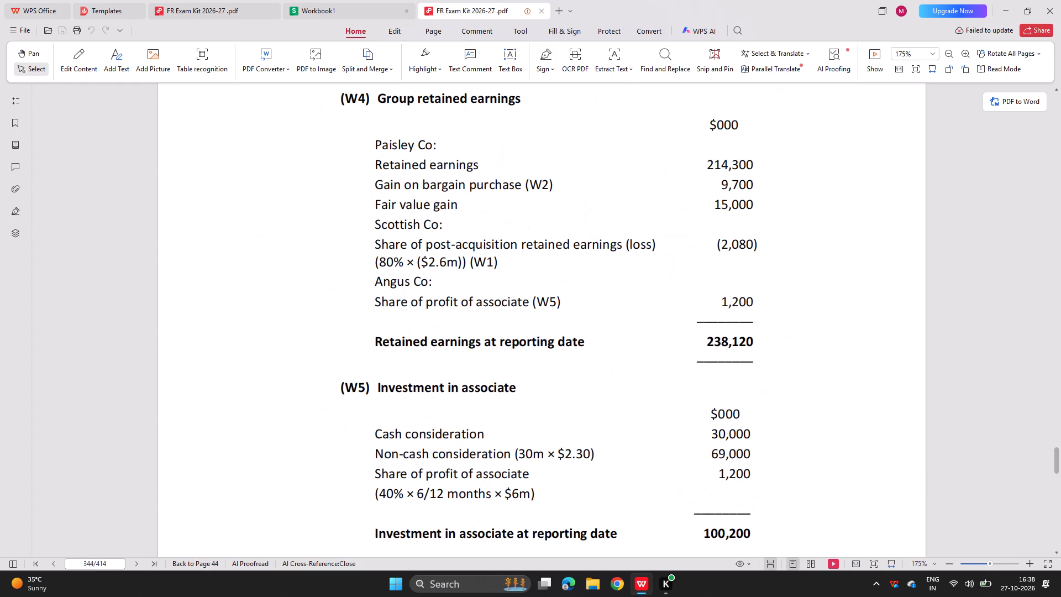
pyautogui.scroll(-1, 380, 312)
pyautogui.scroll(-2, 435, 190)
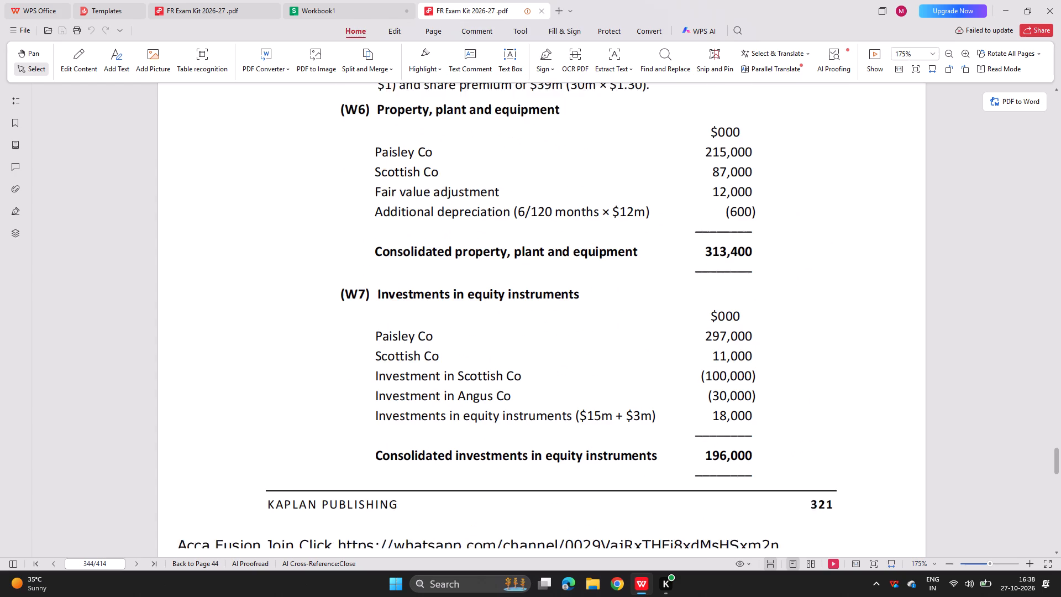
pyautogui.scroll(-1, 435, 190)
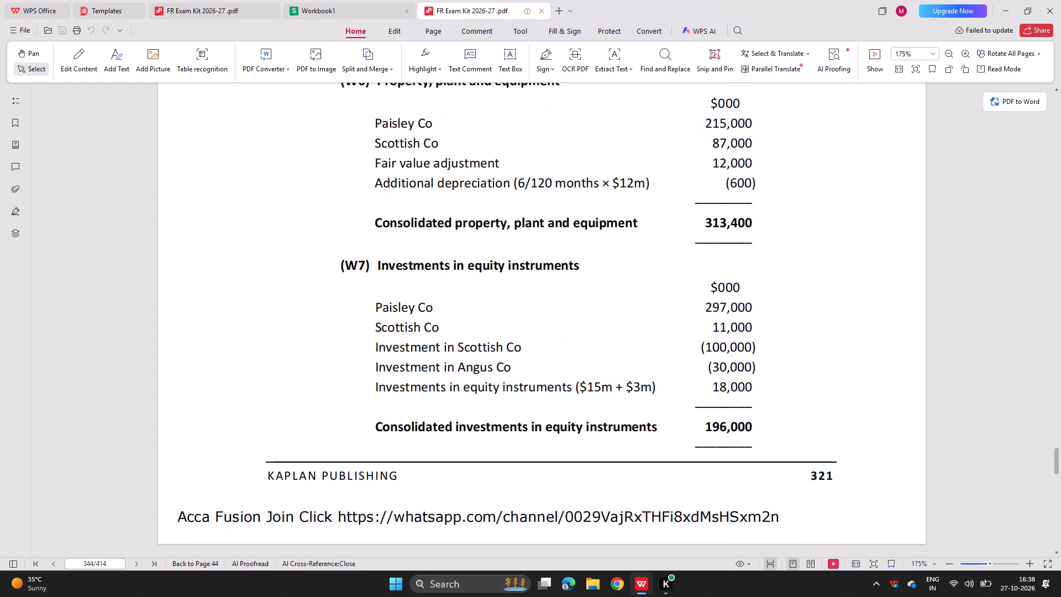
# Compare the references in the investments formula in C5 with the answer's investments in equity instruments working (W7) and the question's figures.
pyautogui.click(220, 3)
pyautogui.click(369, 0)
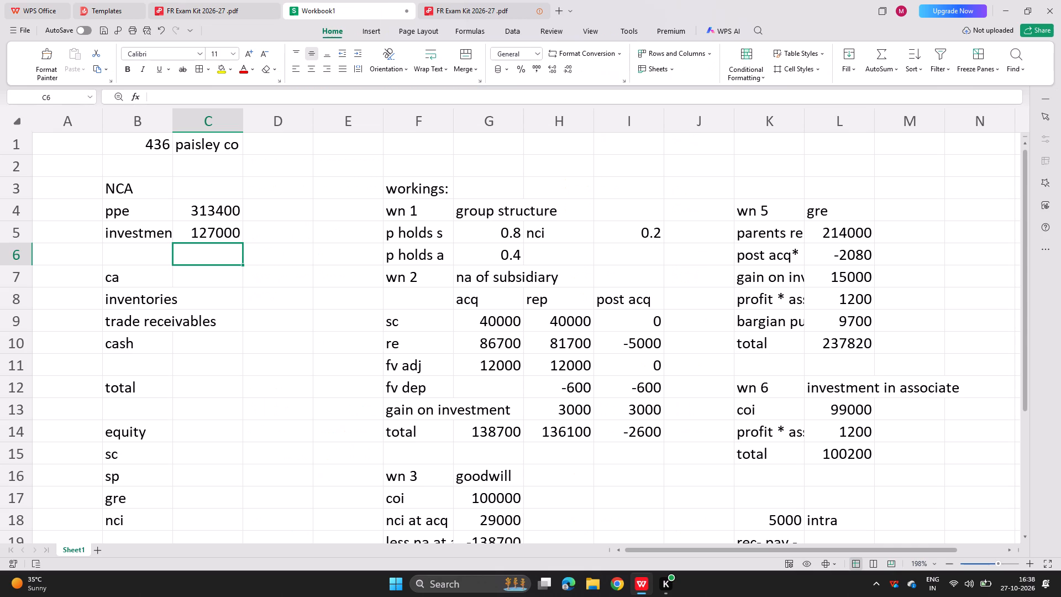
pyautogui.doubleClick(222, 237)
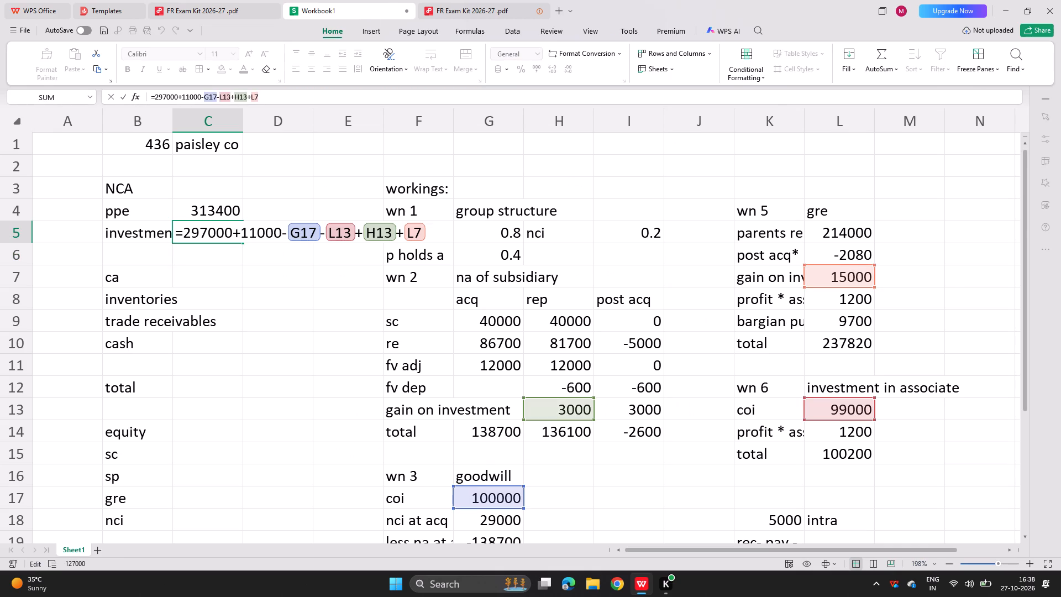
pyautogui.click(303, 228)
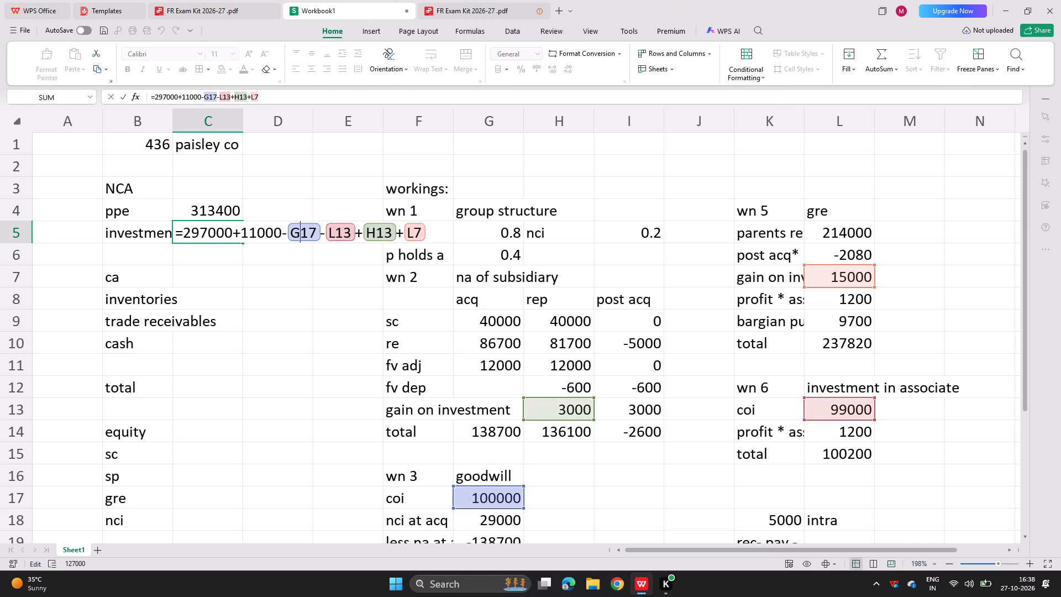
pyautogui.click(339, 232)
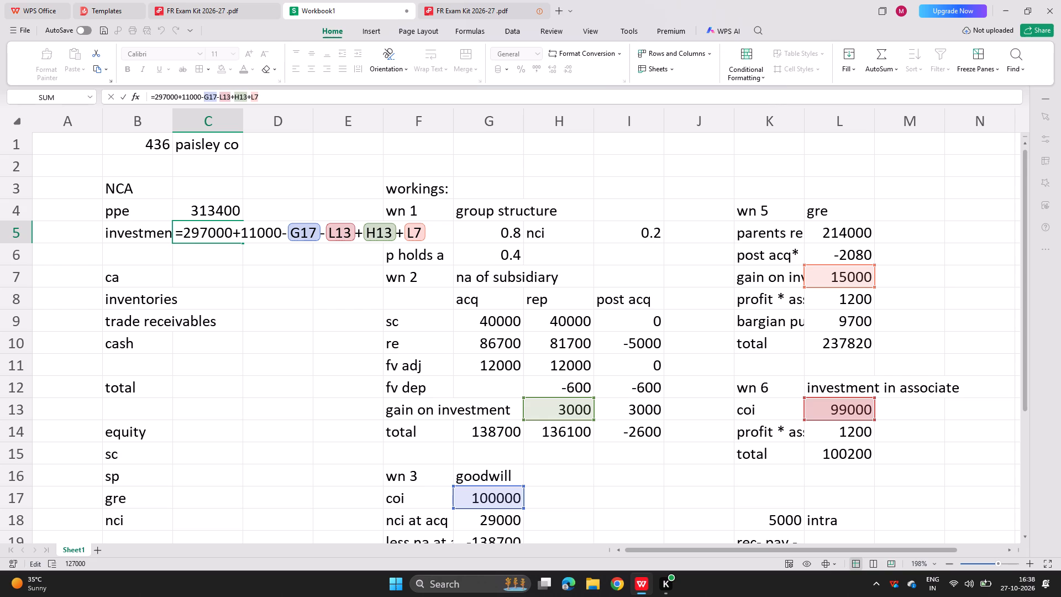
pyautogui.click(370, 232)
pyautogui.click(425, 232)
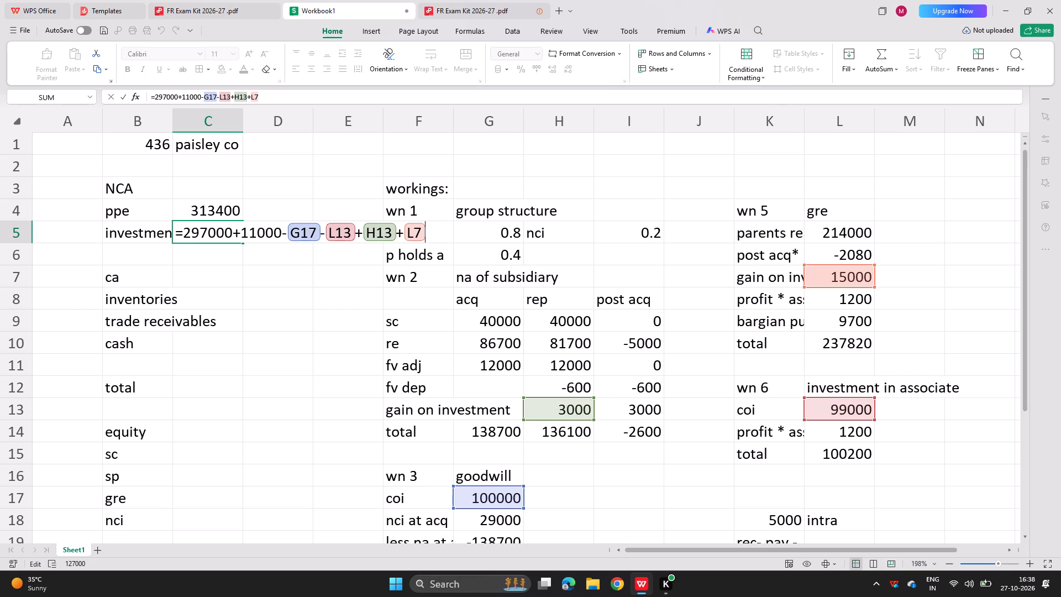
pyautogui.press('Return')
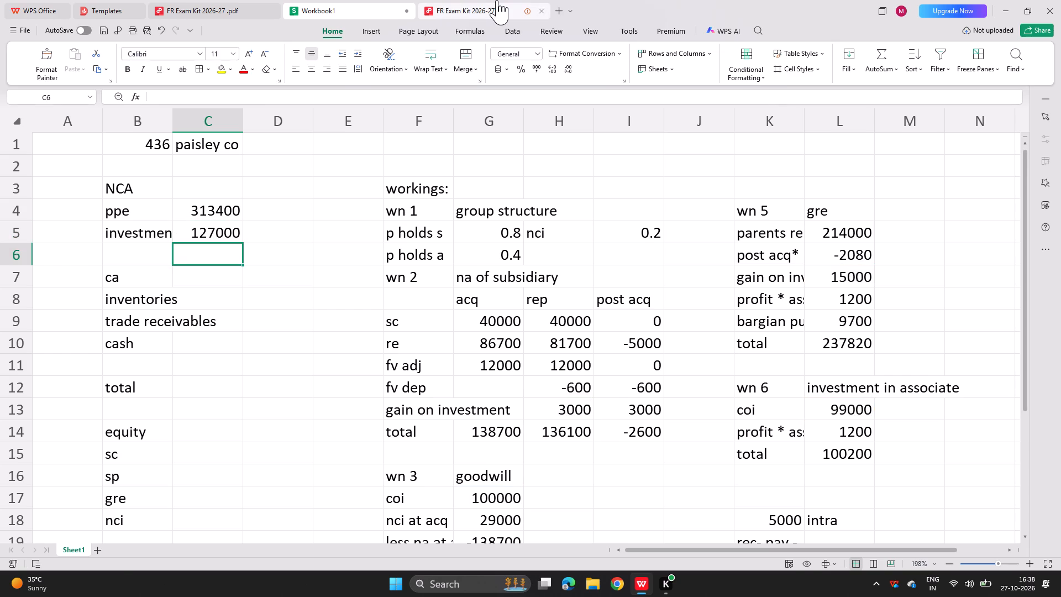
pyautogui.click(497, 0)
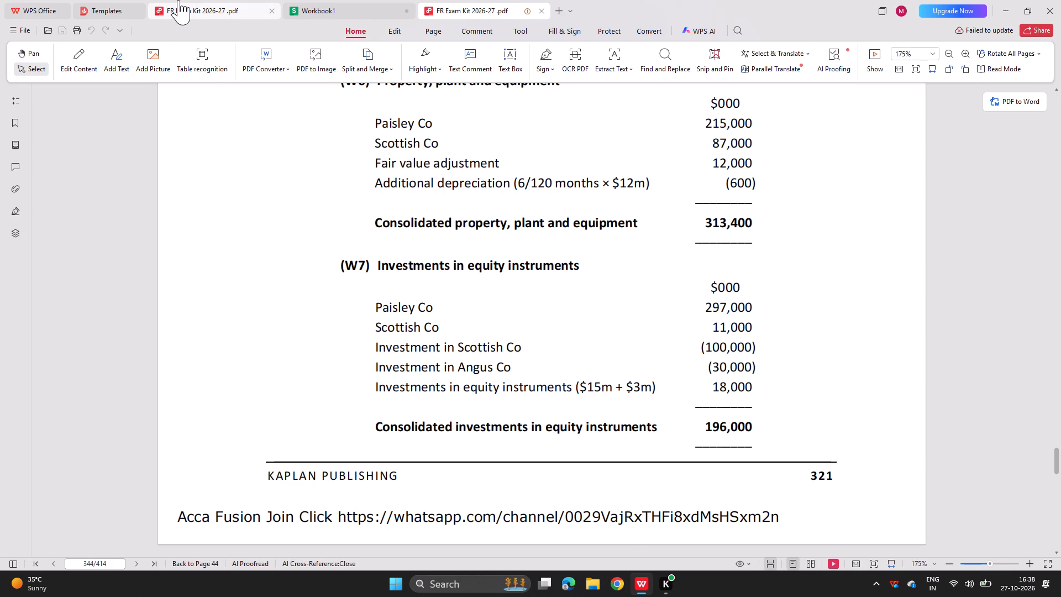
pyautogui.click(180, 0)
pyautogui.click(319, 0)
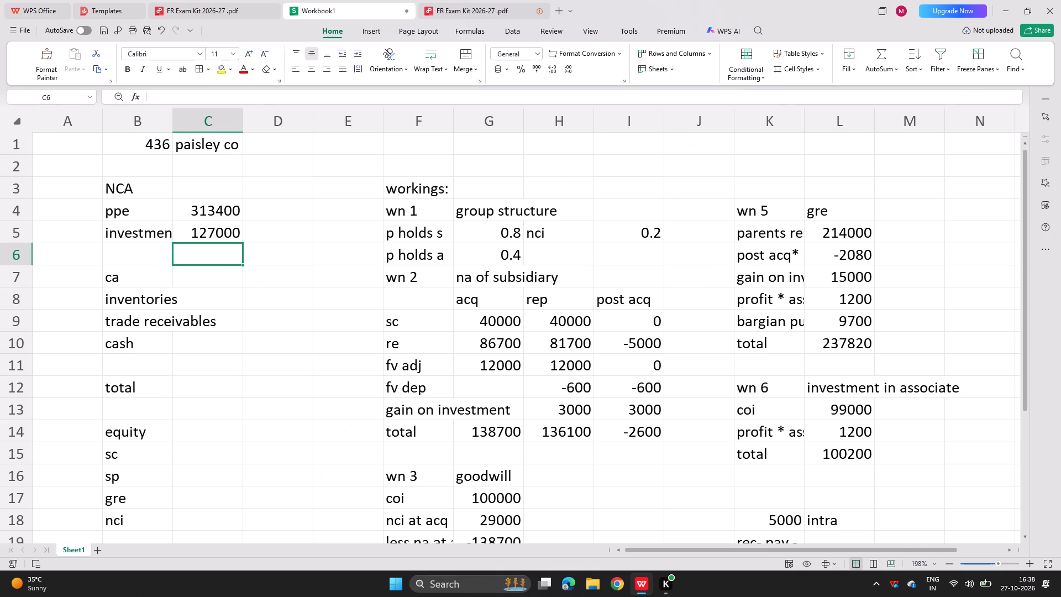
pyautogui.moveTo(219, 243); pyautogui.dragTo(218, 257)
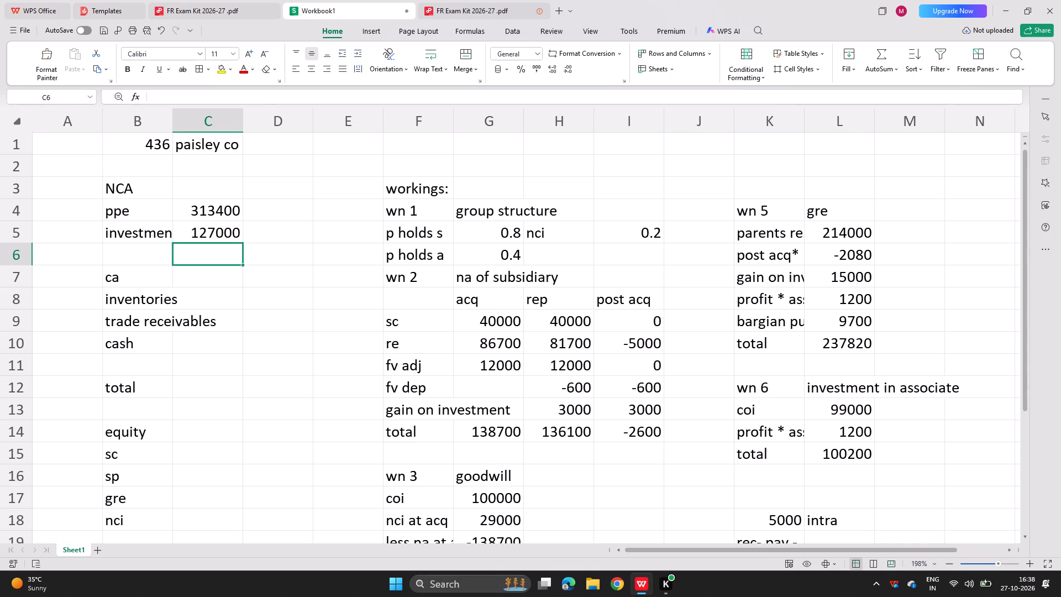
pyautogui.click(218, 257)
pyautogui.doubleClick(221, 239)
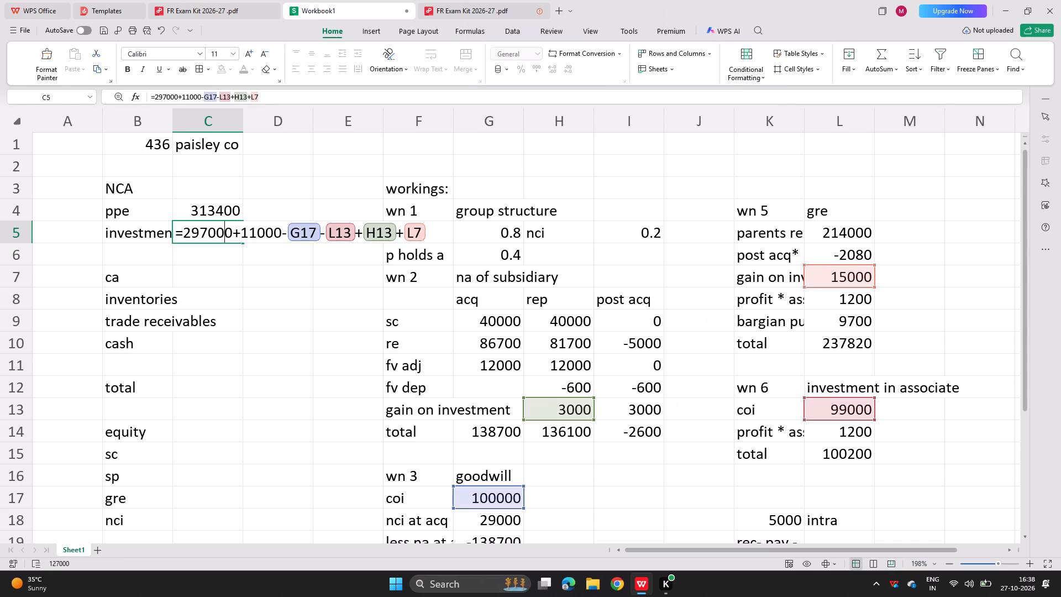
pyautogui.click(456, 0)
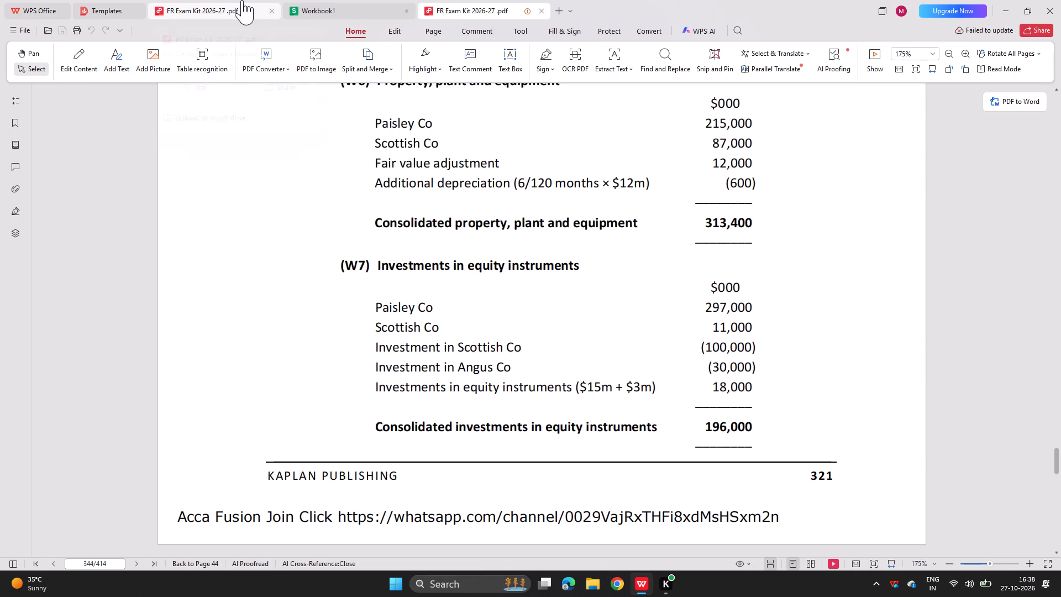
pyautogui.click(309, 1)
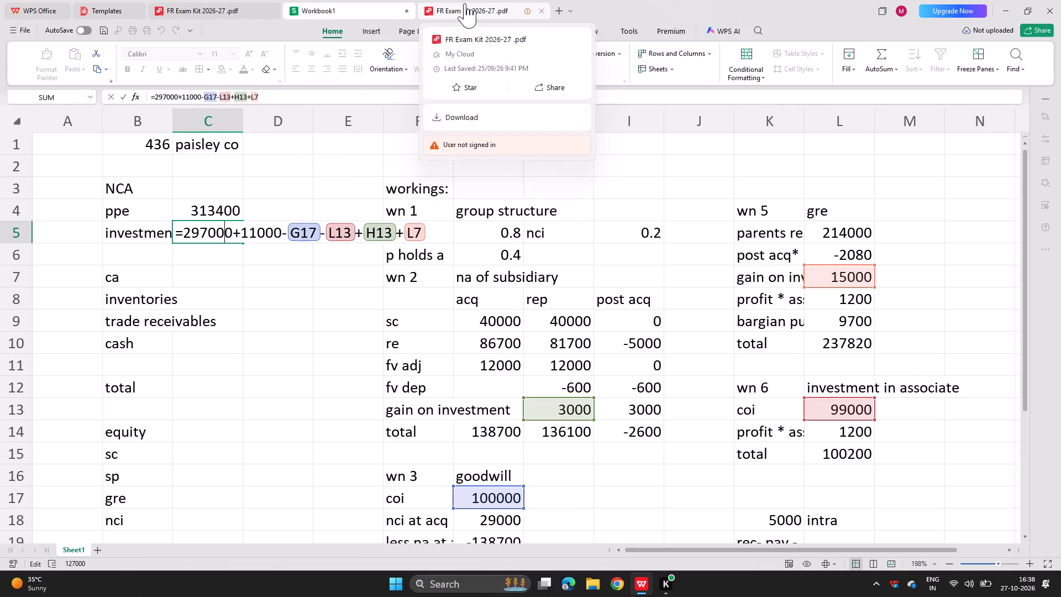
pyautogui.click(465, 3)
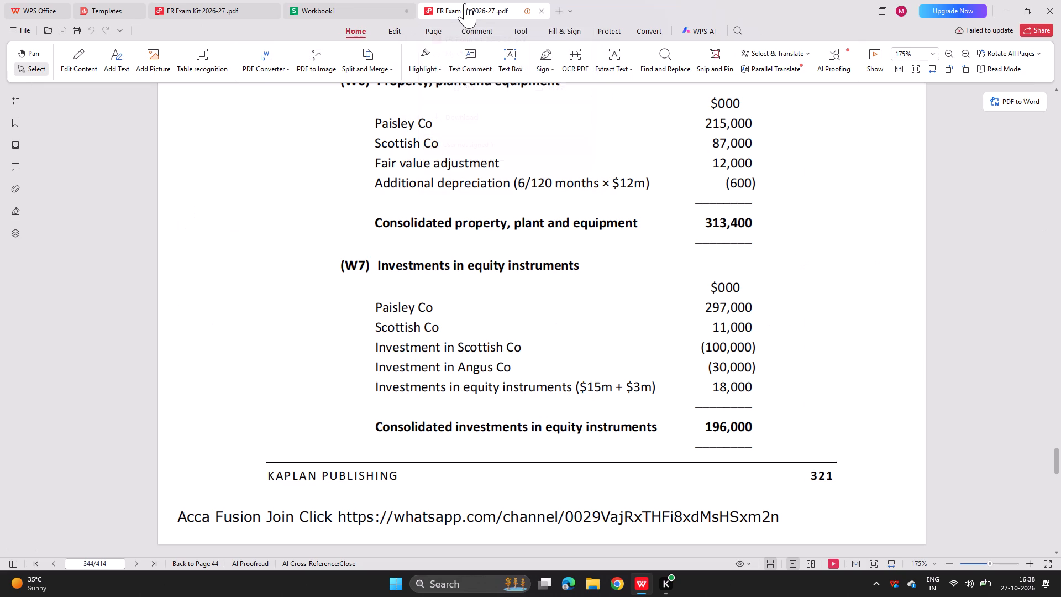
pyautogui.click(231, 13)
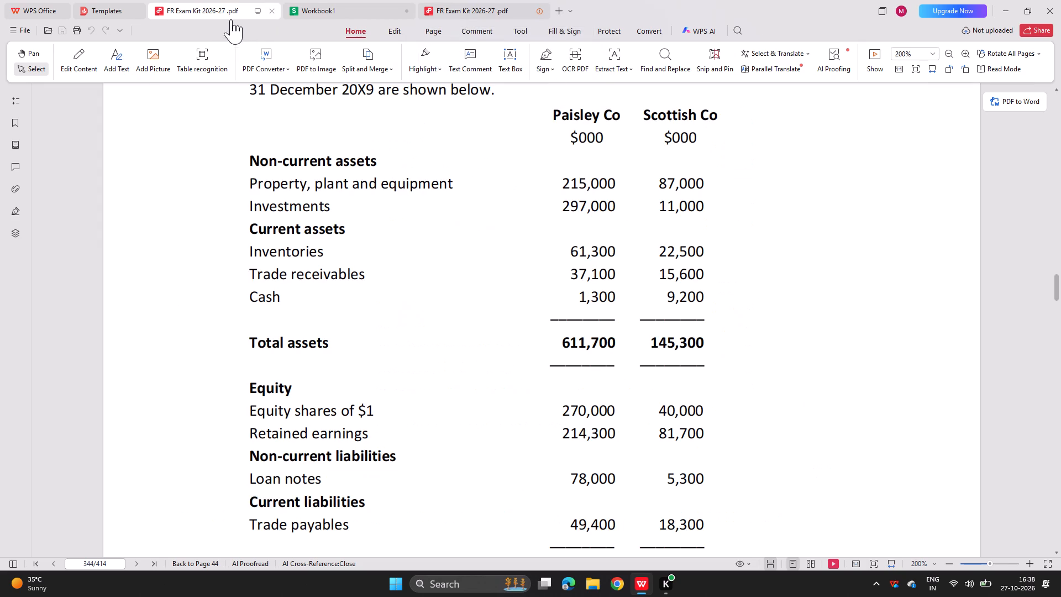
pyautogui.click(322, 0)
pyautogui.click(296, 214)
pyautogui.press('Return')
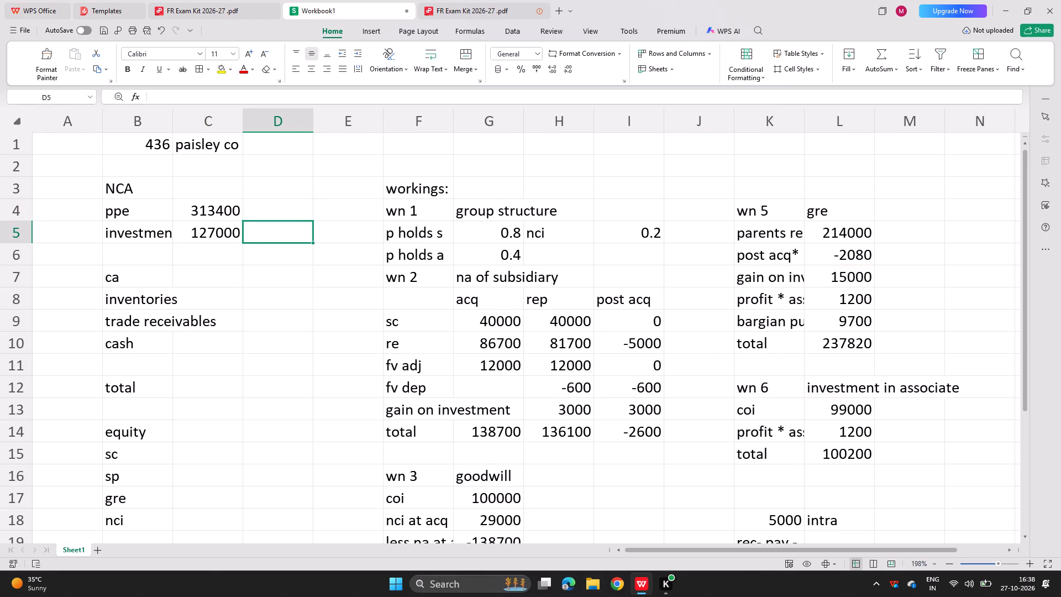
# Move the profit * ass% and total rows of wn 6 down one row to K15:L16, leaving row 14 empty.
pyautogui.moveTo(755, 433); pyautogui.dragTo(836, 452)
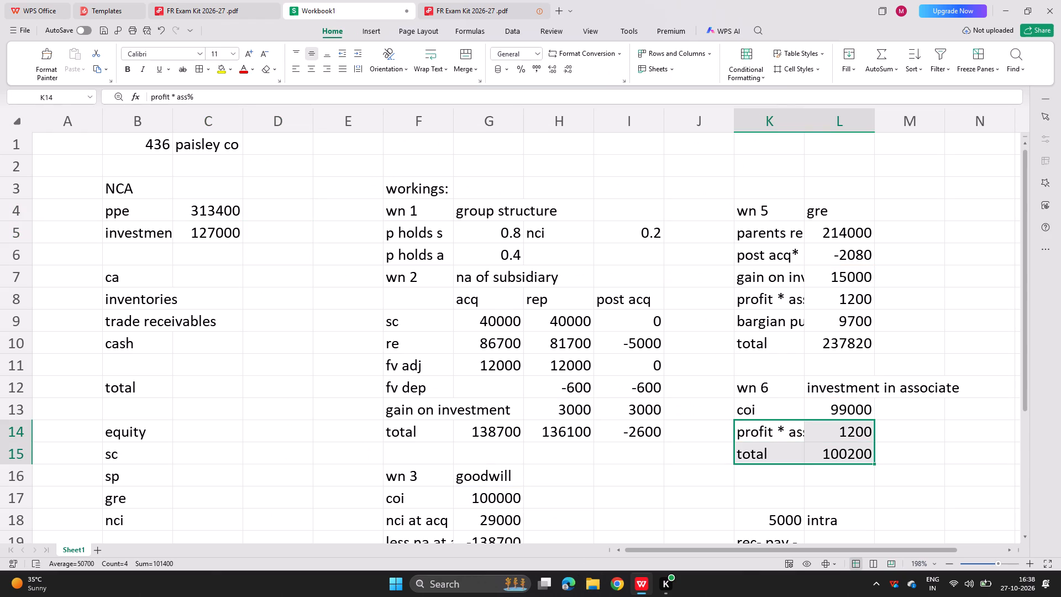
pyautogui.hotkey('ctrl', 'x')
pyautogui.click(769, 455)
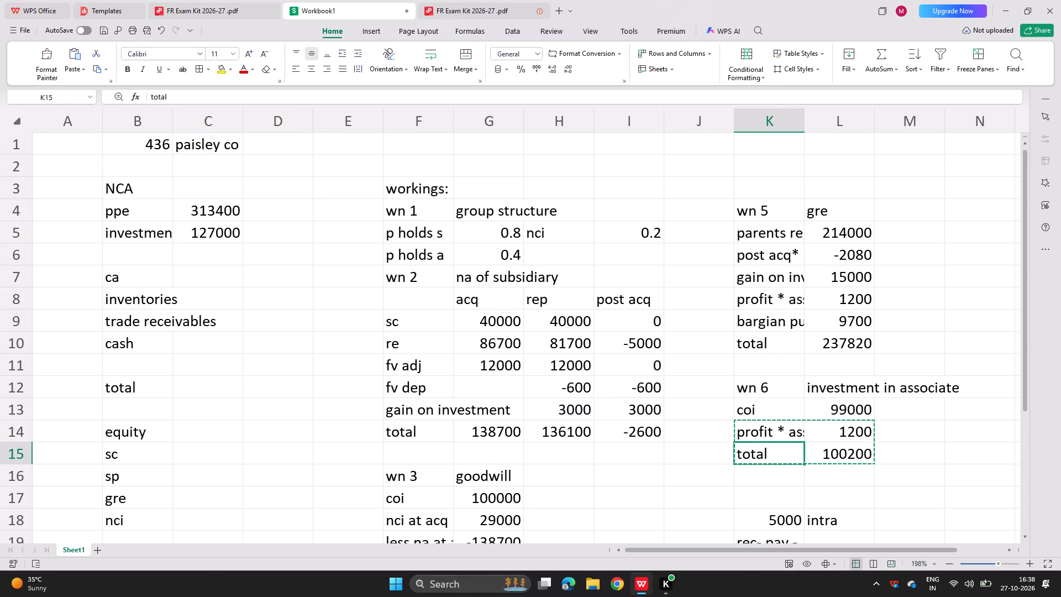
pyautogui.hotkey('ctrl', 'v')
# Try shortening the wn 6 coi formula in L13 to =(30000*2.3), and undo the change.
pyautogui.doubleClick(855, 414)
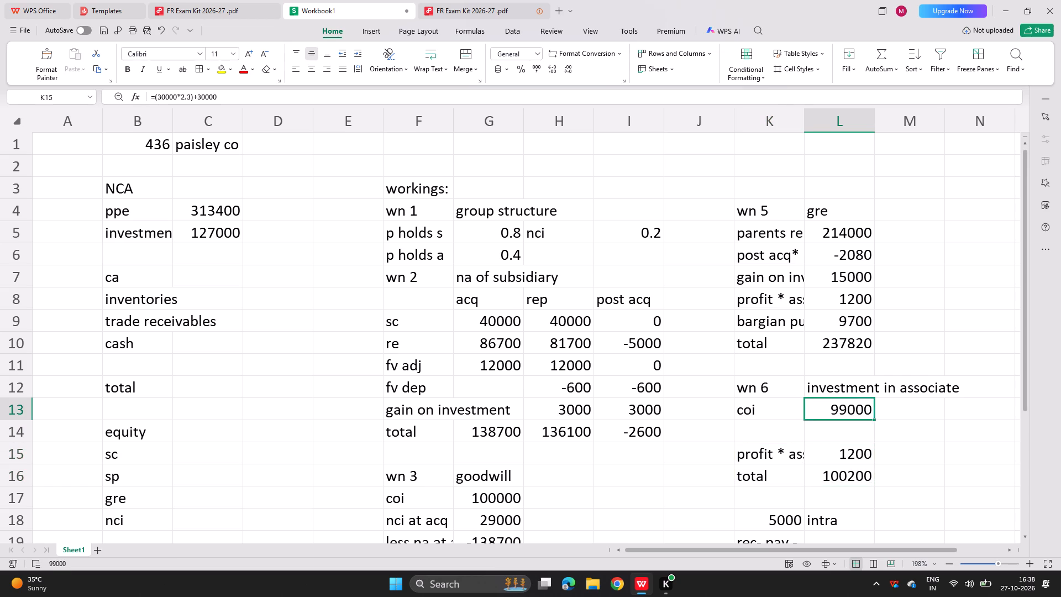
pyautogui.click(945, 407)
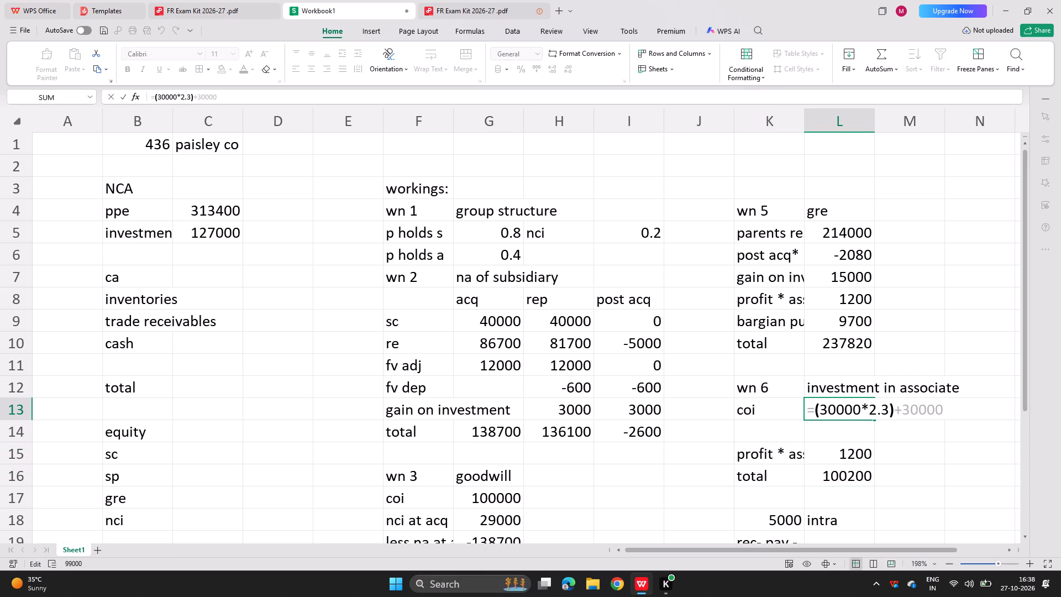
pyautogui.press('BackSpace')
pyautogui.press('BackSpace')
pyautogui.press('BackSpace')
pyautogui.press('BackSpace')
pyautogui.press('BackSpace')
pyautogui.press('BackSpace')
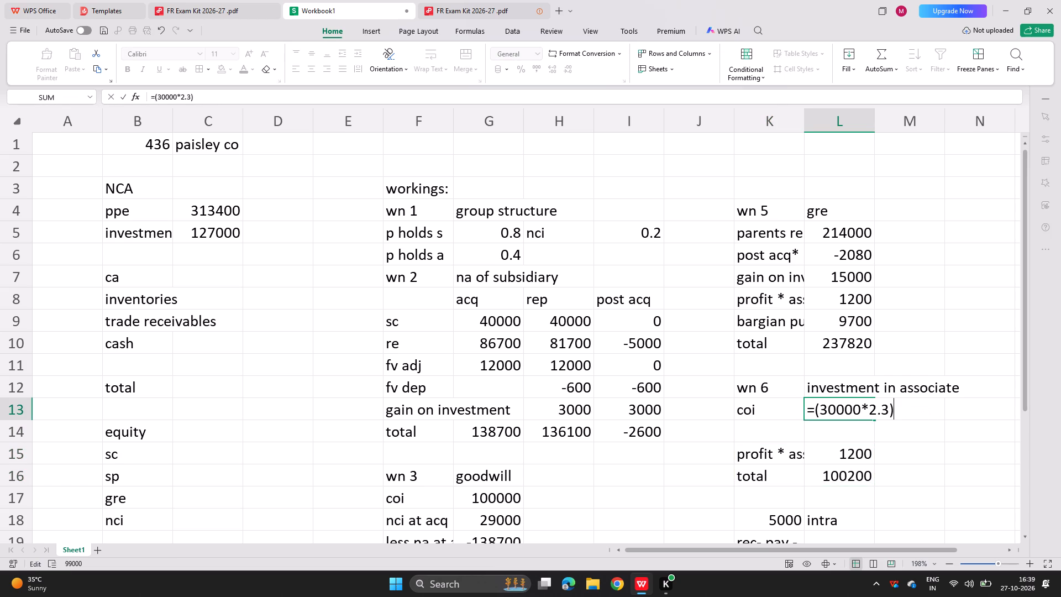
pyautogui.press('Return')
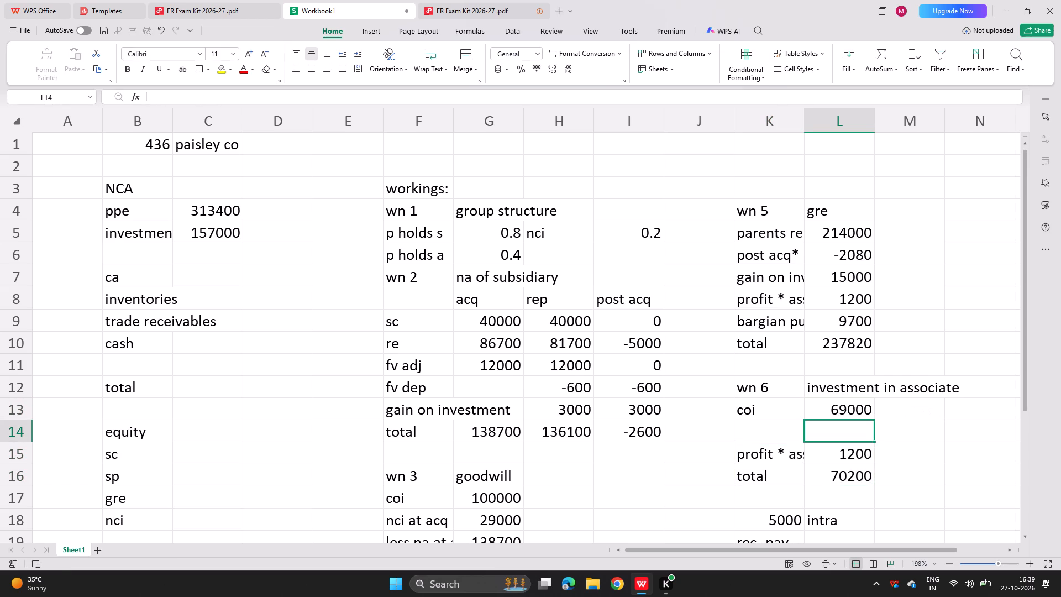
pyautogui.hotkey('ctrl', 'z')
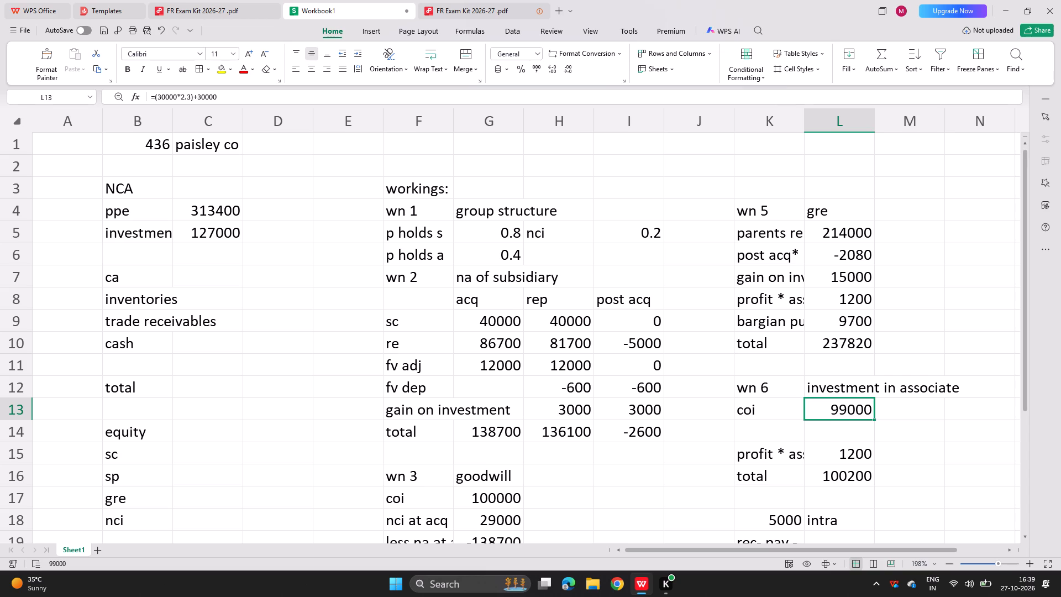
# Label the empty row under coi in wn 6 as shr for sh in K14.
pyautogui.click(769, 426)
pyautogui.write('shrr')
pyautogui.press('BackSpace')
pyautogui.press('space')
pyautogui.write('fo')
pyautogui.press('space')
pyautogui.press('BackSpace')
pyautogui.write('r sh')
pyautogui.press('Return')
pyautogui.press('Right')
pyautogui.press('Up')
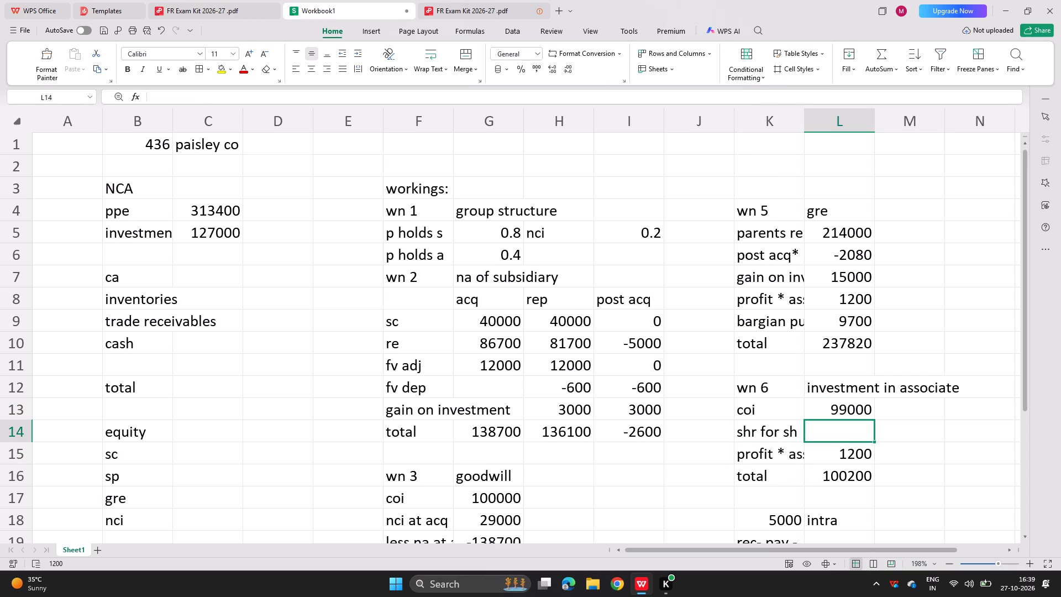
# Copy 30000*2.3 out of the wn 6 coi formula in L13 and reduce that formula to =30000.
pyautogui.press('Up')
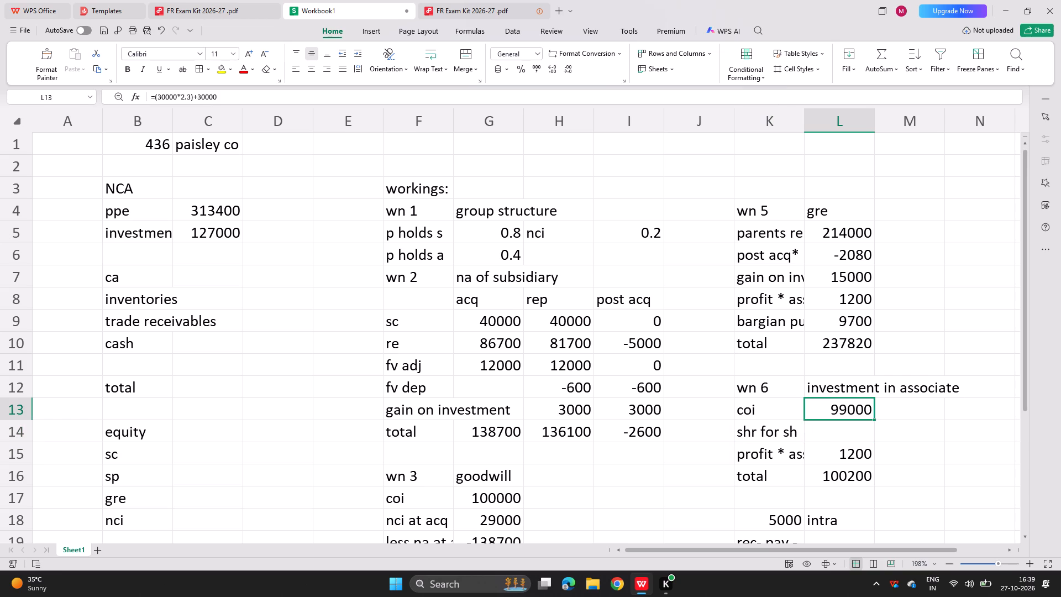
pyautogui.press('F2')
pyautogui.press('Left')
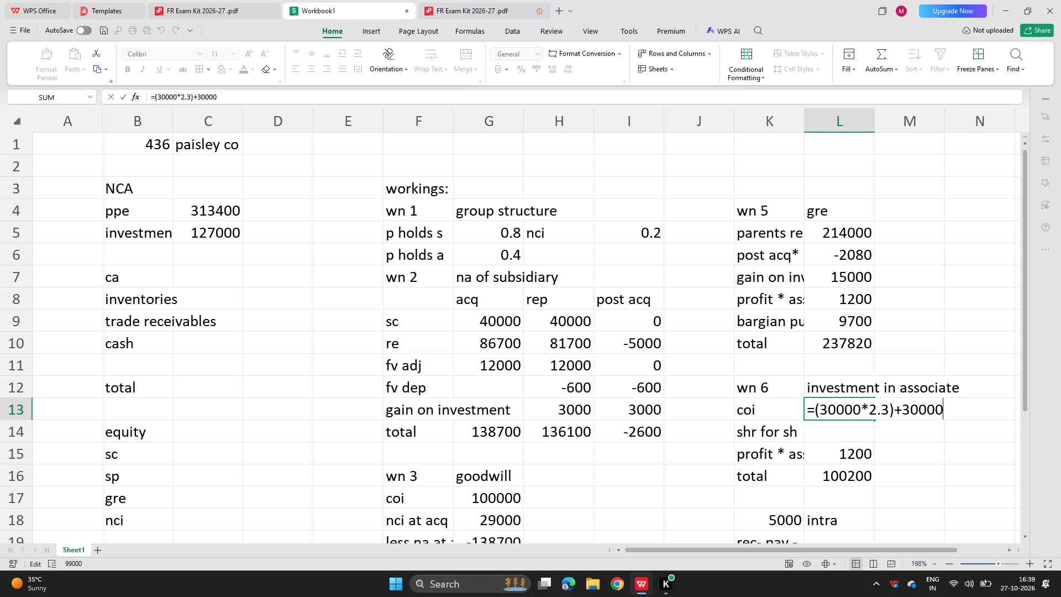
pyautogui.press('Left')
pyautogui.press('Left')
pyautogui.press('Left')
pyautogui.press('Left')
pyautogui.press('Left')
pyautogui.moveTo(818, 407); pyautogui.dragTo(824, 408)
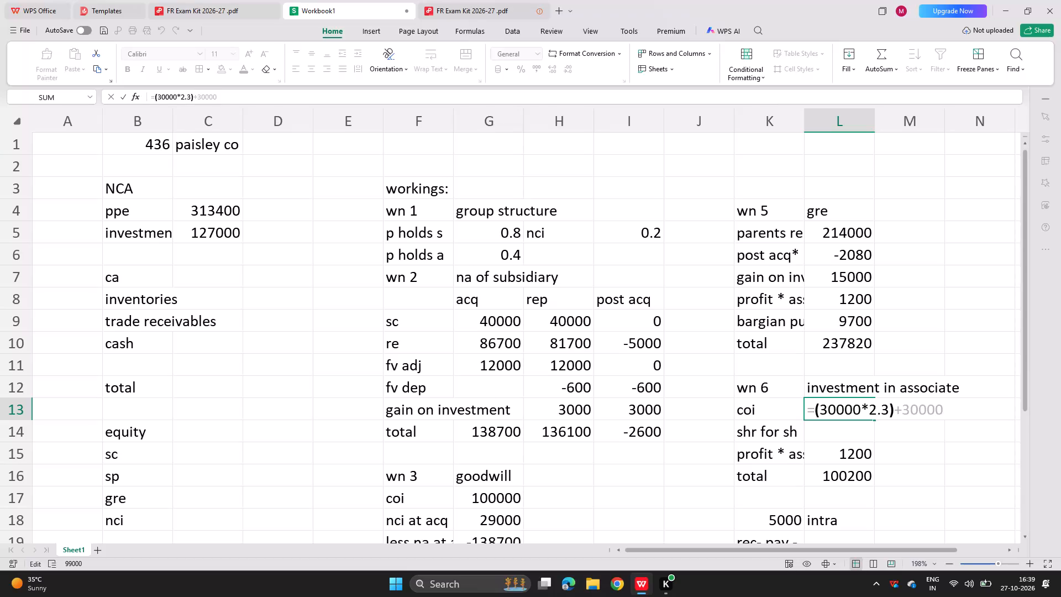
pyautogui.moveTo(824, 408); pyautogui.dragTo(889, 411)
pyautogui.hotkey('ctrl', 'c')
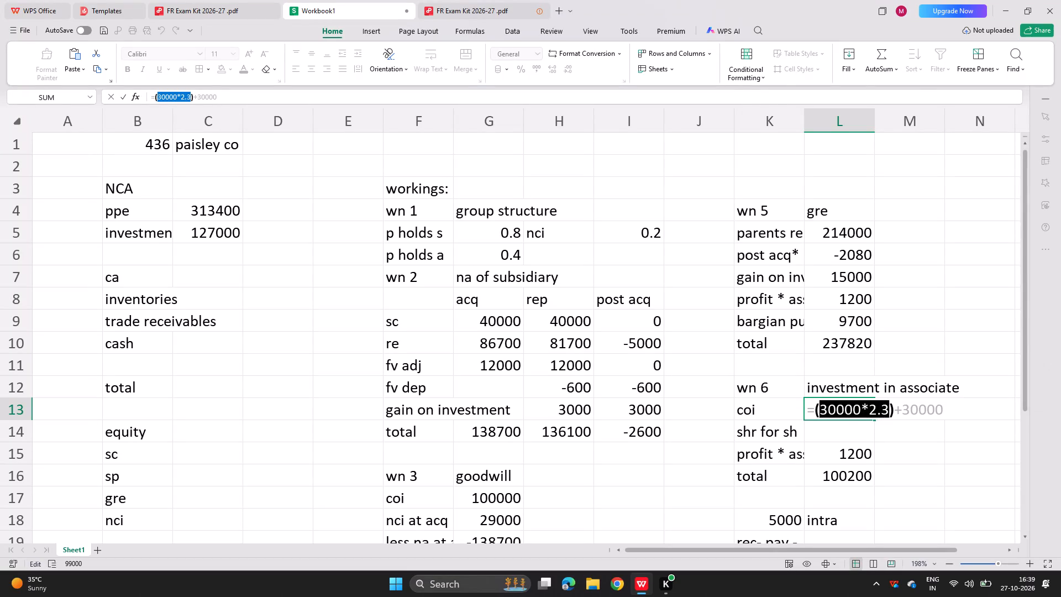
pyautogui.click(895, 410)
pyautogui.press('BackSpace')
pyautogui.press('BackSpace')
pyautogui.press('BackSpace')
pyautogui.press('BackSpace')
pyautogui.press('BackSpace')
pyautogui.press('BackSpace')
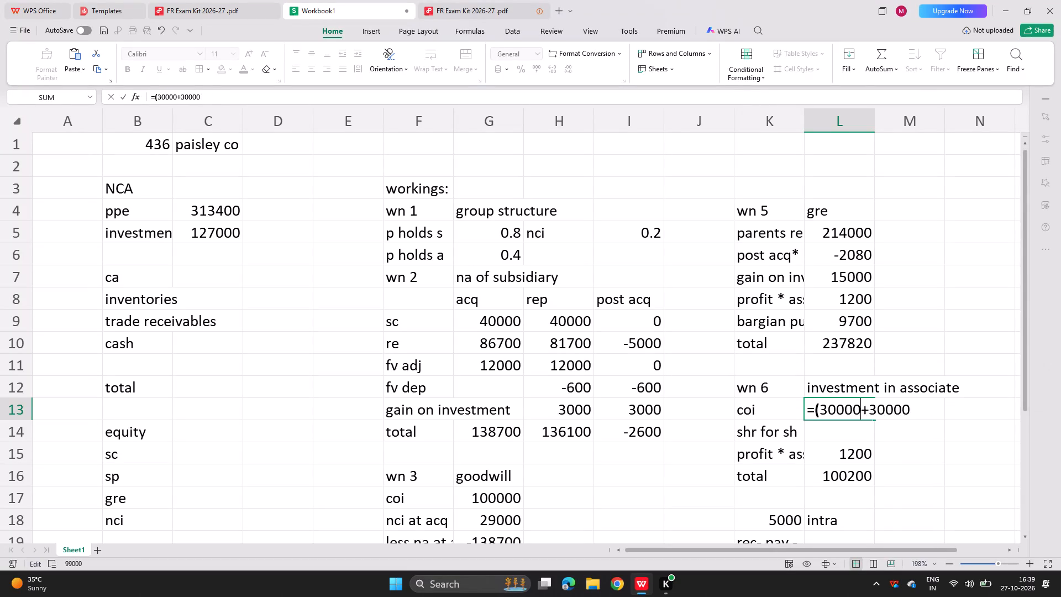
pyautogui.press('BackSpace')
pyautogui.press('BackSpace')
pyautogui.press('BackSpace')
pyautogui.press('BackSpace')
pyautogui.press('Right')
pyautogui.press('BackSpace')
pyautogui.press('BackSpace')
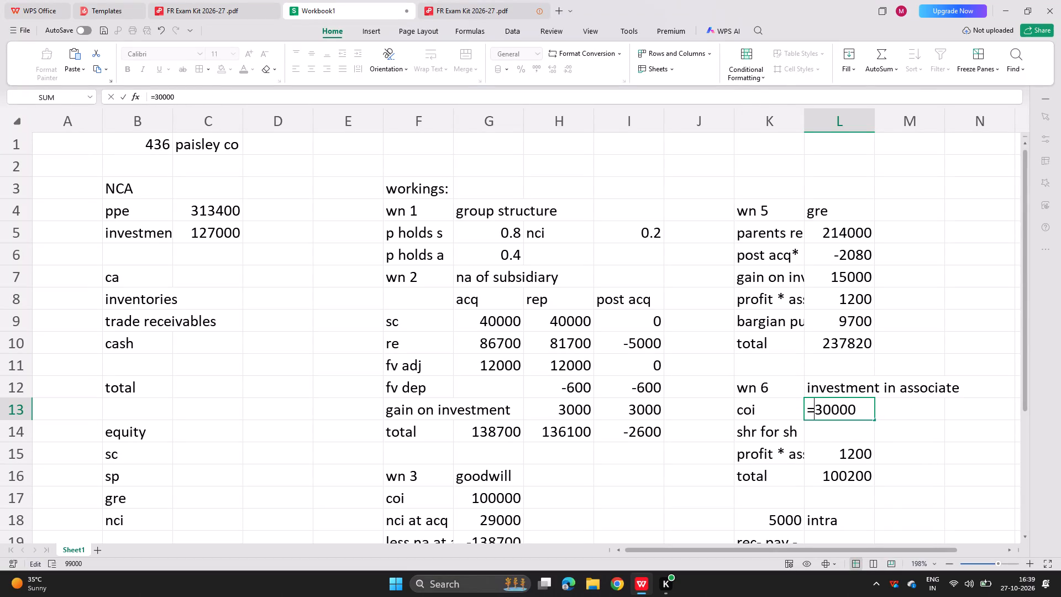
pyautogui.press('Return')
# Enter the share-for-share amount in L14 as =30000*2.3, using the copied expression.
pyautogui.press('=')
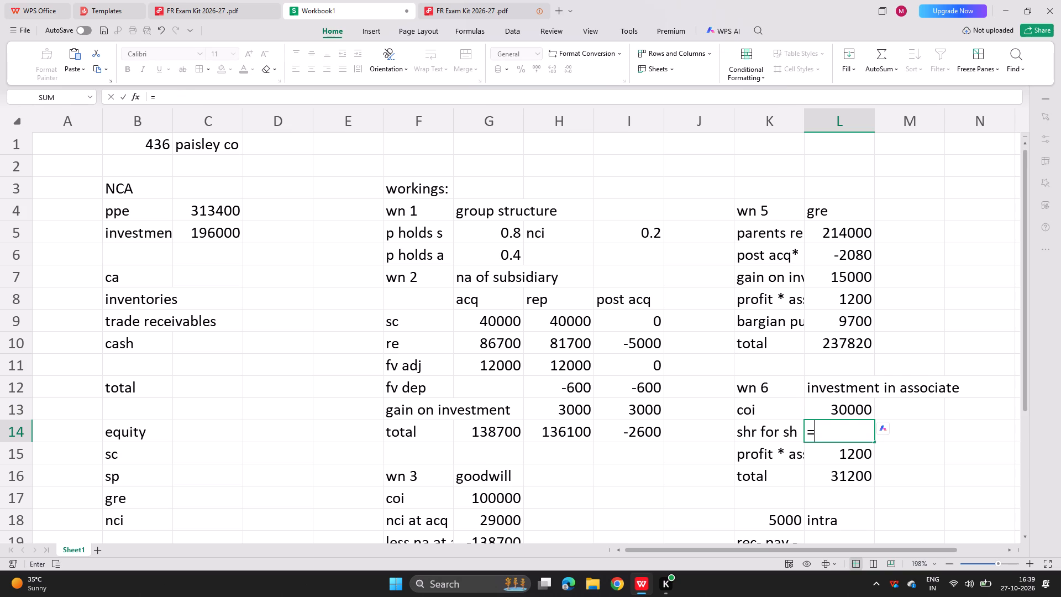
pyautogui.hotkey('ctrl', 'v')
pyautogui.keyDown('ctrl'); pyautogui.doubleClick(895, 410); pyautogui.keyUp('ctrl')
pyautogui.click(725, 464)
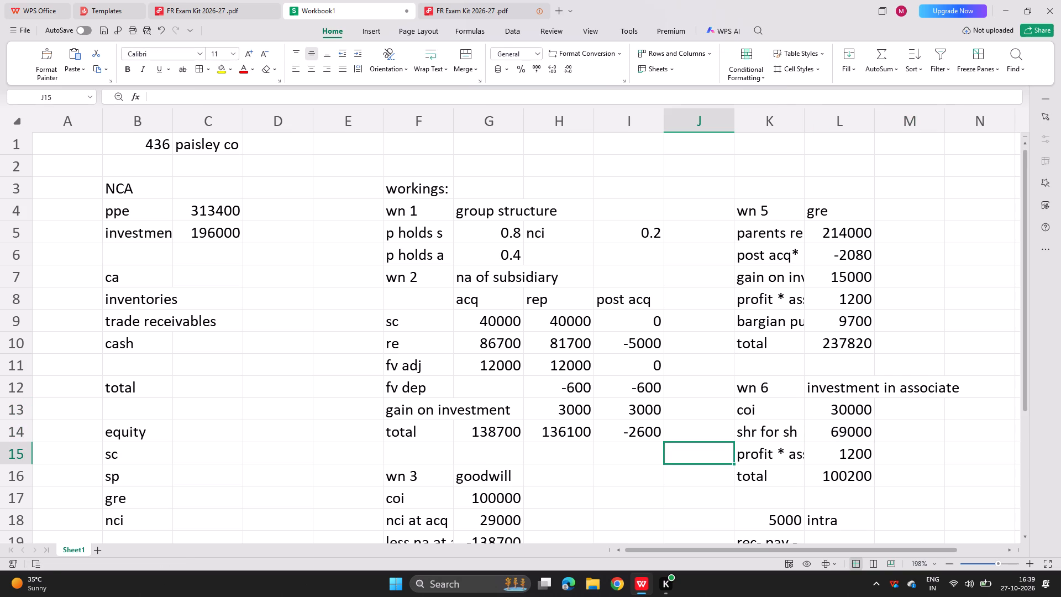
# Enter consolidated inventories in C8 as =61300+22500, taking both companies' figures from the question PDF.
pyautogui.click(200, 299)
pyautogui.press('-')
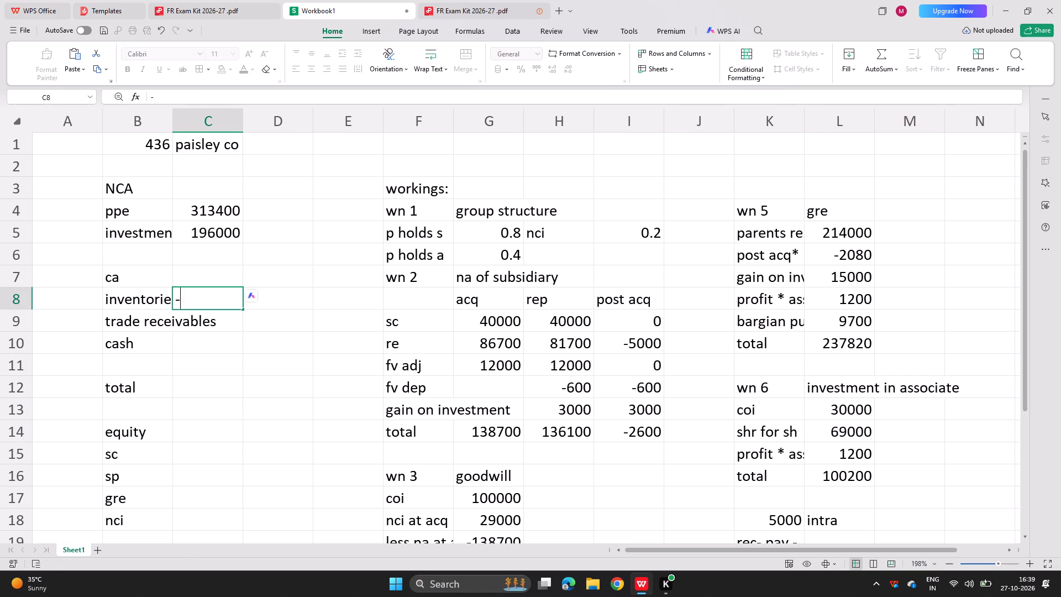
pyautogui.press('BackSpace')
pyautogui.press('=')
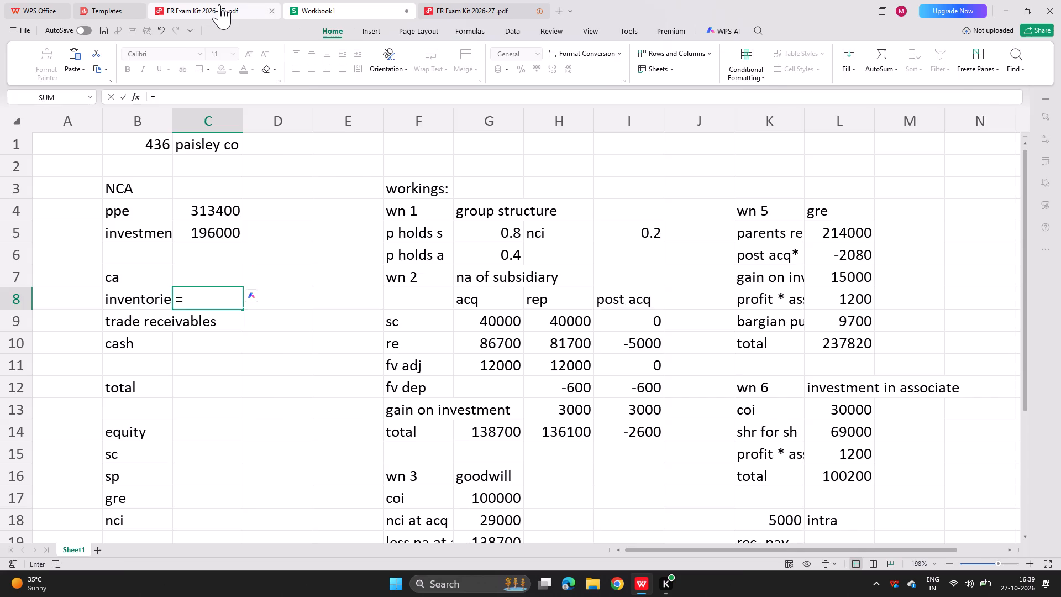
pyautogui.click(219, 4)
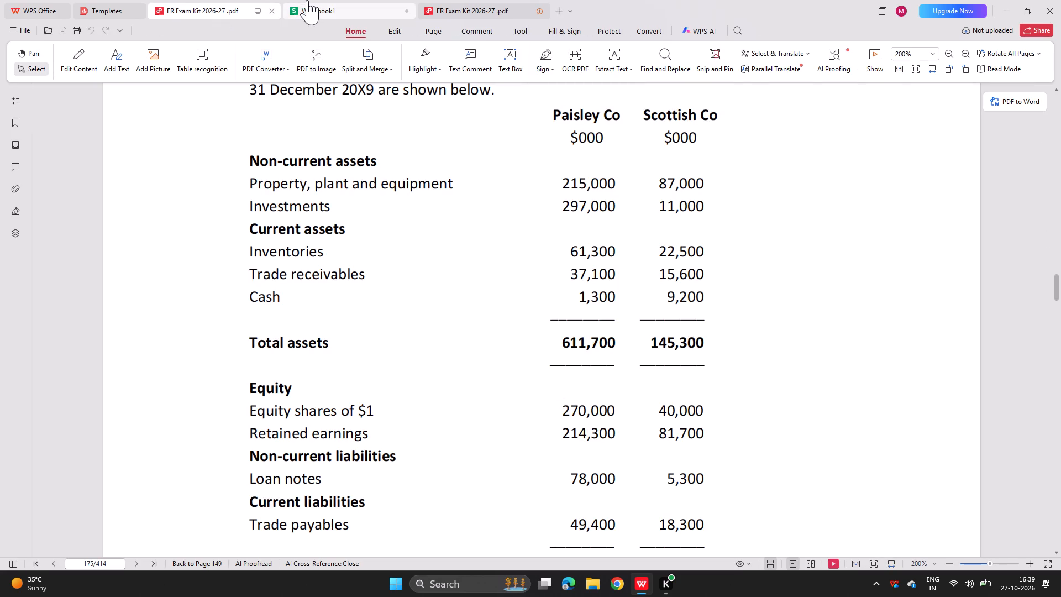
pyautogui.click(308, 0)
pyautogui.write('61300+22500')
pyautogui.press('Return')
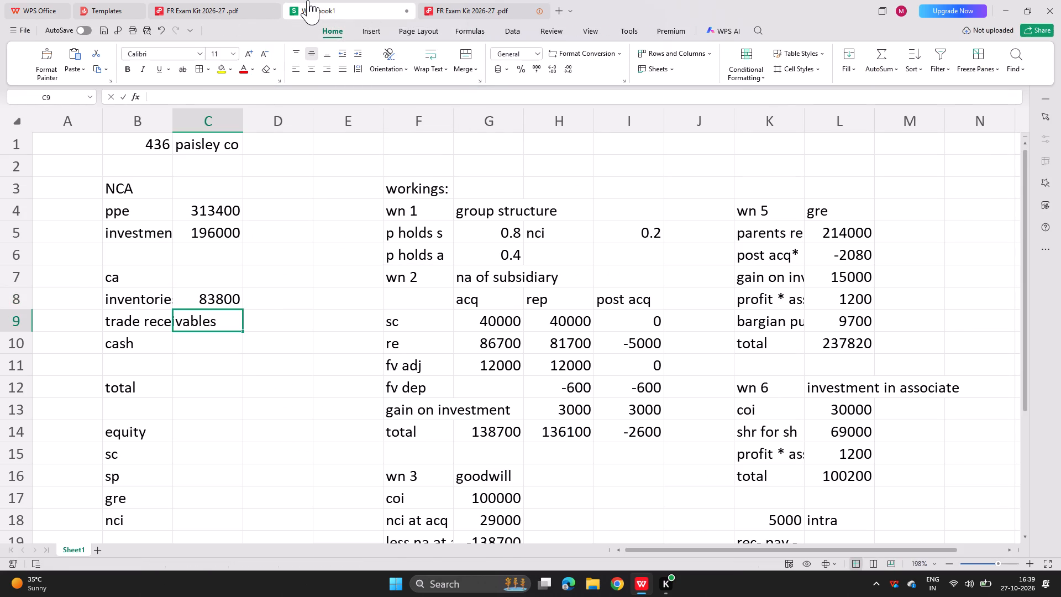
# Enter trade receivables in C9 as =37100+15600+K20-K18, using the question's figures and the cash in transit and intra cells.
pyautogui.press('=')
pyautogui.click(154, 0)
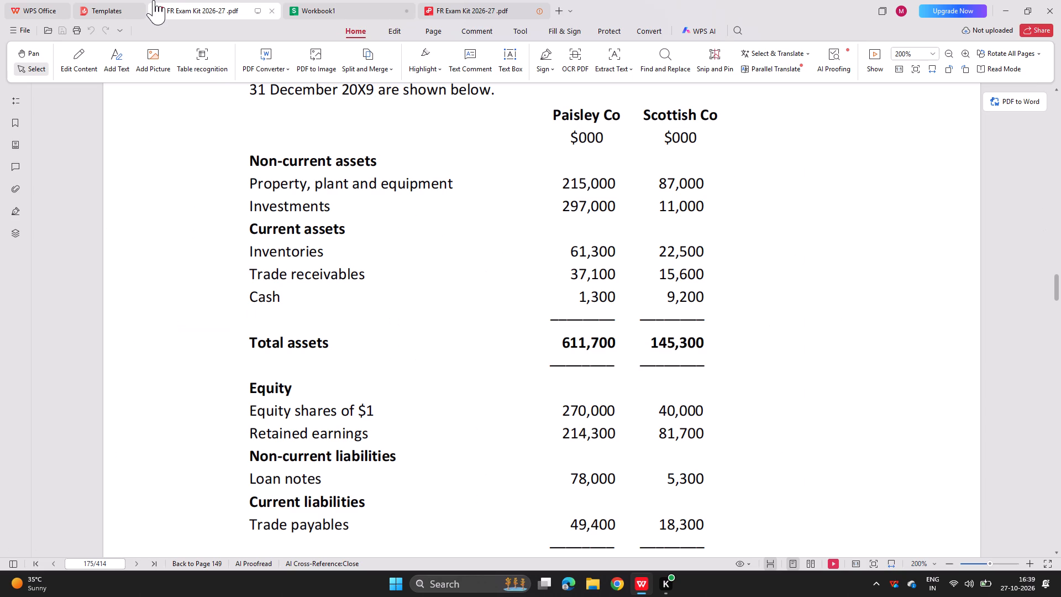
pyautogui.click(318, 4)
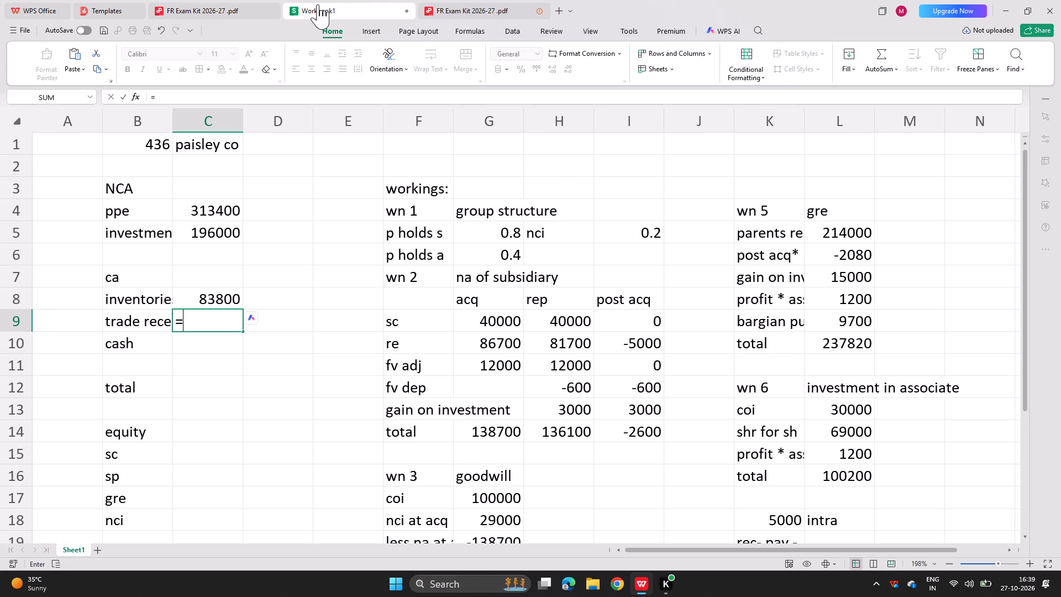
pyautogui.write('37100+')
pyautogui.click(227, 0)
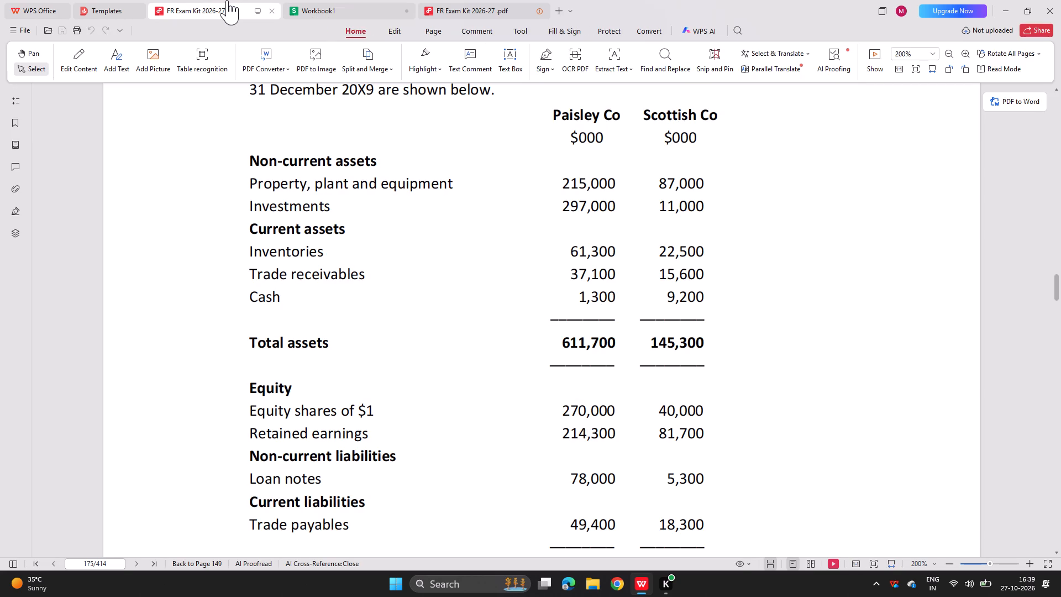
pyautogui.click(296, 0)
pyautogui.write('15600')
pyautogui.press('+')
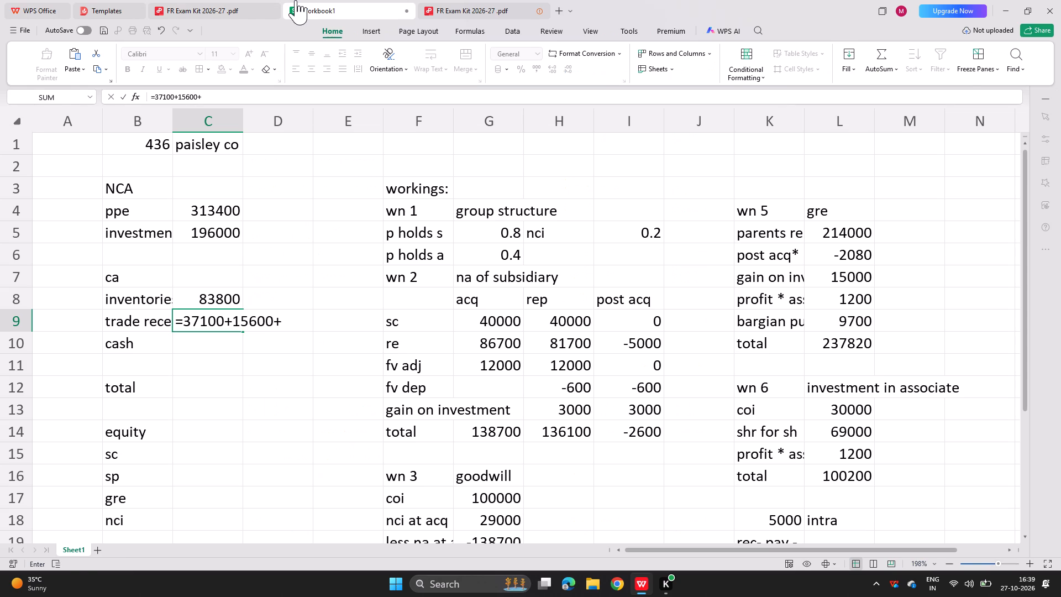
pyautogui.press('Right')
pyautogui.press('Right')
pyautogui.press('Right')
pyautogui.press('Right')
pyautogui.press('Down')
pyautogui.press('Down')
pyautogui.press('Down')
pyautogui.press('Down')
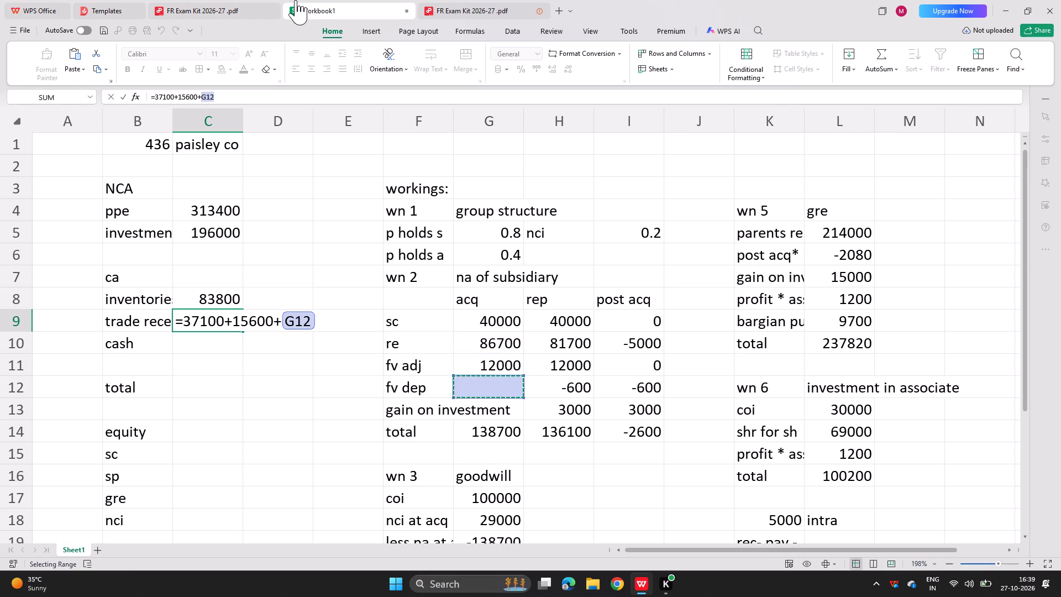
pyautogui.press('Down')
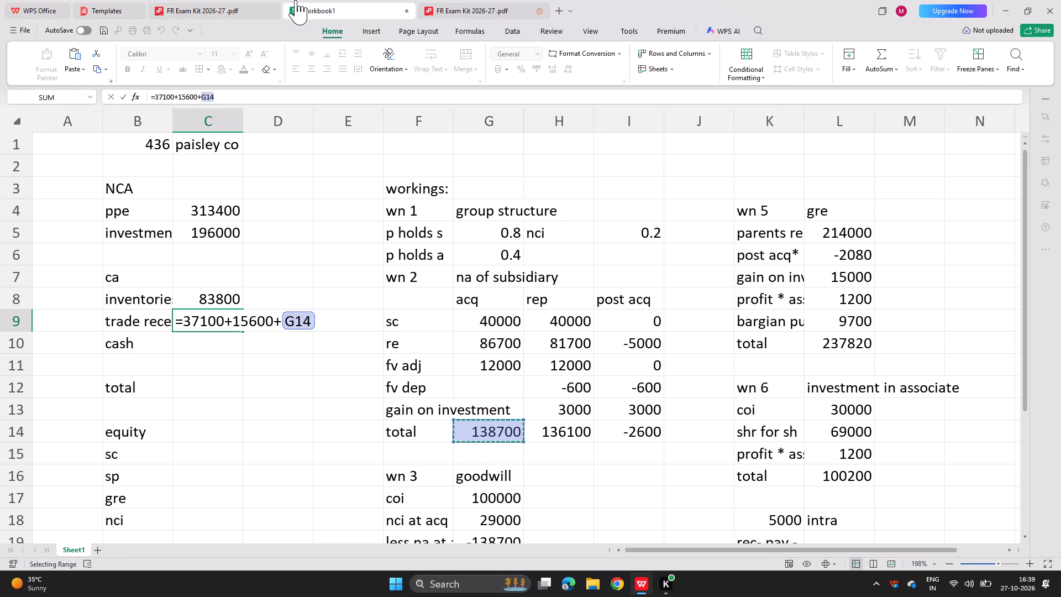
pyautogui.press('Right')
pyautogui.press('Right')
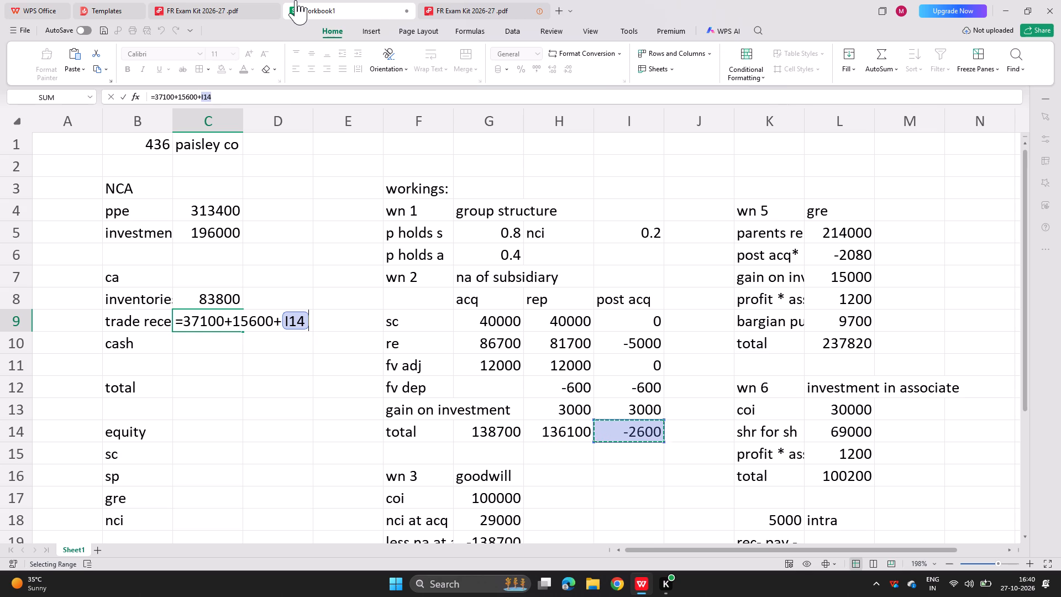
pyautogui.press('Right')
pyautogui.press('Right')
pyautogui.press('Down')
pyautogui.press('Down')
pyautogui.press('Down')
pyautogui.press('Down')
pyautogui.press('Down')
pyautogui.press('Down')
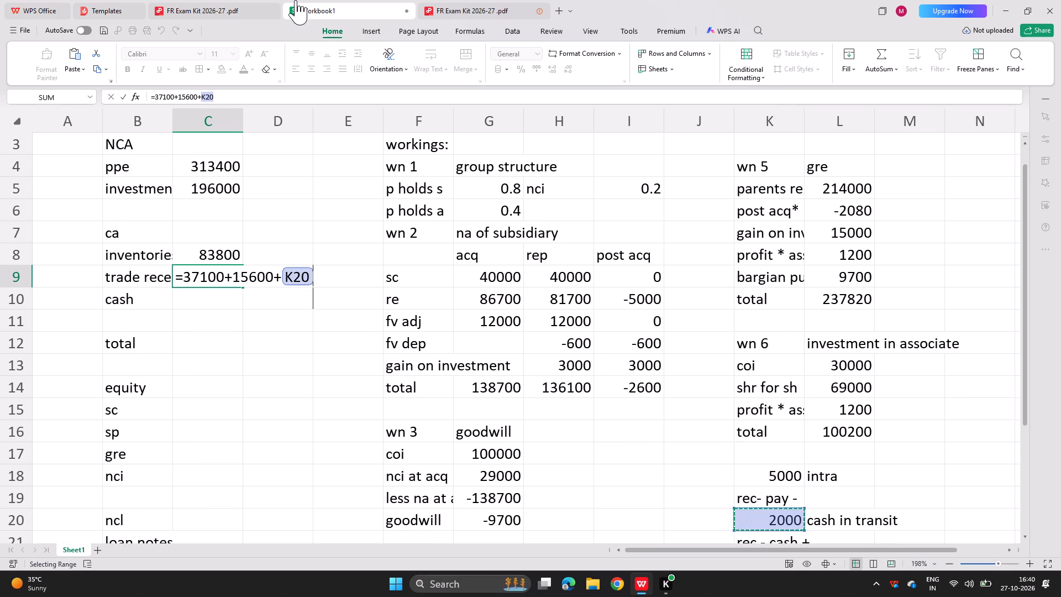
pyautogui.press('-')
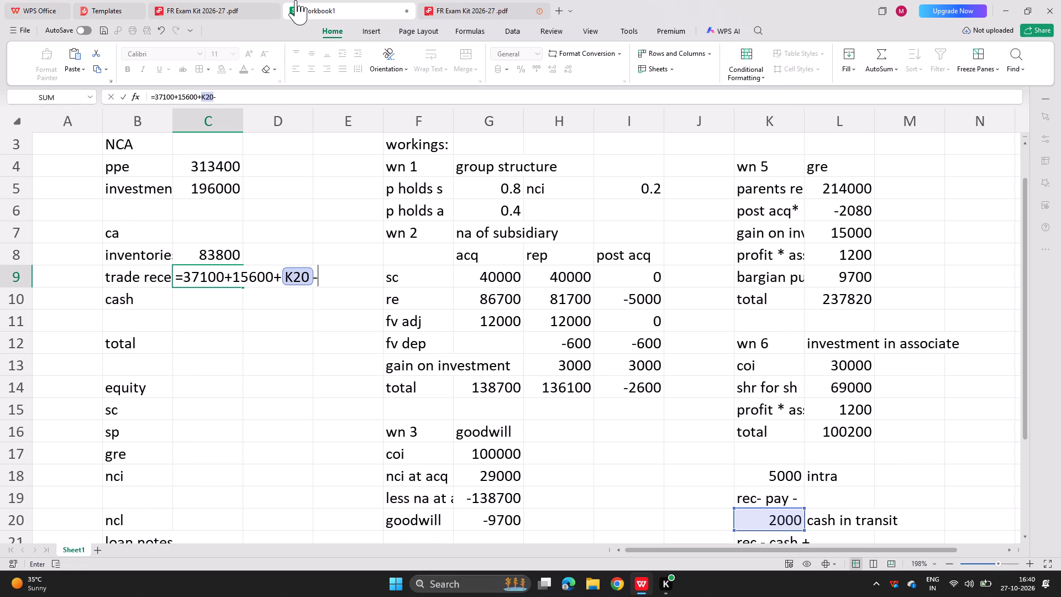
pyautogui.press('Right')
pyautogui.press('Right')
pyautogui.press('Right')
pyautogui.press('Right')
pyautogui.press('Right')
pyautogui.press('Right')
pyautogui.press('Right')
pyautogui.press('Right')
pyautogui.press('Down')
pyautogui.press('Down')
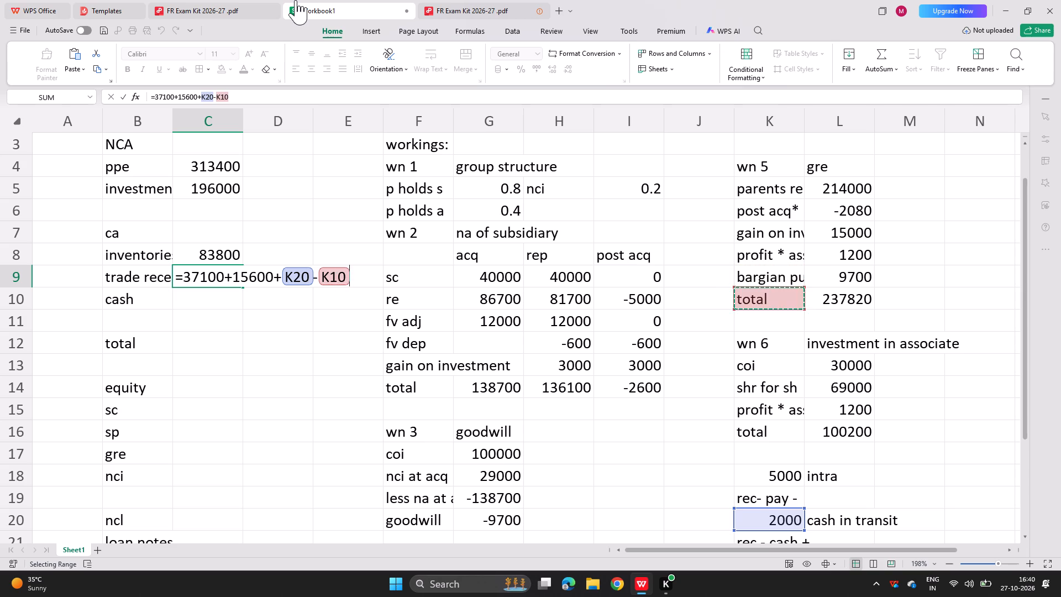
pyautogui.press('Down')
pyautogui.press('Down')
pyautogui.press('Down')
pyautogui.press('Down')
pyautogui.press('Down')
pyautogui.press('Down')
pyautogui.press('Down')
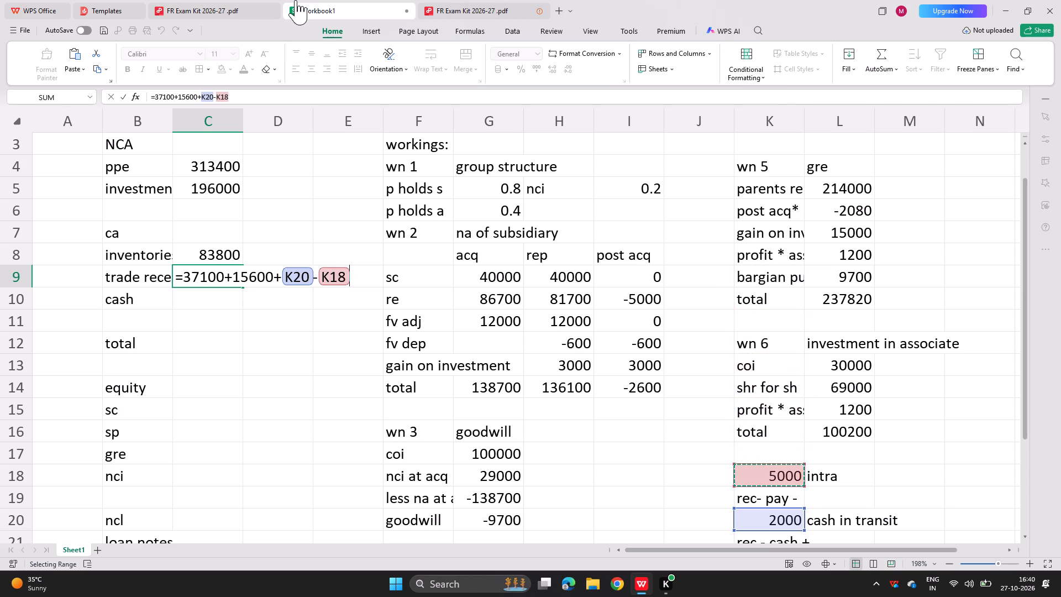
pyautogui.press('Return')
# Enter cash in C10 as =1300+9200+K20, adding the cash in transit cell to both companies' balances.
pyautogui.press('=')
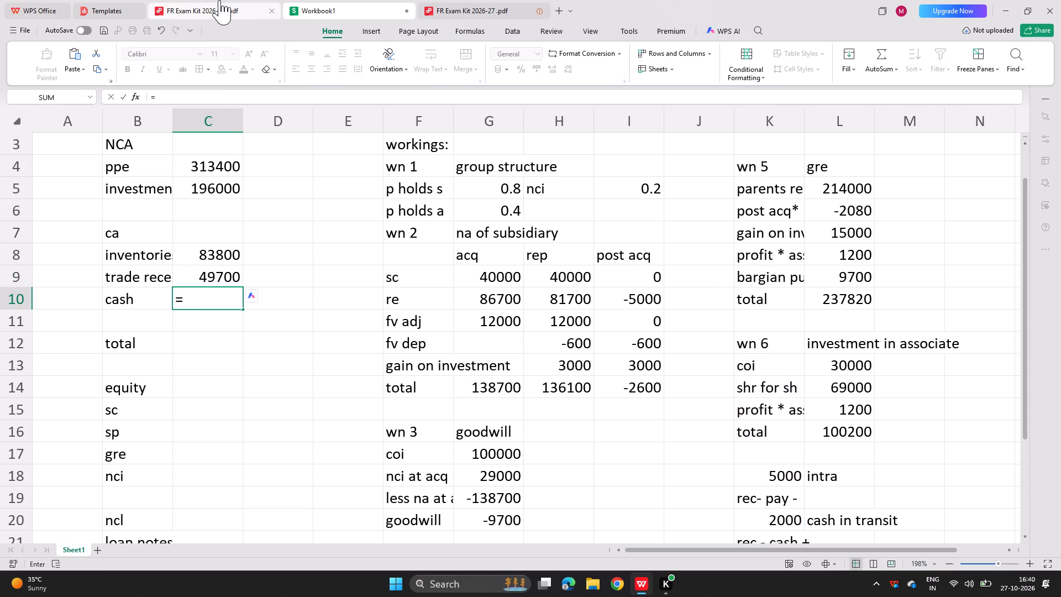
pyautogui.click(208, 3)
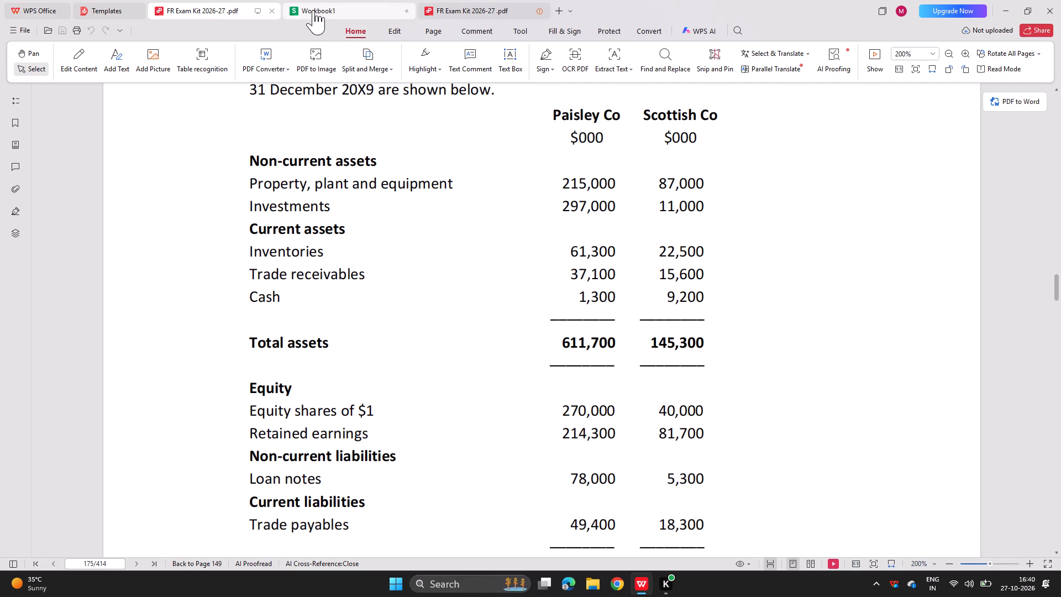
pyautogui.click(313, 10)
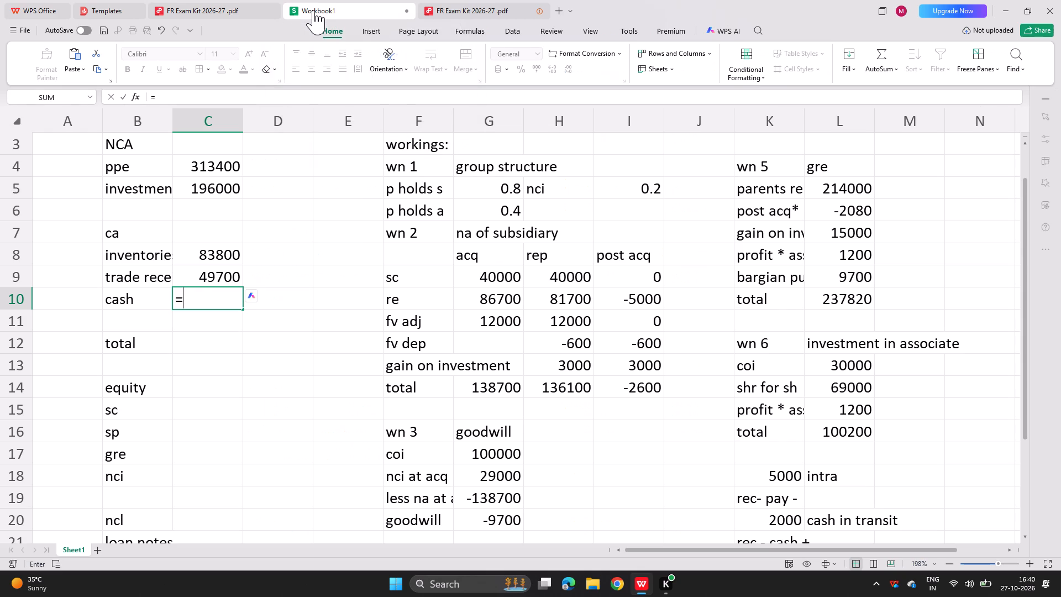
pyautogui.write('1300+')
pyautogui.click(229, 0)
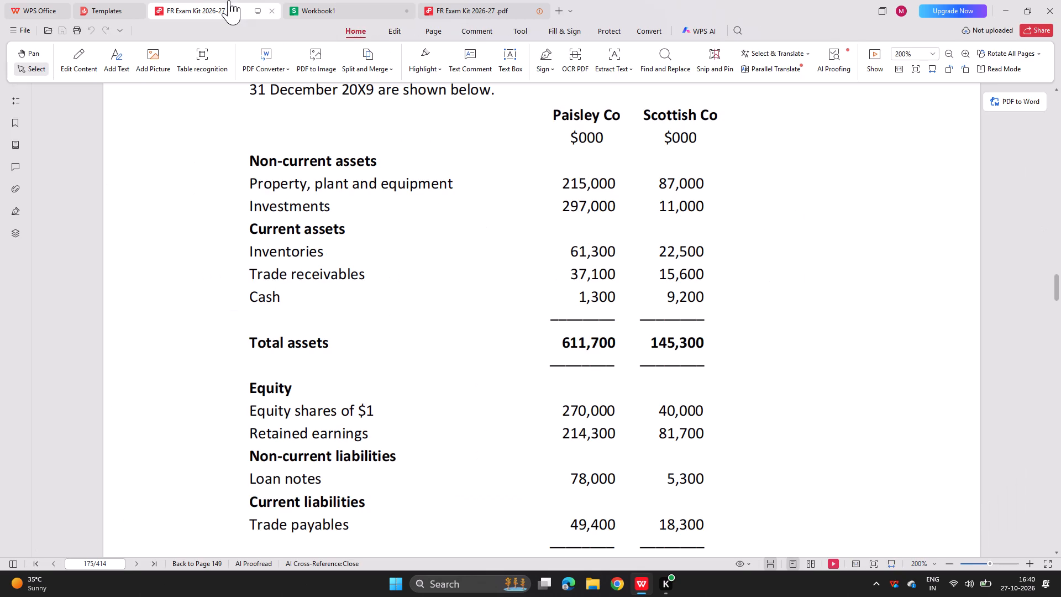
pyautogui.click(353, 0)
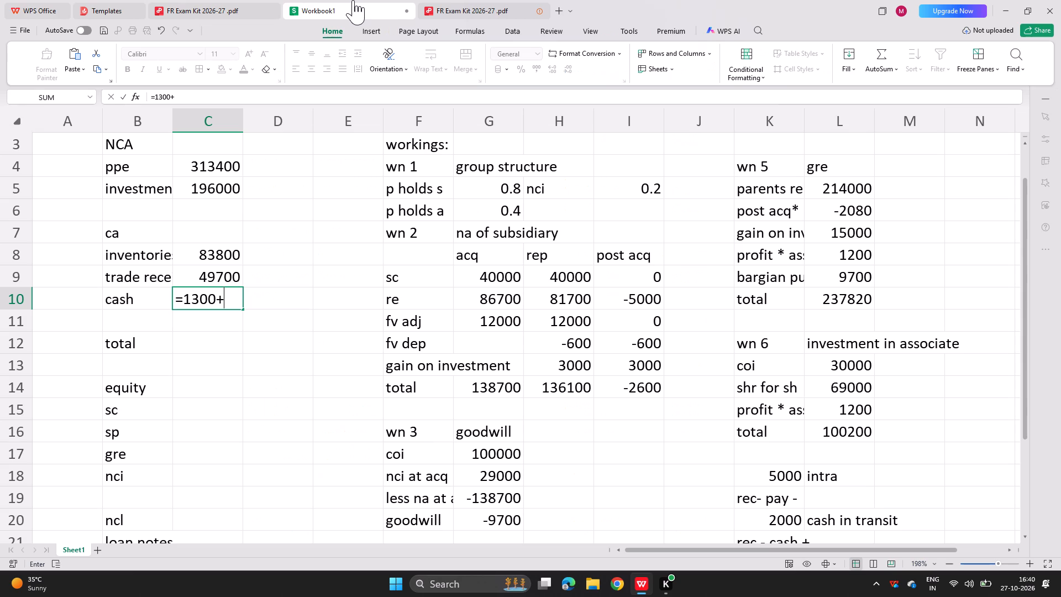
pyautogui.write('9200+')
pyautogui.press('Right')
pyautogui.press('Right')
pyautogui.press('Right')
pyautogui.press('Right')
pyautogui.press('Right')
pyautogui.press('Right')
pyautogui.press('Down')
pyautogui.press('Down')
pyautogui.press('Down')
pyautogui.press('Down')
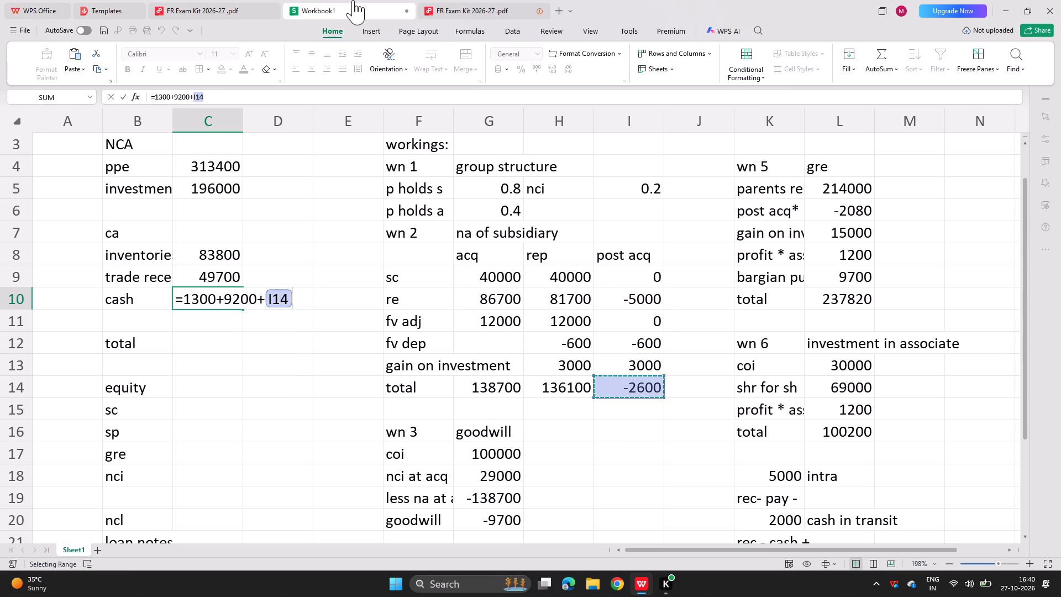
pyautogui.press('Right')
pyautogui.press('Right')
pyautogui.press('Down')
pyautogui.press('Down')
pyautogui.press('Down')
pyautogui.press('Down')
pyautogui.press('Down')
pyautogui.press('Down')
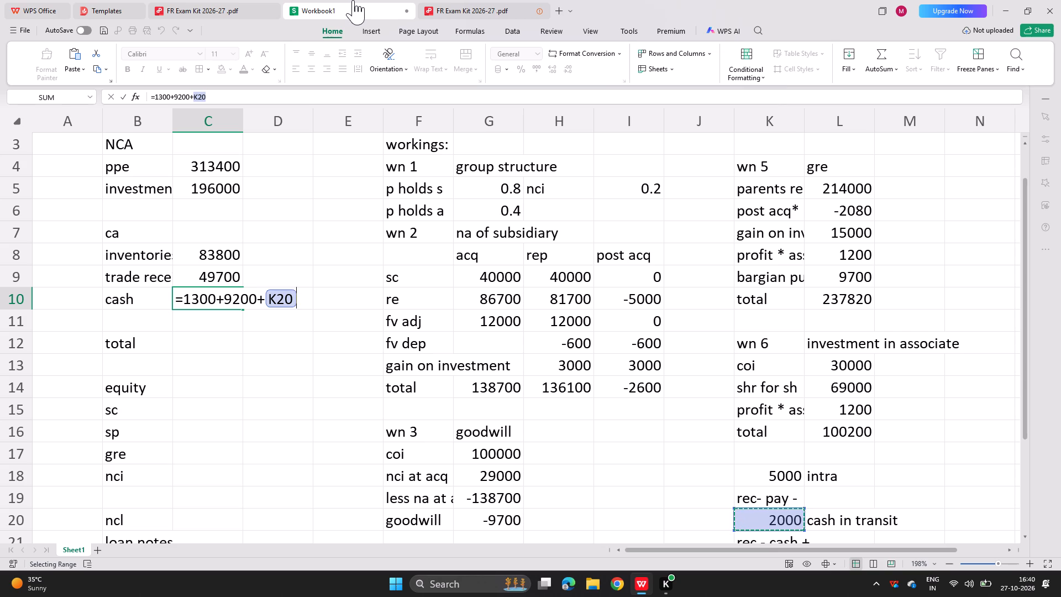
pyautogui.press('Return')
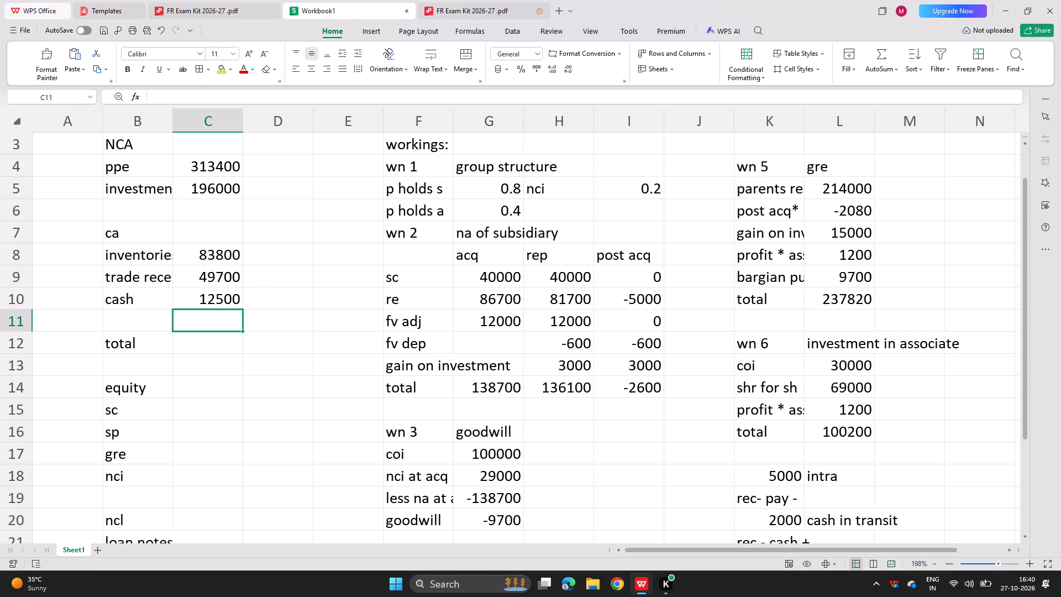
# Correct the trade receivables formula in C9 to =37100+15600-K20-K18 so that cash in transit is deducted.
pyautogui.doubleClick(223, 274)
pyautogui.click(282, 274)
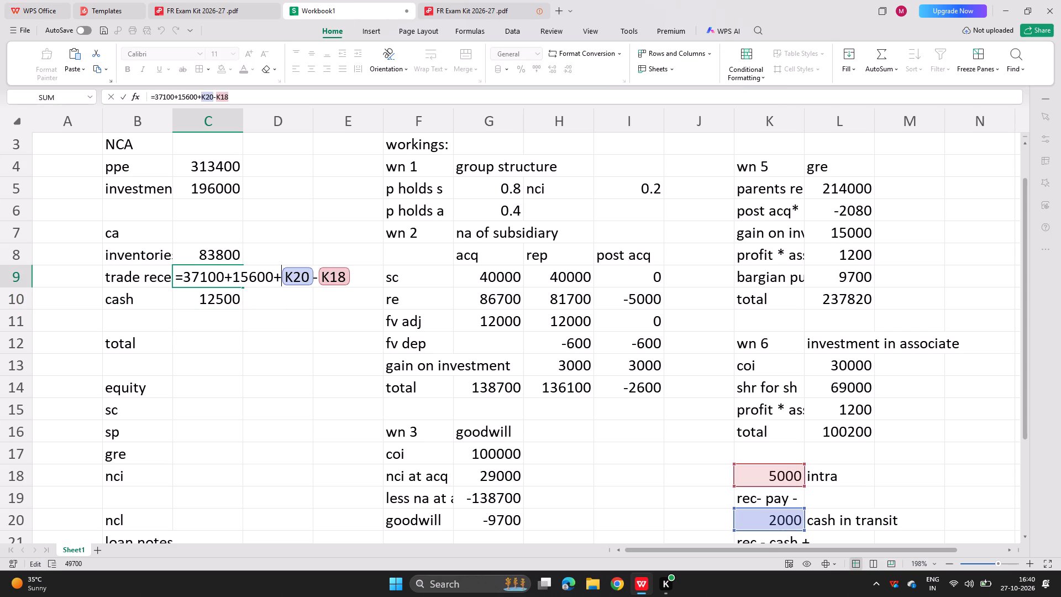
pyautogui.press('BackSpace')
pyautogui.press('-')
pyautogui.press('Return')
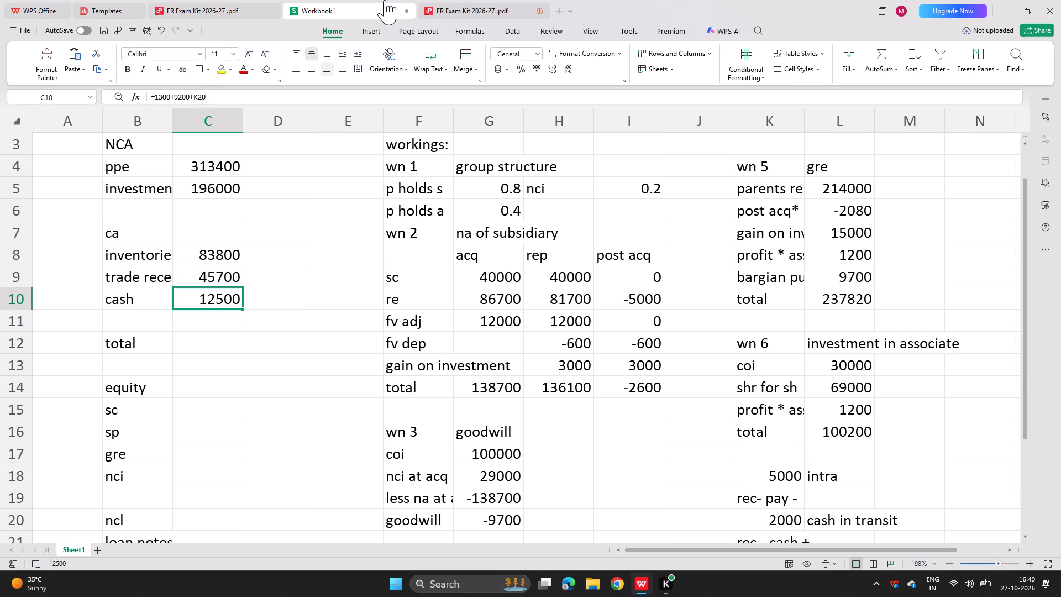
# Compare the asset figures with the answer's statement of financial position, and total them in C12 with a SUM formula.
pyautogui.click(462, 0)
pyautogui.scroll(3, 375, 208)
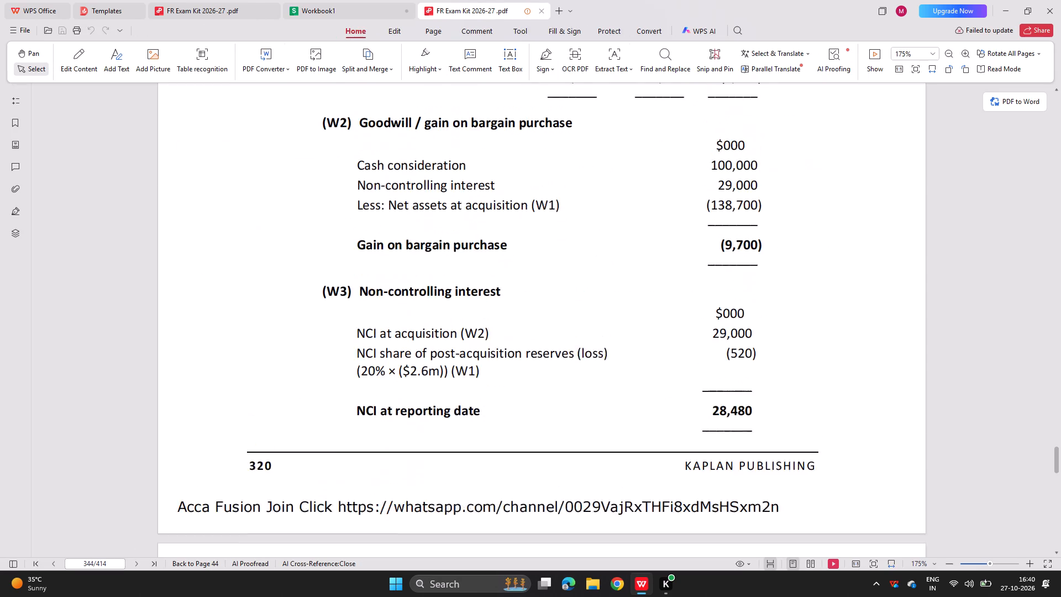
pyautogui.scroll(6, 375, 208)
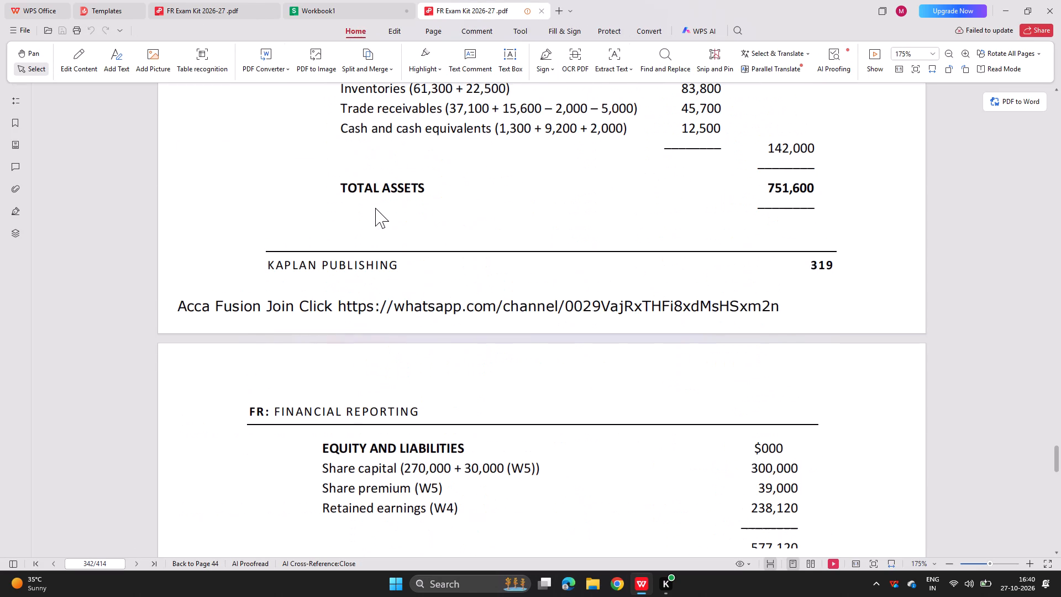
pyautogui.scroll(2, 375, 208)
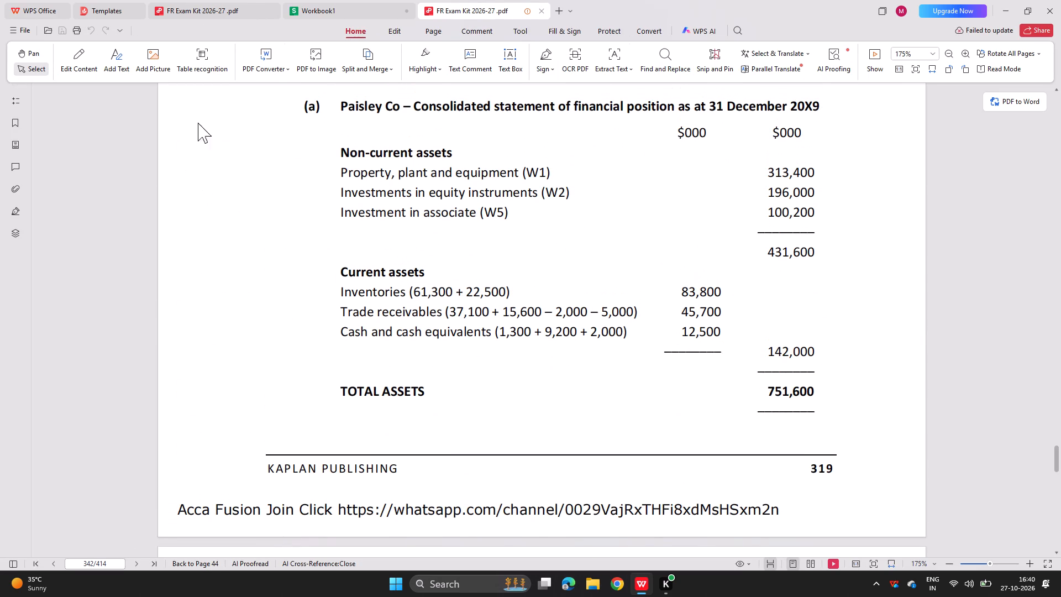
pyautogui.click(204, 0)
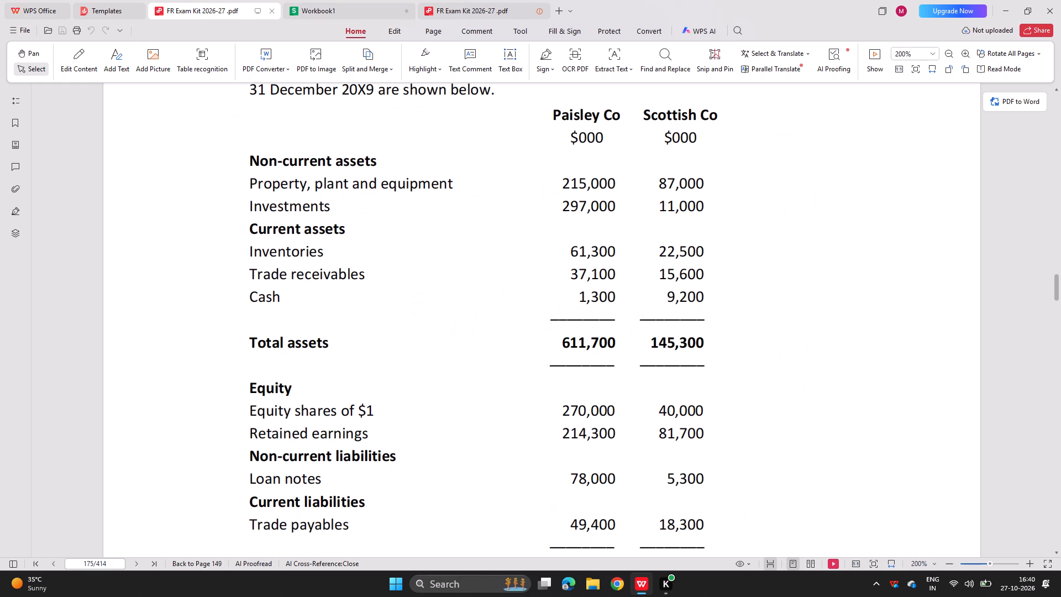
pyautogui.click(329, 4)
pyautogui.click(216, 339)
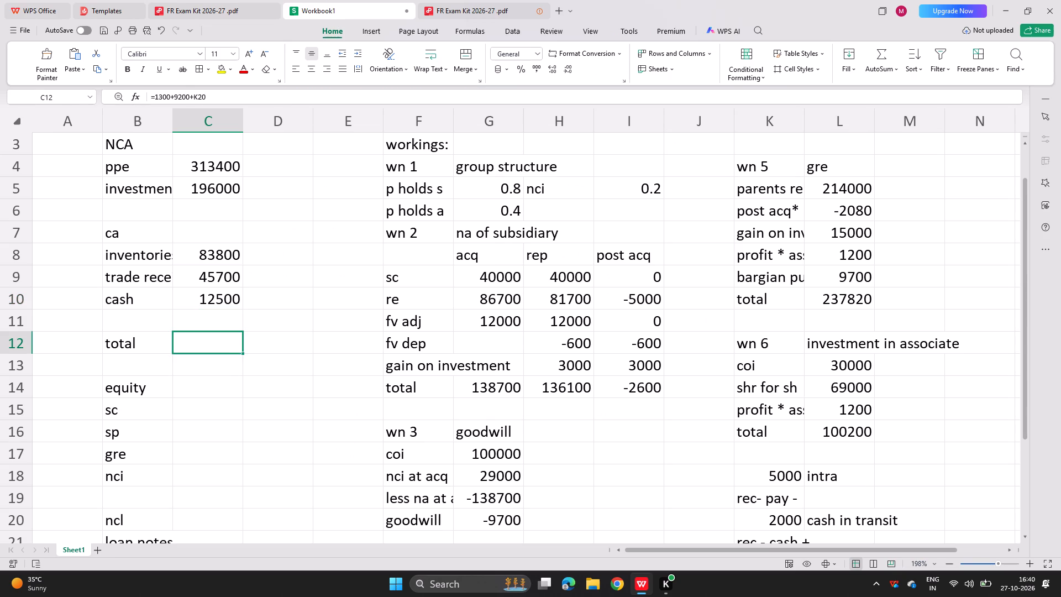
pyautogui.write('=sum(')
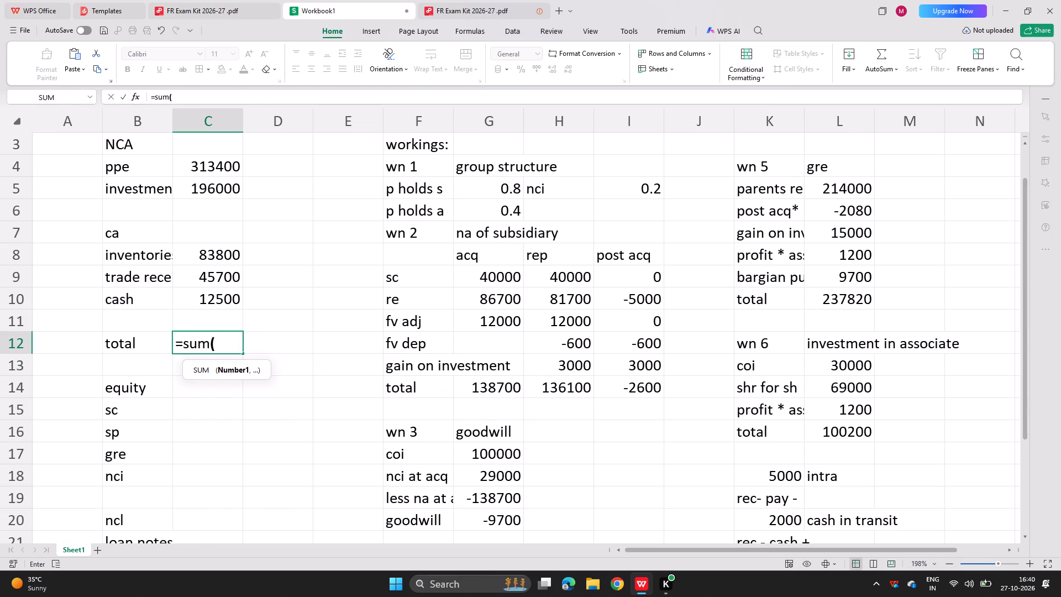
pyautogui.moveTo(210, 322); pyautogui.dragTo(227, 155)
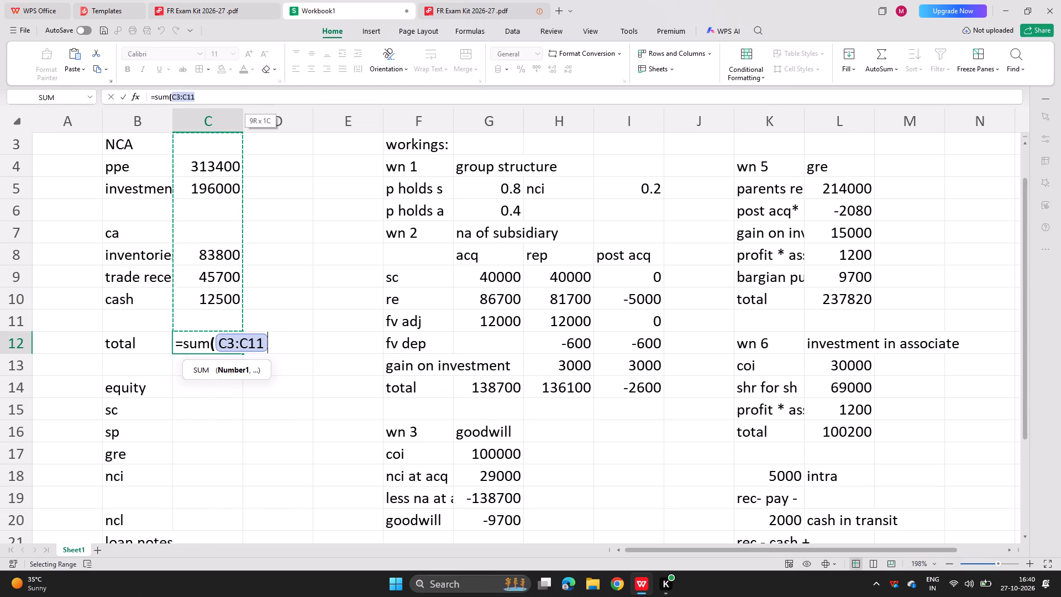
pyautogui.moveTo(227, 155); pyautogui.dragTo(226, 162)
pyautogui.press('Return')
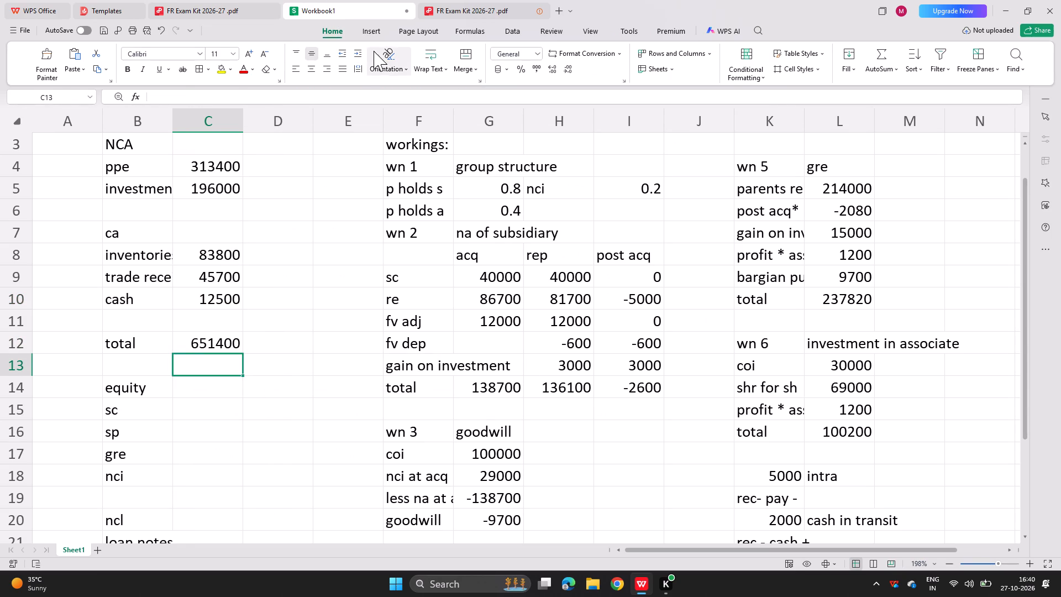
# Compare the total in C12 with the total assets and asset lines in the answer PDF.
pyautogui.click(493, 0)
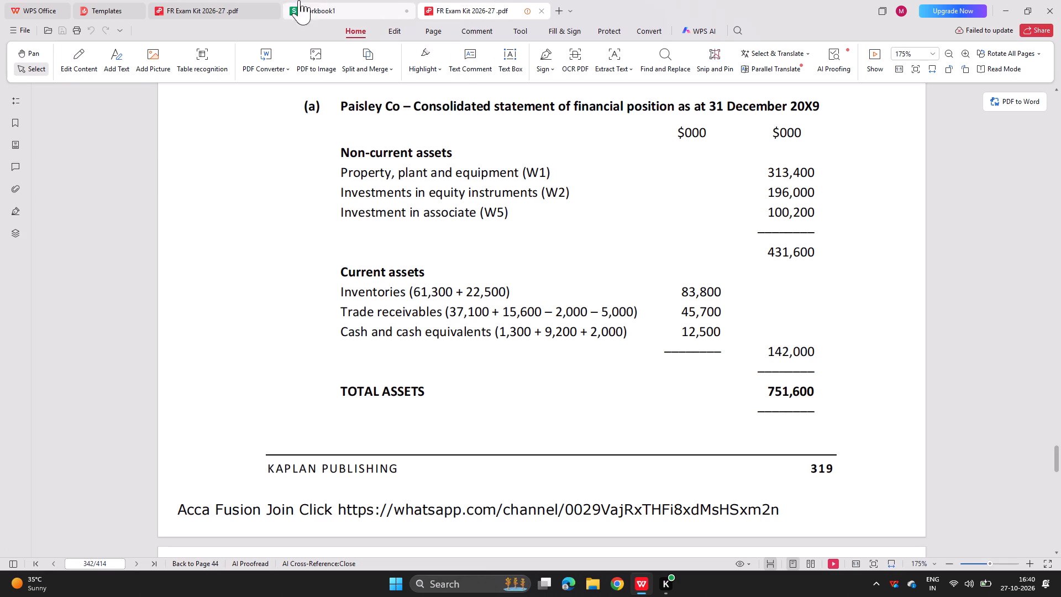
pyautogui.click(226, 0)
pyautogui.click(347, 0)
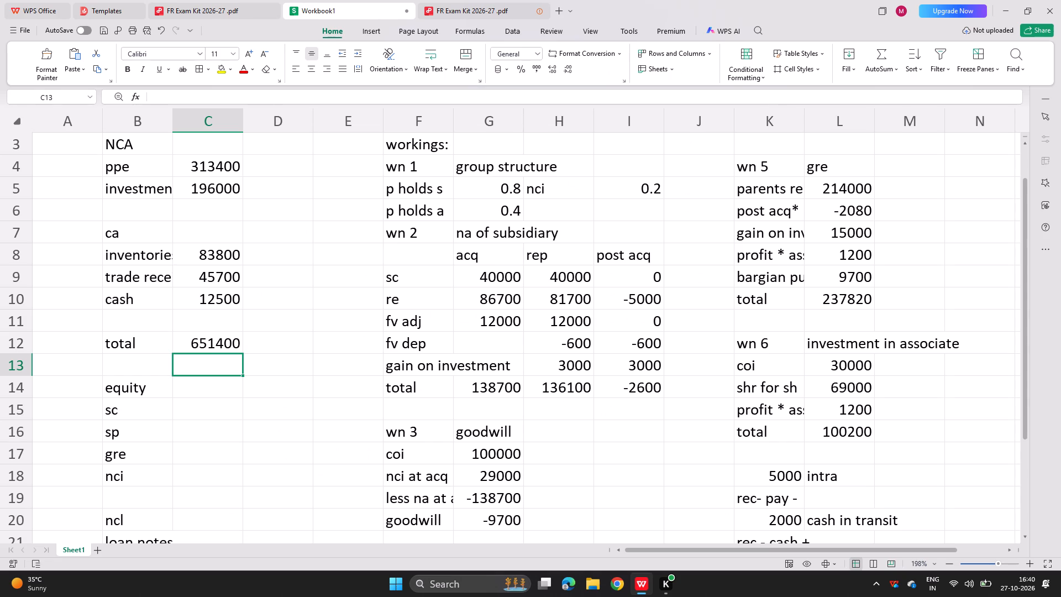
# Add the label investment in associate in B6 under the non-current assets.
pyautogui.click(131, 219)
pyautogui.write('invest,ent oi')
pyautogui.press('BackSpace')
pyautogui.press('BackSpace')
pyautogui.press('BackSpace')
pyautogui.press('BackSpace')
pyautogui.press('BackSpace')
pyautogui.press('BackSpace')
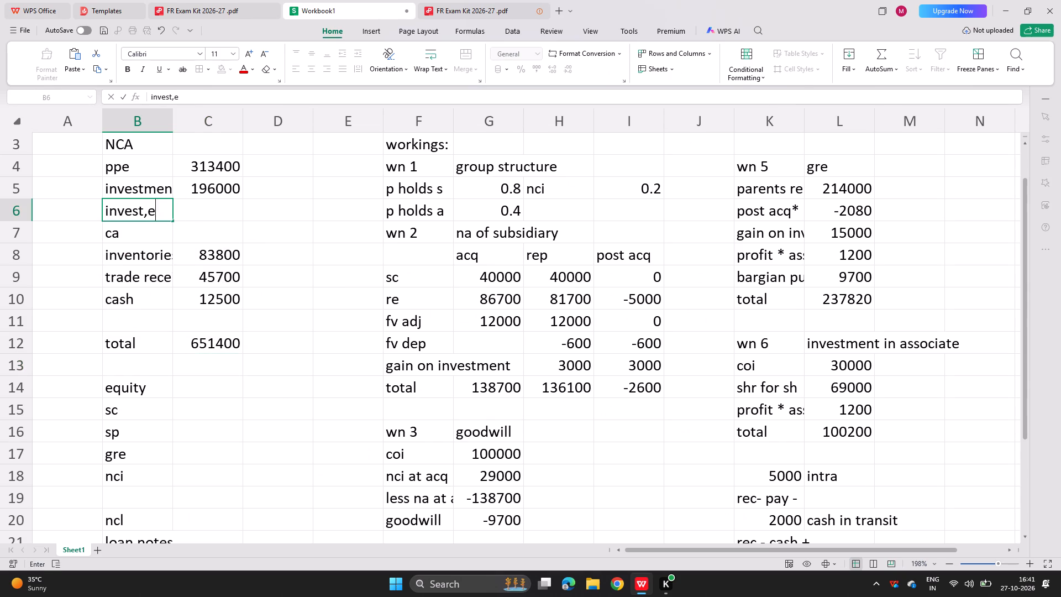
pyautogui.press('BackSpace')
pyautogui.write('ment in associar')
pyautogui.press('BackSpace')
pyautogui.write('te')
pyautogui.press('Return')
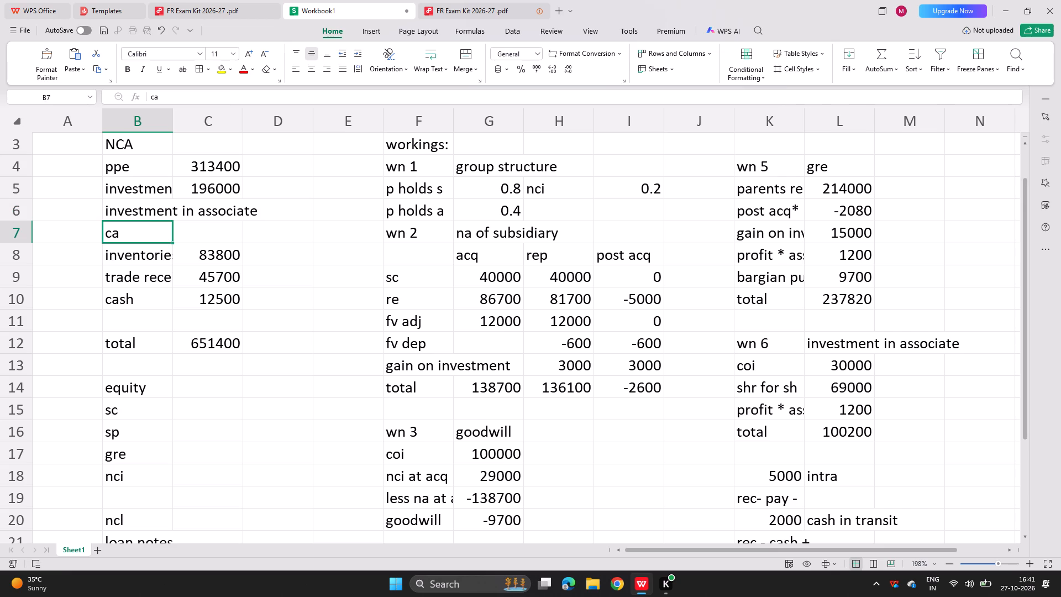
# Link C6 to the investment in associate total in L16 of working 6.
pyautogui.press('Right')
pyautogui.press('Up')
pyautogui.press('=')
pyautogui.press('Right')
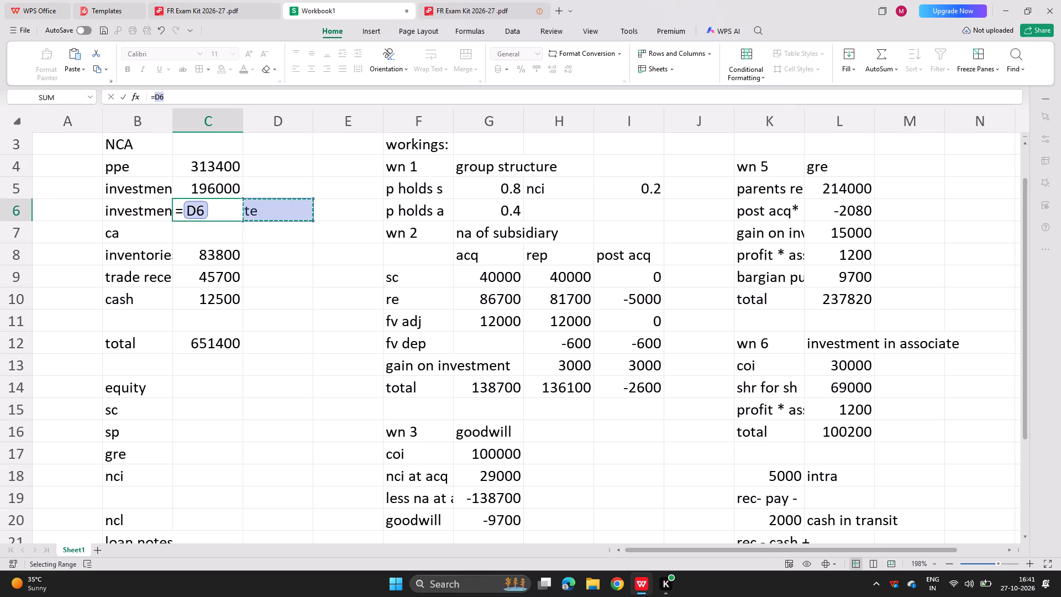
pyautogui.press('Right')
pyautogui.press('Right')
pyautogui.press('Right')
pyautogui.press('Down')
pyautogui.press('Down')
pyautogui.press('Down')
pyautogui.press('Down')
pyautogui.press('Right')
pyautogui.write('000')
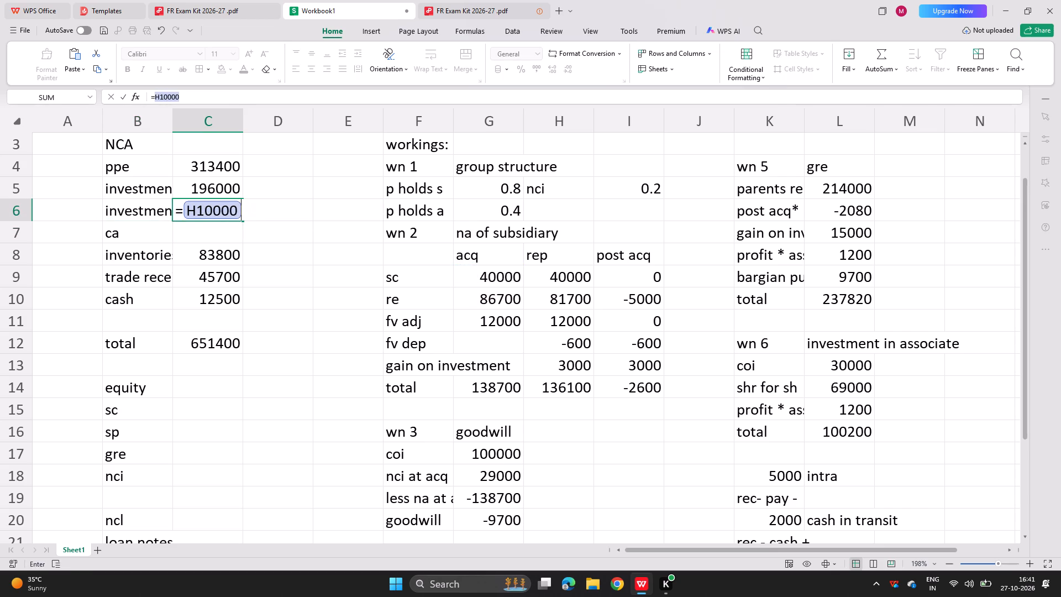
pyautogui.press('BackSpace')
pyautogui.press('BackSpace')
pyautogui.press('BackSpace')
pyautogui.press('BackSpace')
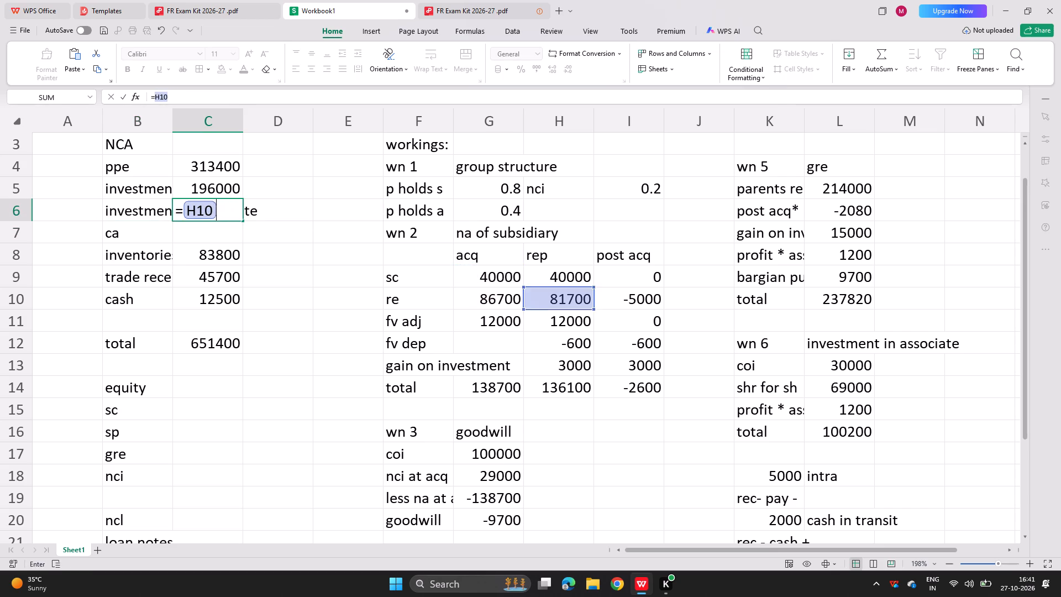
pyautogui.press('BackSpace')
pyautogui.press('BackSpace')
pyautogui.press('Right')
pyautogui.press('Right')
pyautogui.press('Right')
pyautogui.press('Right')
pyautogui.press('Right')
pyautogui.press('Right')
pyautogui.press('Down')
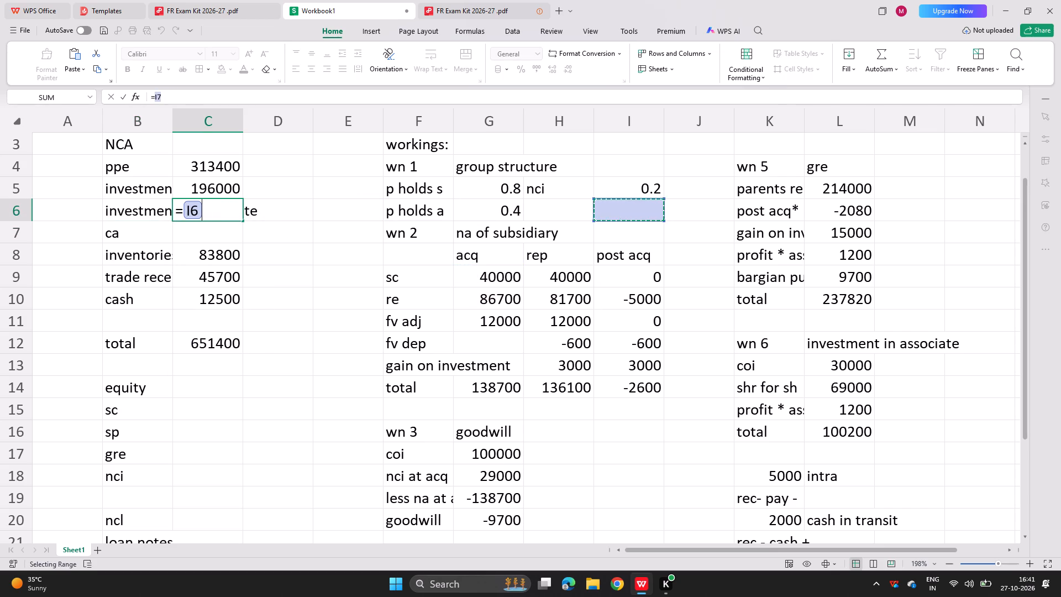
pyautogui.press('Down')
pyautogui.press('Down')
pyautogui.press('Down')
pyautogui.press('Down')
pyautogui.press('Down')
pyautogui.press('Right')
pyautogui.press('Right')
pyautogui.press('Right')
pyautogui.press('Down')
pyautogui.press('Down')
pyautogui.press('Down')
pyautogui.press('Down')
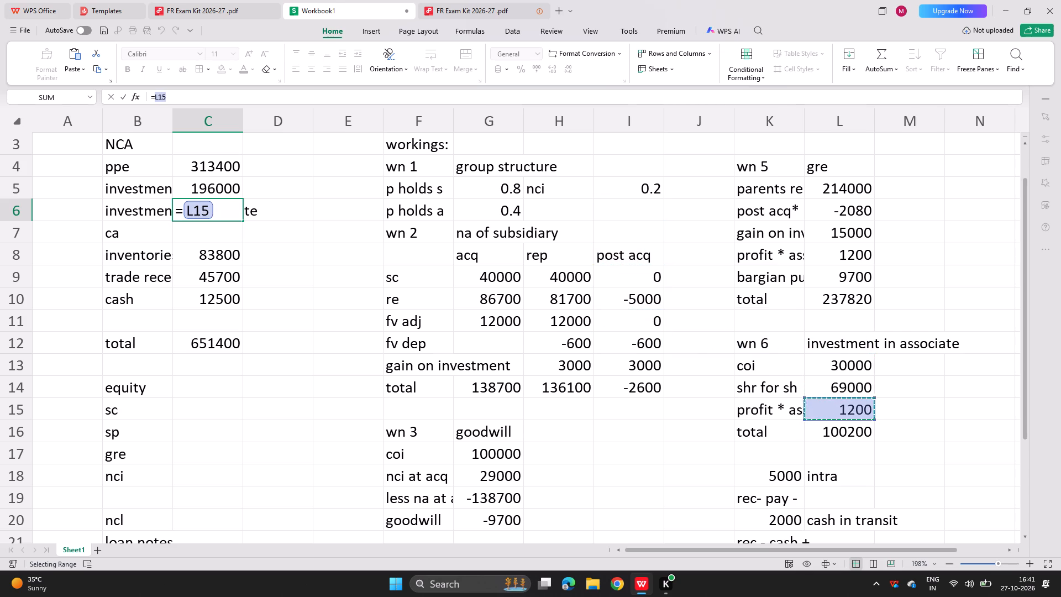
pyautogui.press('Return')
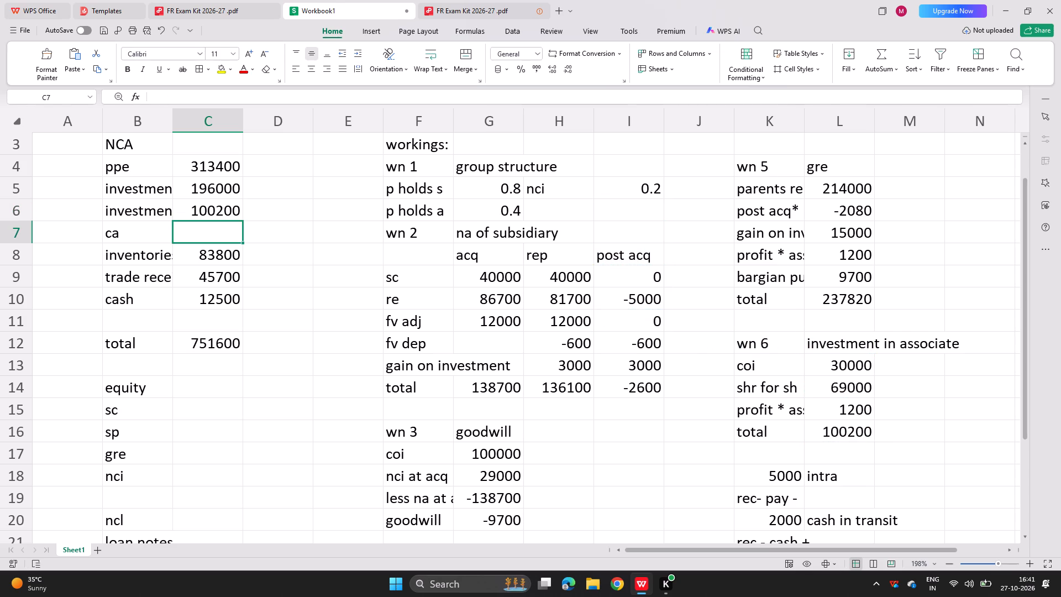
# Start a share issue working beside goodwill, with the heading shares in I16 and 30000 in I17.
pyautogui.click(208, 406)
pyautogui.scroll(-4, 427, 383)
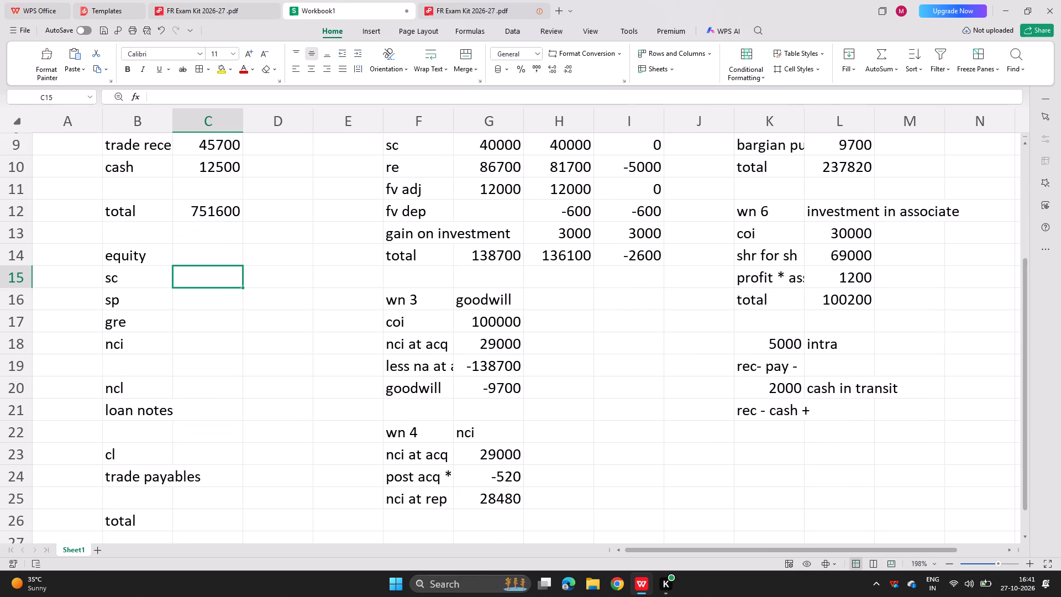
pyautogui.click(606, 302)
pyautogui.write('shares')
pyautogui.press('Return')
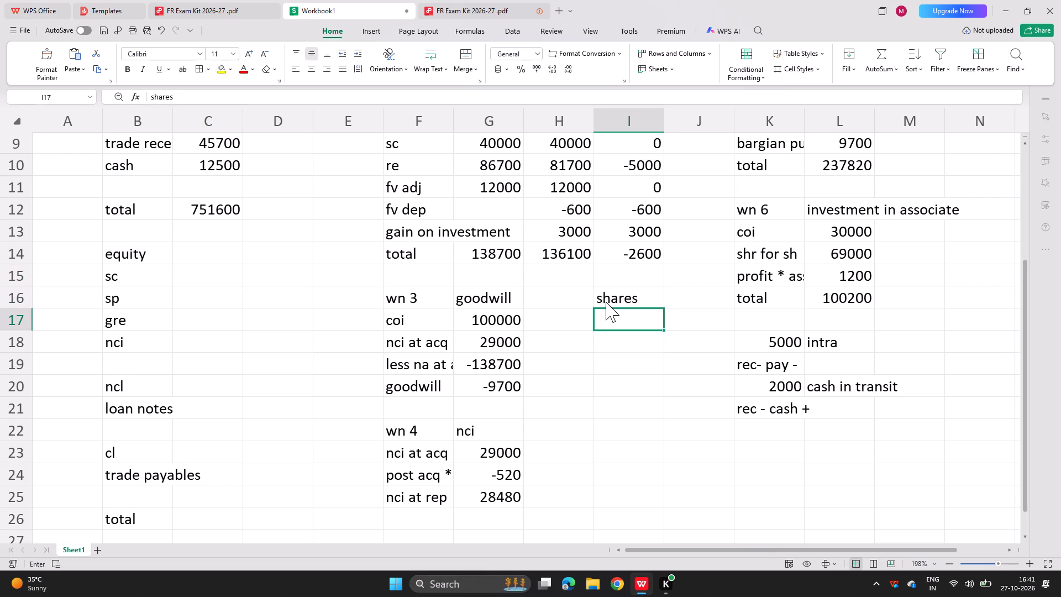
pyautogui.write('30000')
pyautogui.press('Down')
# Add the heading mv in J16, enter 2.3 in J17 and 1 in J18, and calculate =J17-J18 in J19.
pyautogui.press('Right')
pyautogui.press('Up')
pyautogui.press('Up')
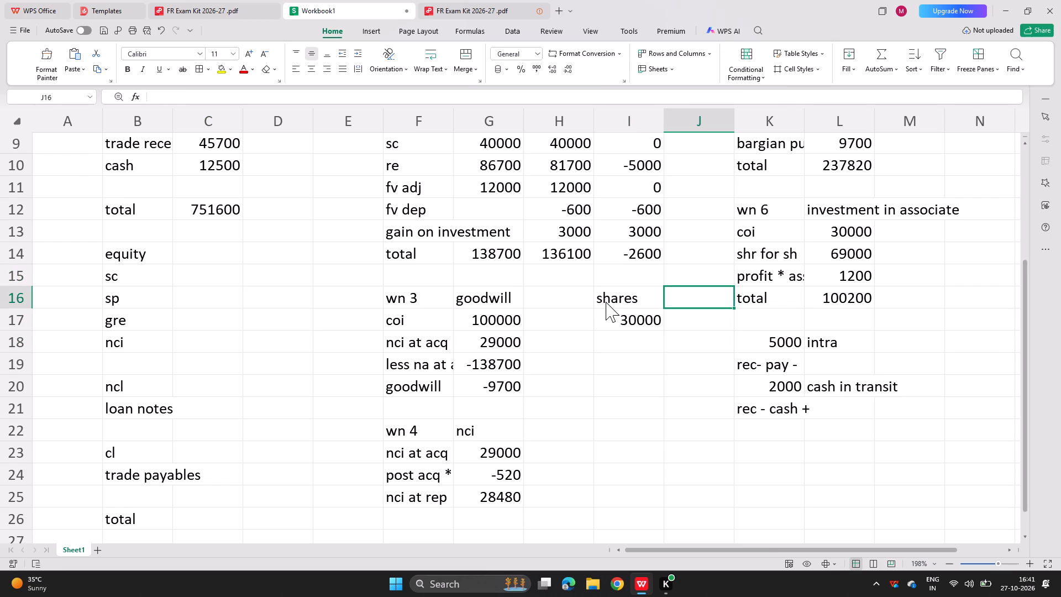
pyautogui.write('mv')
pyautogui.press('Down')
pyautogui.write('2.3')
pyautogui.press('Down')
pyautogui.press('1')
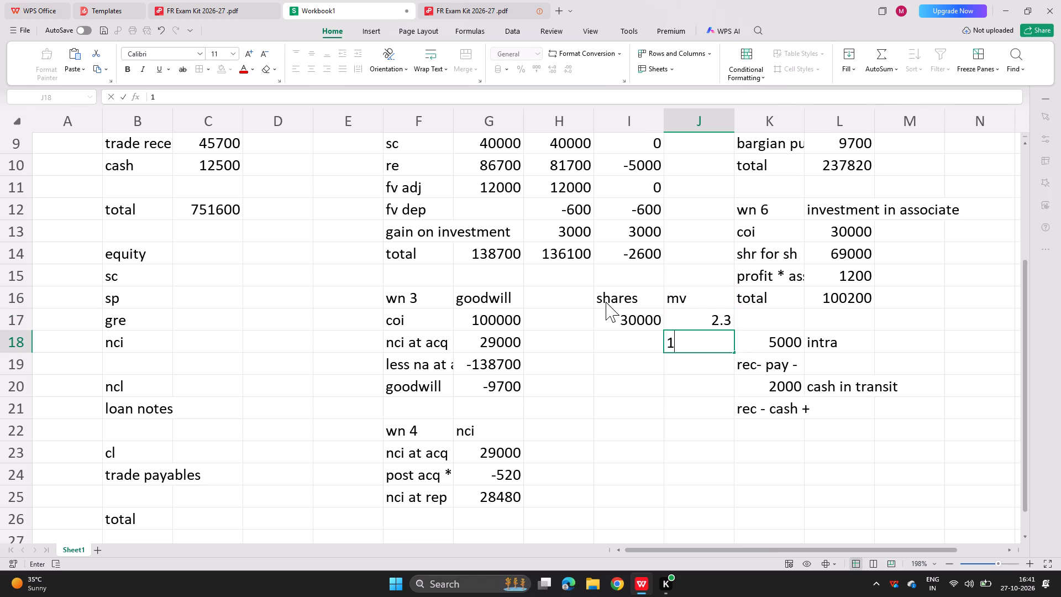
pyautogui.press('Down')
pyautogui.press('=')
pyautogui.press('Up')
pyautogui.press('Up')
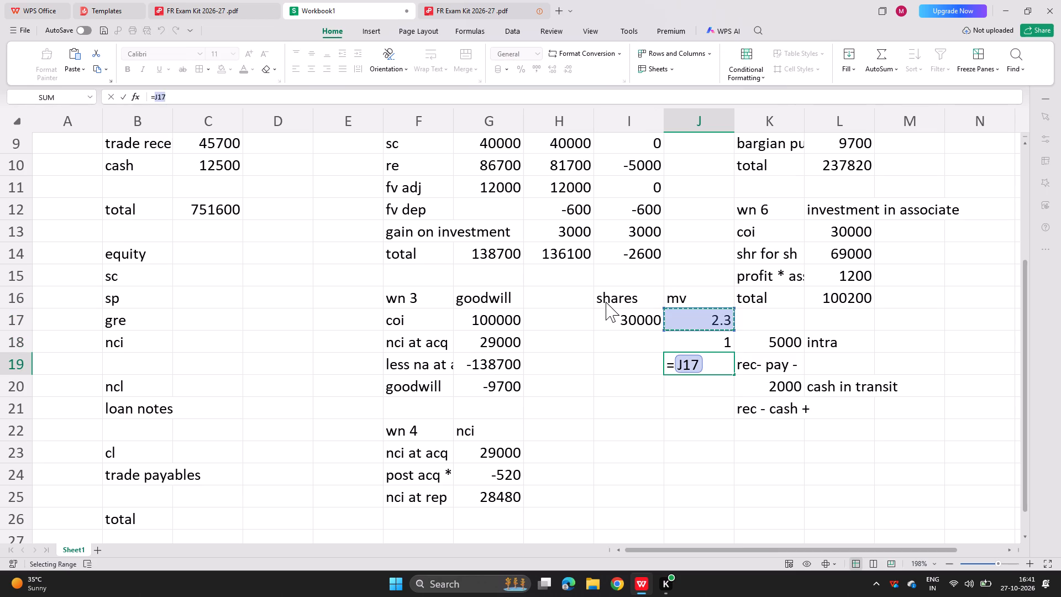
pyautogui.press('-')
pyautogui.press('Up')
pyautogui.press('Return')
# Label the share issue split as sc in H18 and sp in H19.
pyautogui.press('Left')
pyautogui.press('Left')
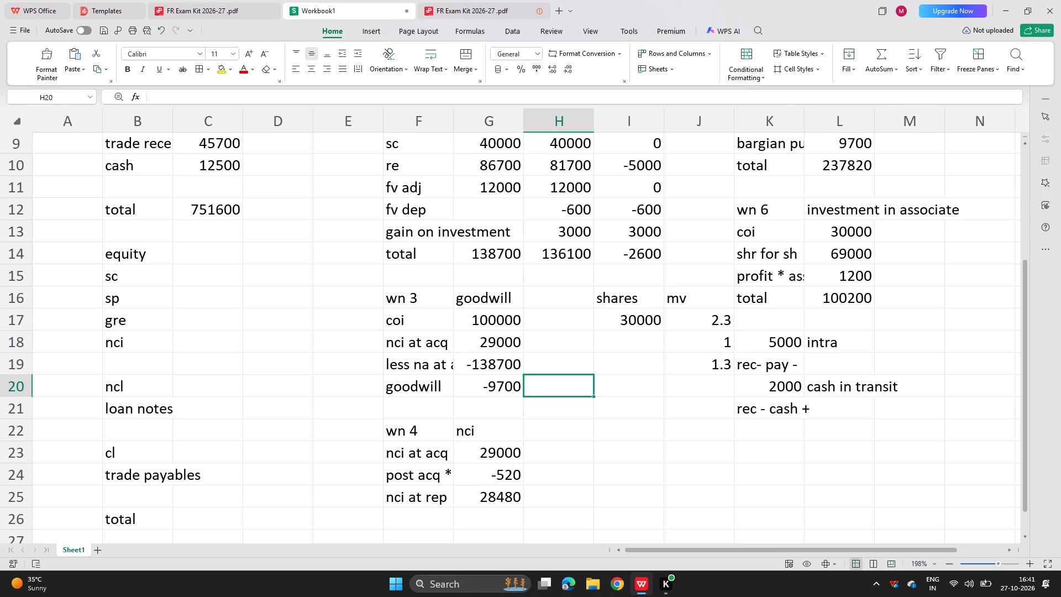
pyautogui.press('Up')
pyautogui.press('Up')
pyautogui.write('sc')
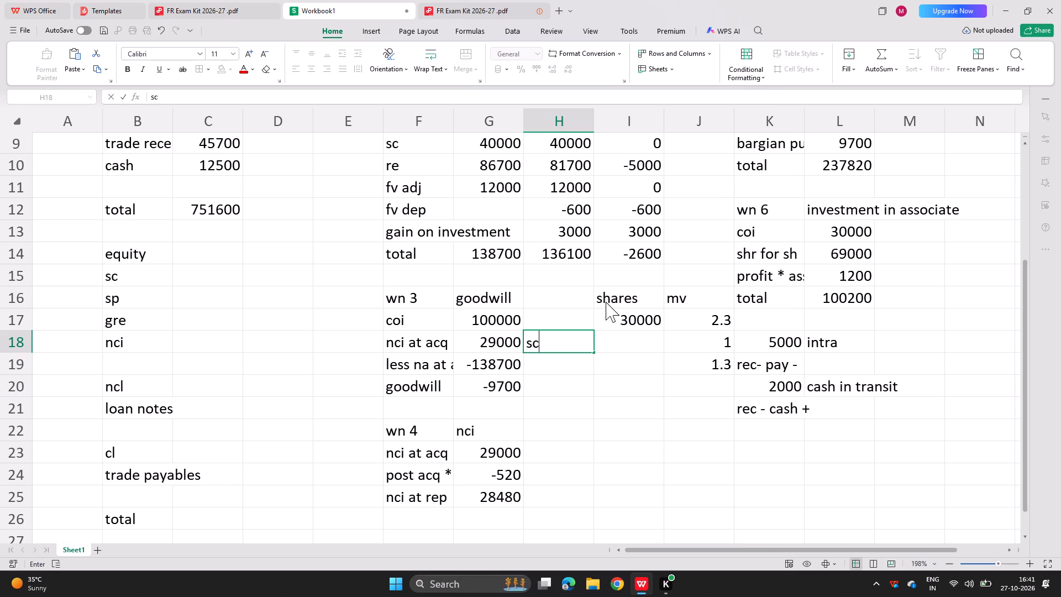
pyautogui.press('Return')
pyautogui.write('s[\\')
pyautogui.press('BackSpace')
pyautogui.press('BackSpace')
pyautogui.press('p')
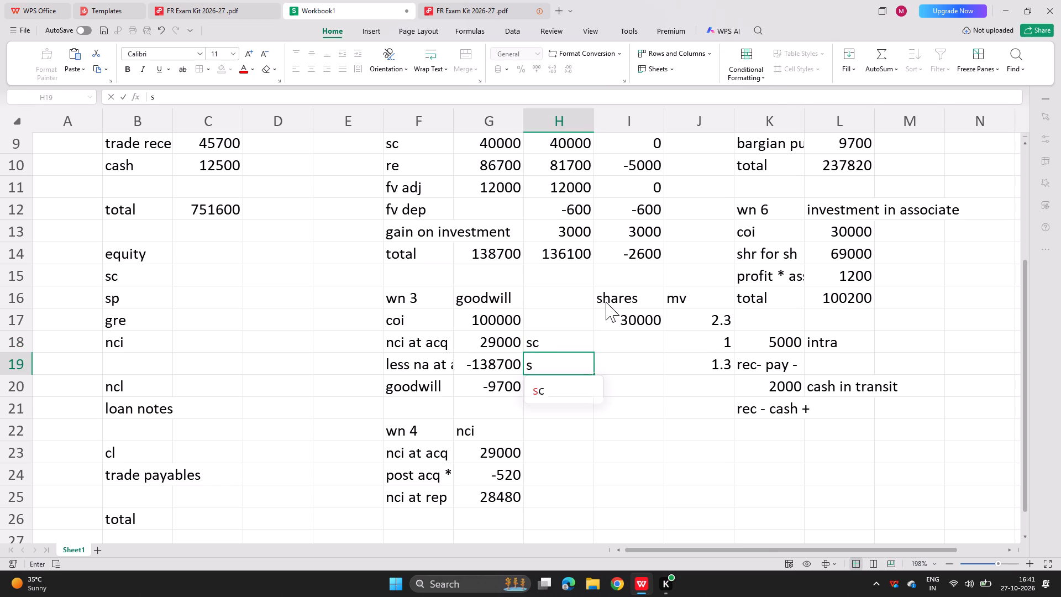
# Calculate the share capital in I18 as =I17*J18 and the share premium in I19 as =I17*J19.
pyautogui.press('Right')
pyautogui.press('Up')
pyautogui.press('=')
pyautogui.press('Up')
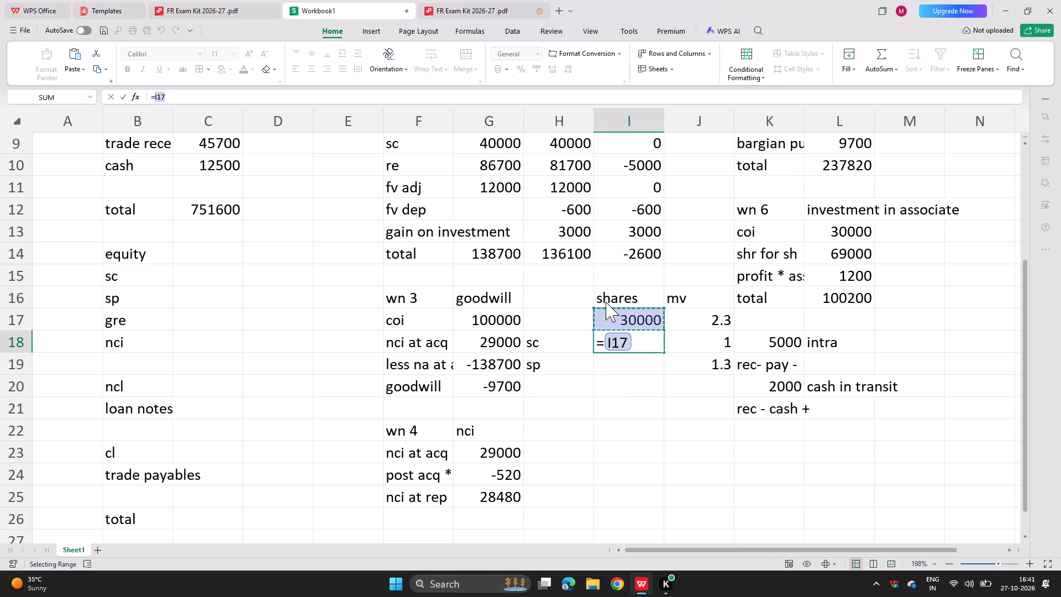
pyautogui.press('*')
pyautogui.press('Right')
pyautogui.press('Return')
pyautogui.press('-')
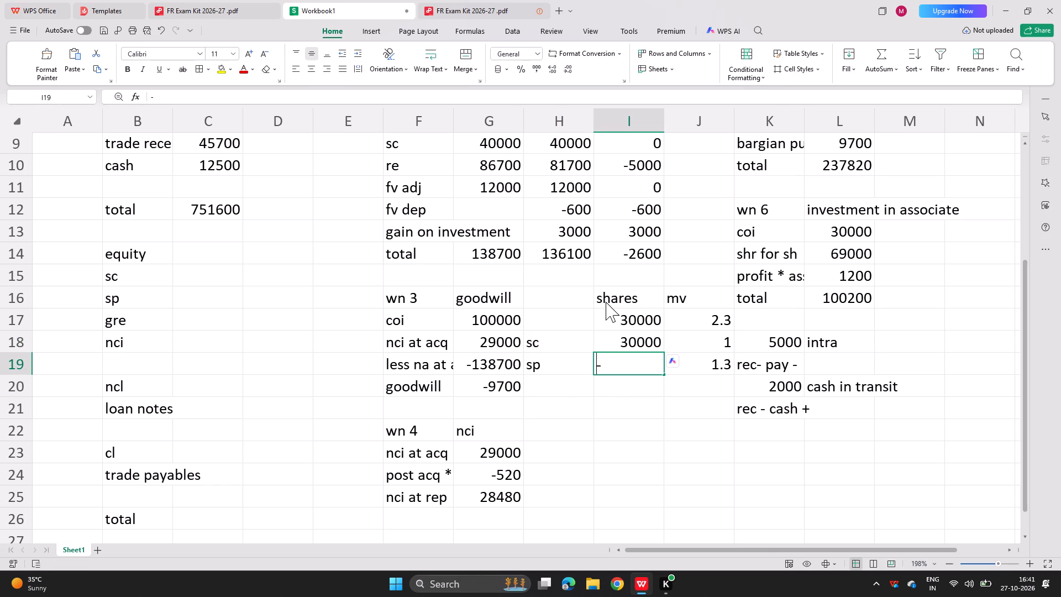
pyautogui.press('BackSpace')
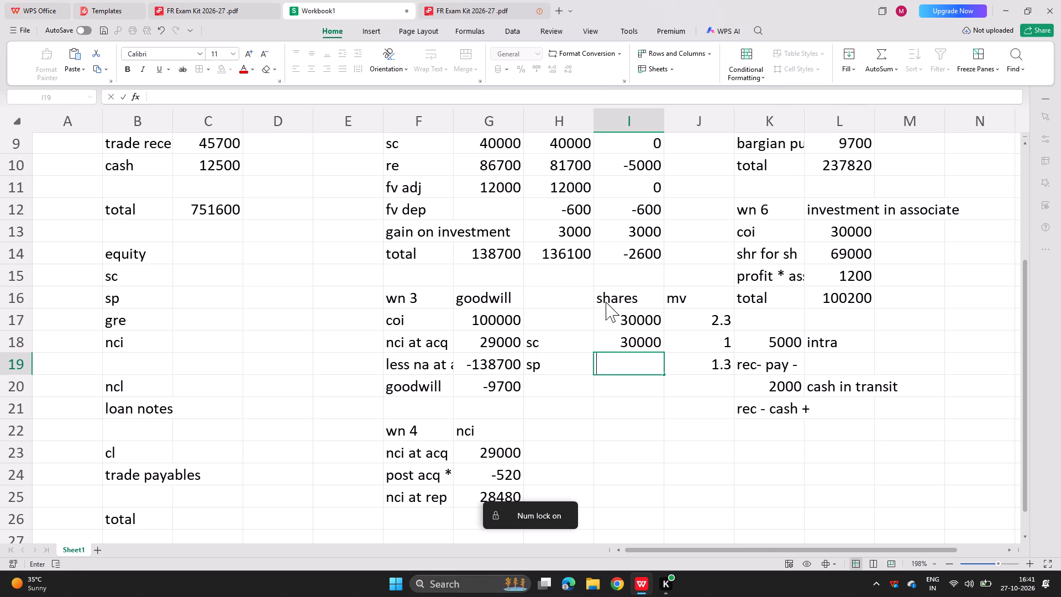
pyautogui.press('=')
pyautogui.press('Up')
pyautogui.press('Up')
pyautogui.press('*')
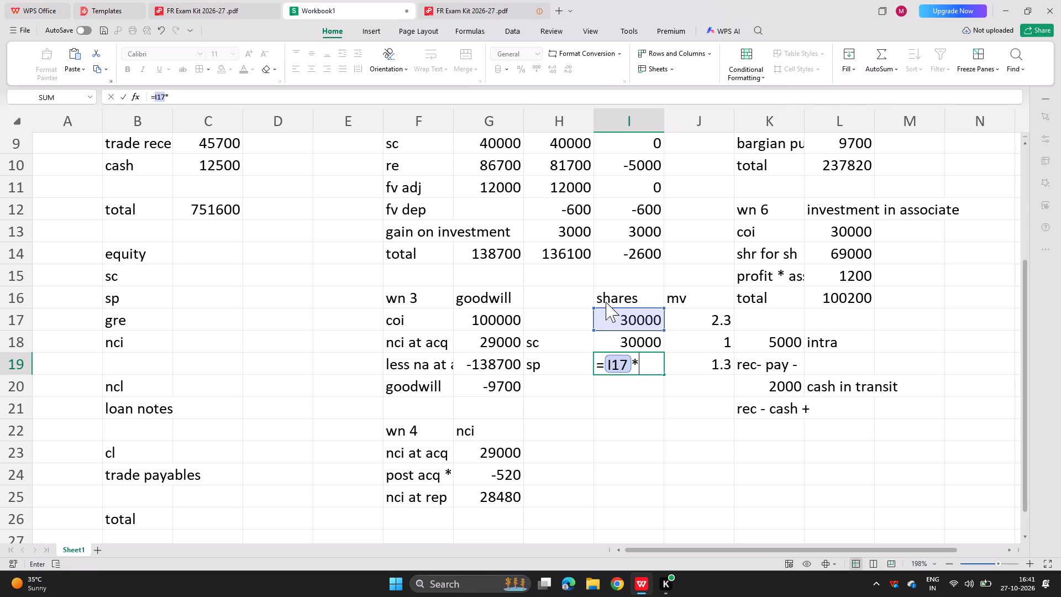
pyautogui.press('Right')
pyautogui.press('Return')
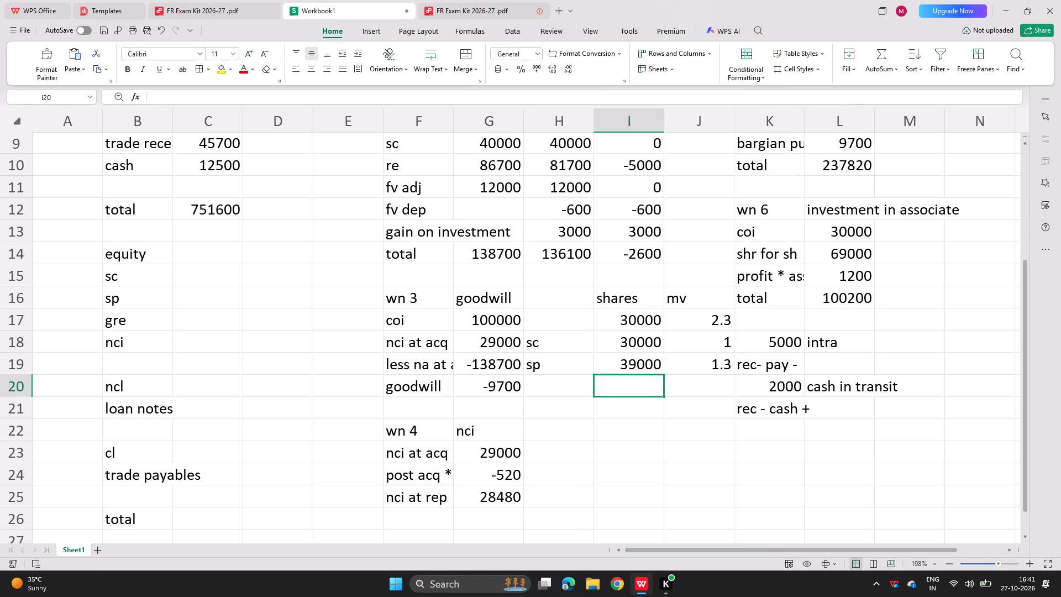
# Enter share capital in C15 as =270000+I17, adding the new shares to the parent's equity shares.
pyautogui.click(191, 281)
pyautogui.press('=')
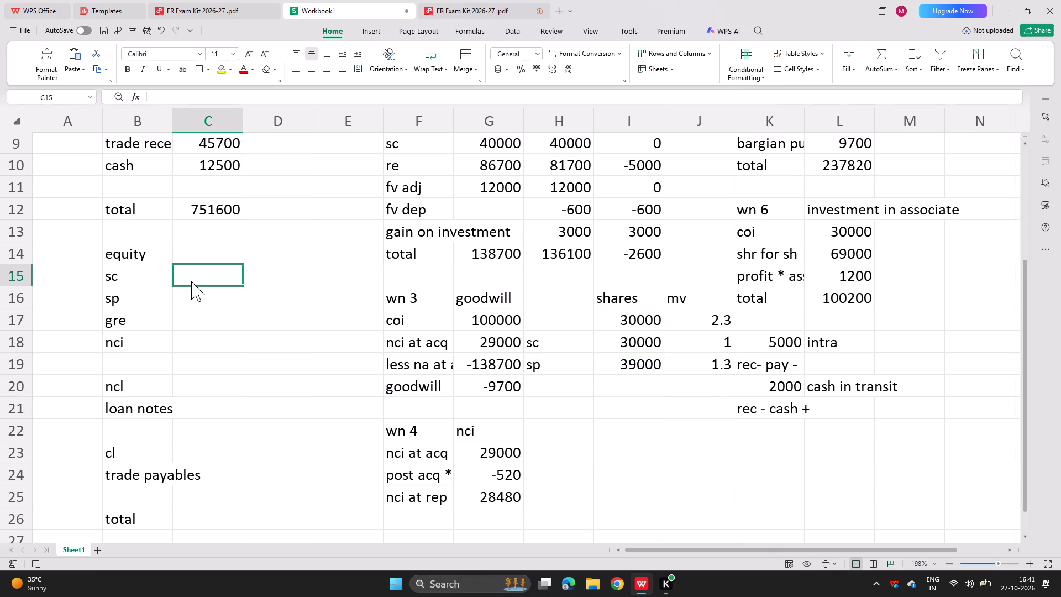
pyautogui.write('27000+')
pyautogui.press('BackSpace')
pyautogui.write('0+')
pyautogui.press('Right')
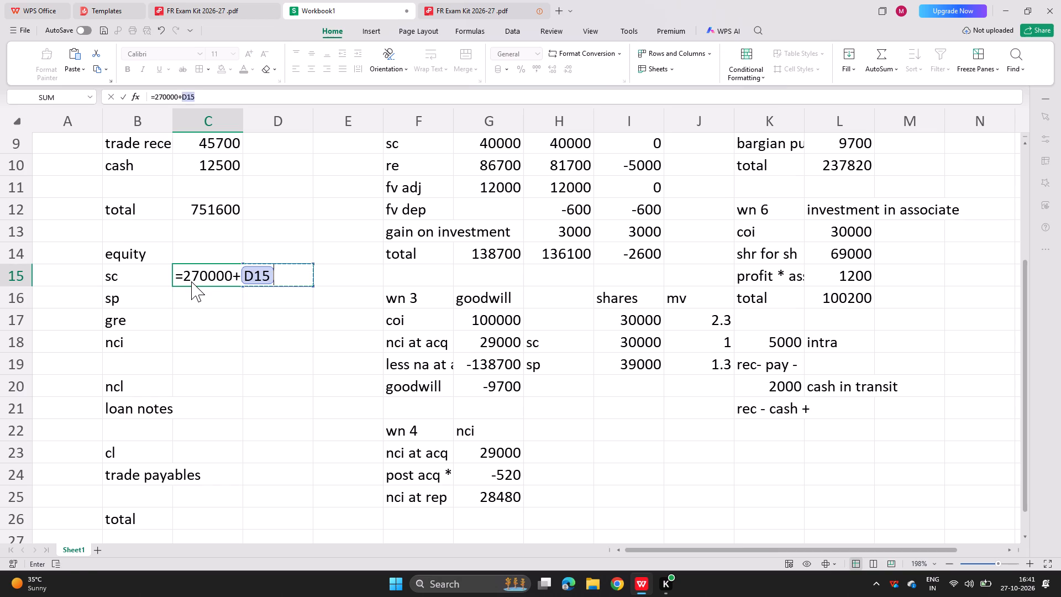
pyautogui.press('Right')
pyautogui.press('Right')
pyautogui.press('Right')
pyautogui.press('Right')
pyautogui.press('Down')
pyautogui.press('Down')
pyautogui.press('Right')
pyautogui.press('Right')
pyautogui.press('Left')
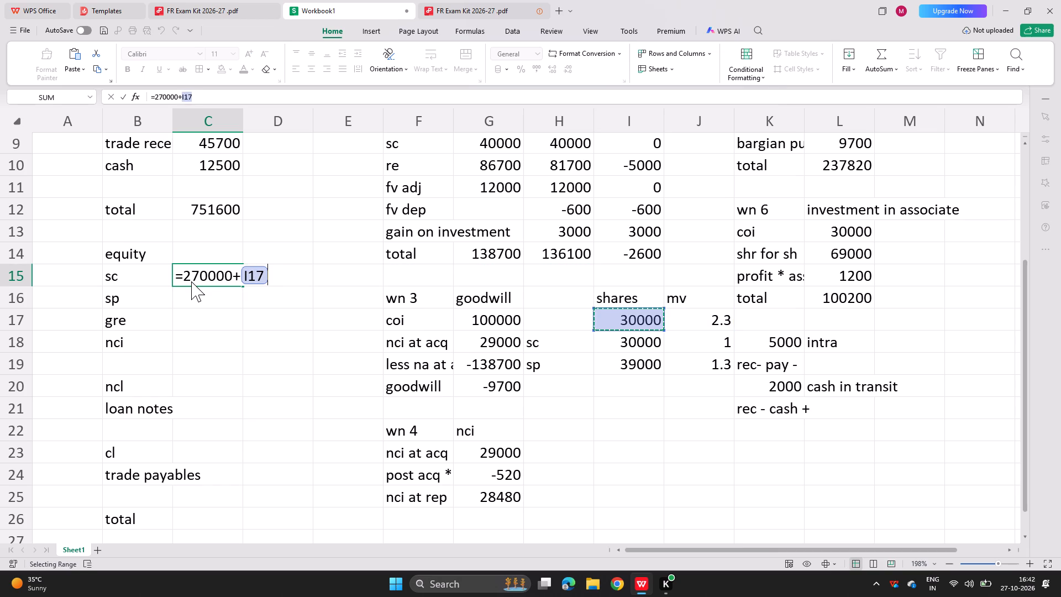
pyautogui.press('Return')
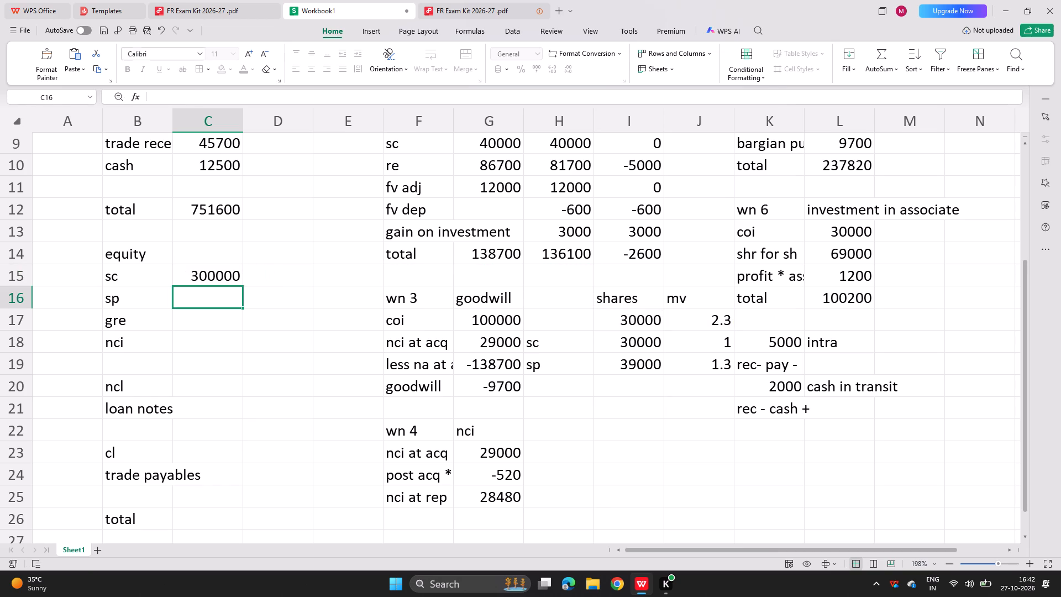
# Link share premium in C16 to the sp figure in I19.
pyautogui.write('=-')
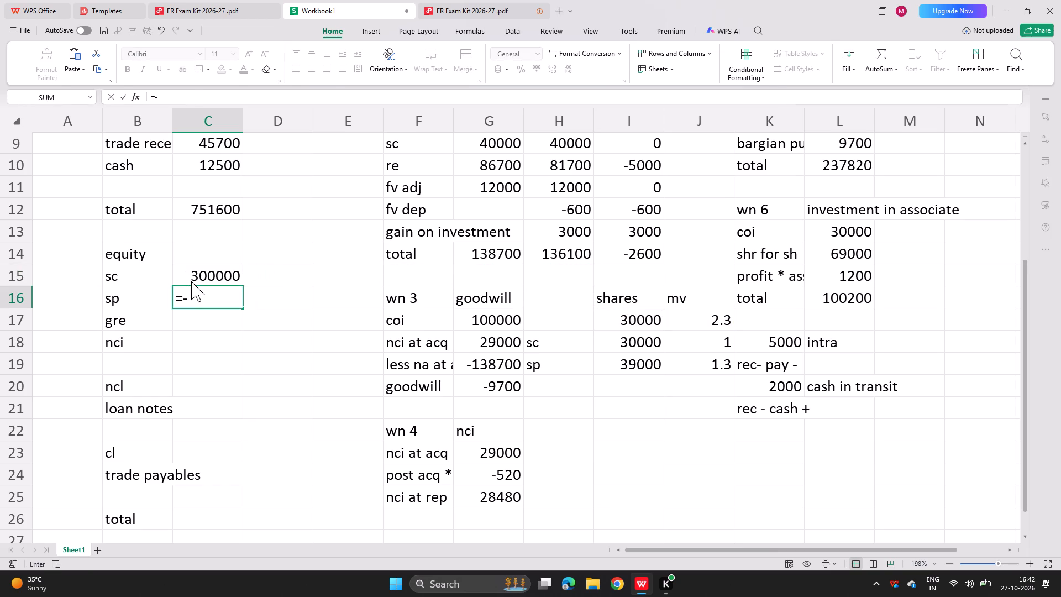
pyautogui.press('BackSpace')
pyautogui.click(647, 360)
pyautogui.press('Return')
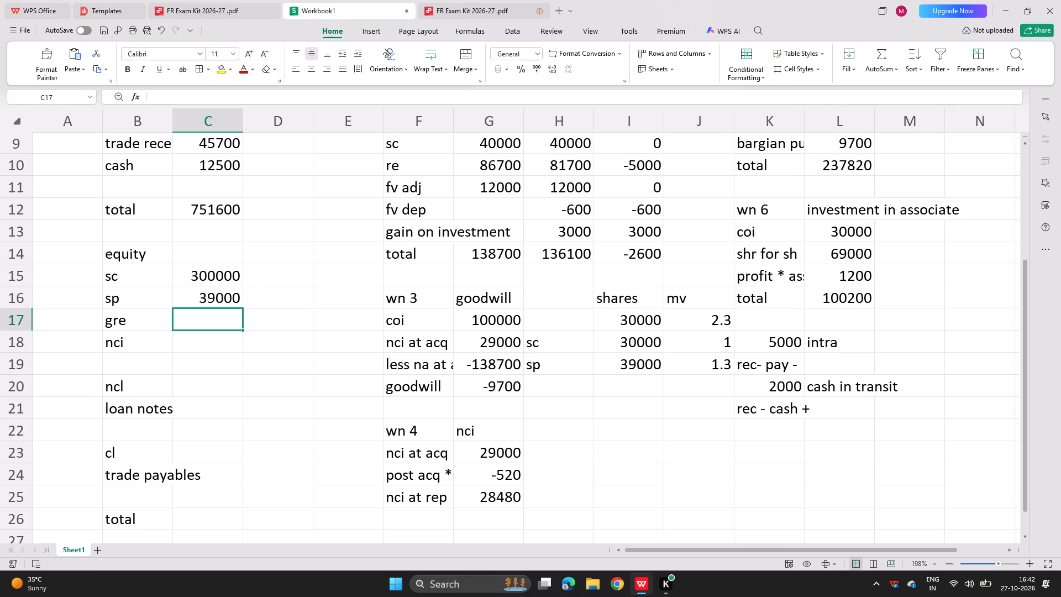
# Link group retained earnings in C17 to the working 5 total in L10.
pyautogui.press('=')
pyautogui.press('Right')
pyautogui.press('Right')
pyautogui.press('Right')
pyautogui.press('Right')
pyautogui.press('Right')
pyautogui.press('Up')
pyautogui.press('Down')
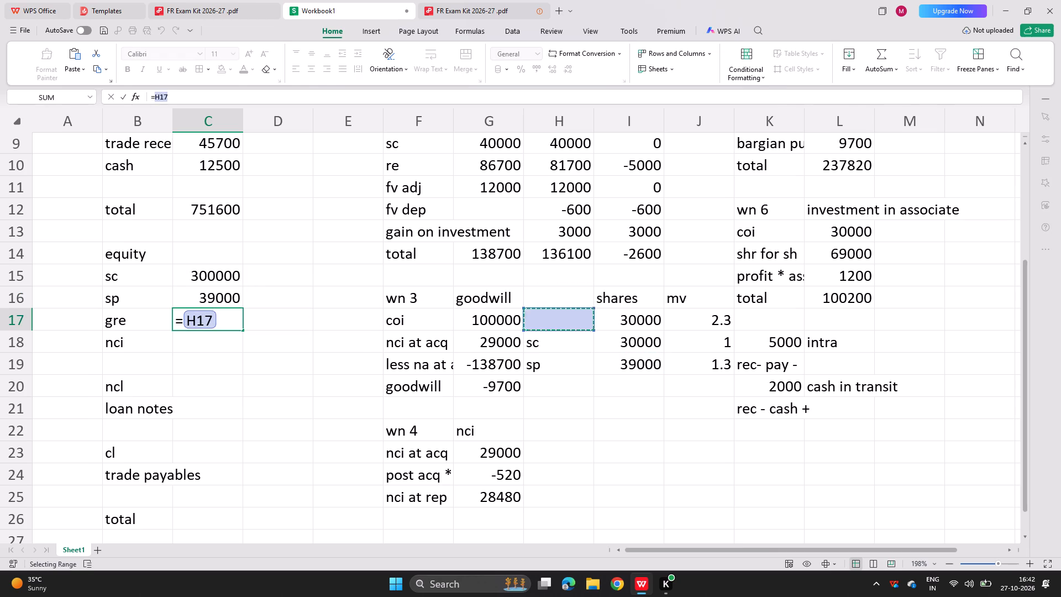
pyautogui.press('Up')
pyautogui.press('Up')
pyautogui.press('Up')
pyautogui.press('Up')
pyautogui.press('Up')
pyautogui.press('Right')
pyautogui.press('Right')
pyautogui.press('Right')
pyautogui.press('Right')
pyautogui.press('Up')
pyautogui.press('Up')
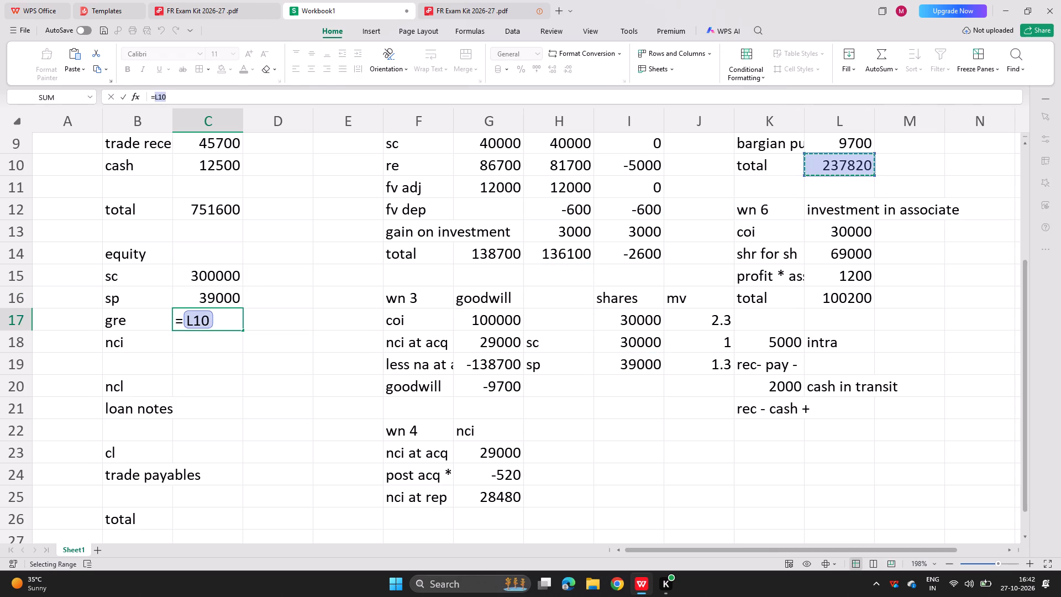
pyautogui.press('Return')
# Link nci in C18 to the nci at reporting date figure in G25 of working 4.
pyautogui.press('=')
pyautogui.press('Down')
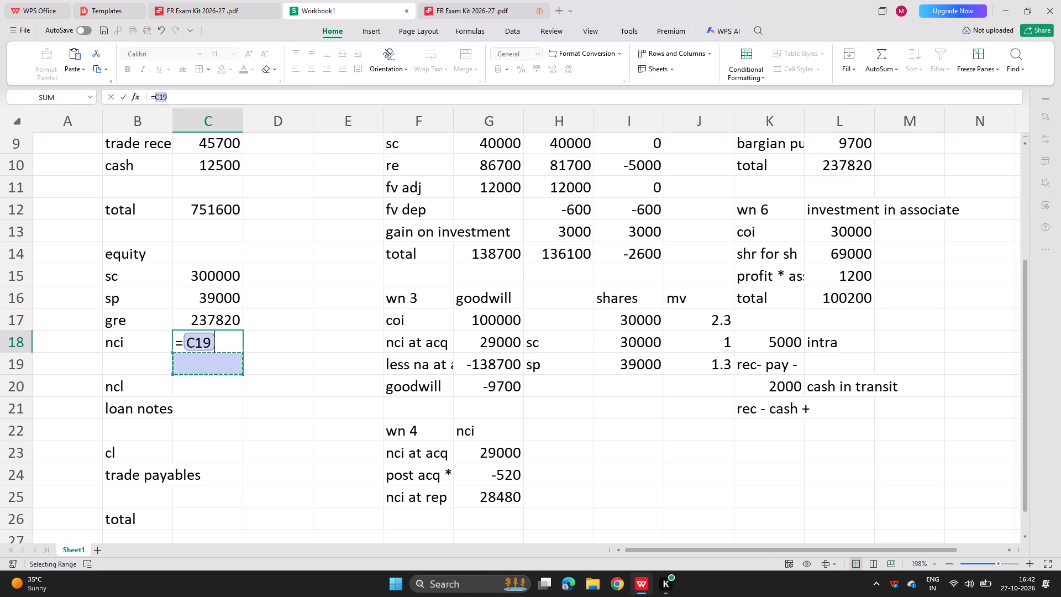
pyautogui.press('Down')
pyautogui.press('Right')
pyautogui.press('Right')
pyautogui.press('Right')
pyautogui.press('Down')
pyautogui.press('Down')
pyautogui.press('Down')
pyautogui.press('Down')
pyautogui.press('Down')
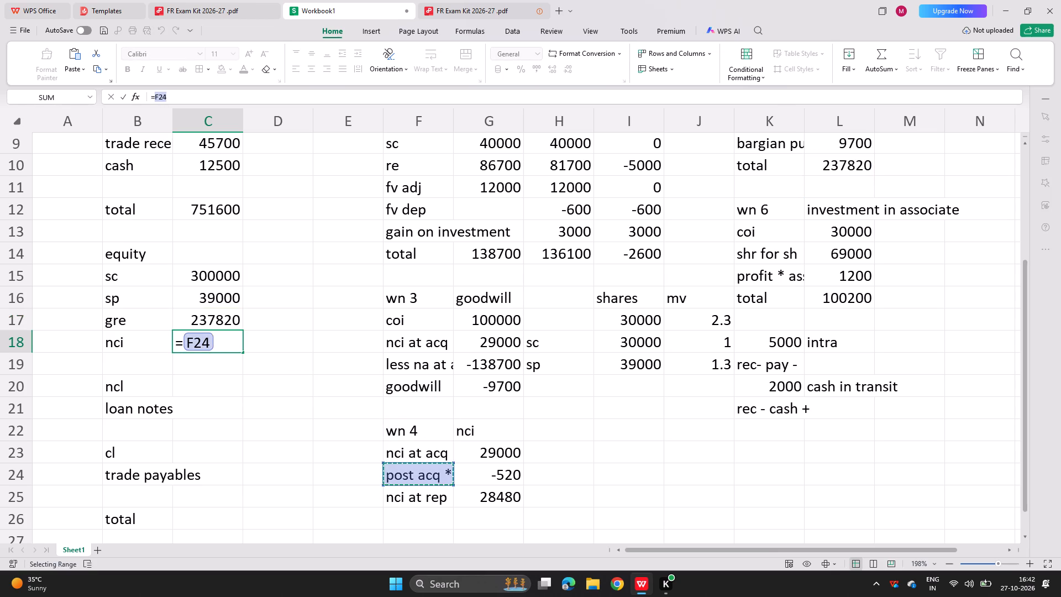
pyautogui.press('Right')
pyautogui.press('Return')
# Enter loan notes in C21 as =78000+5300, adding the two companies' balances from the question.
pyautogui.press('Return')
pyautogui.press('Return')
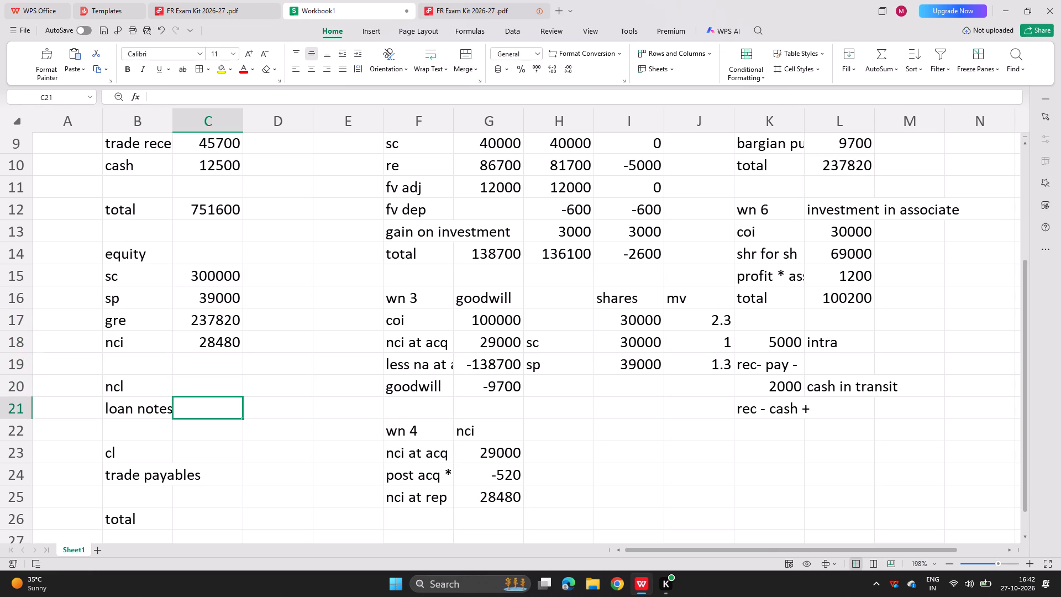
pyautogui.press('-')
pyautogui.press('BackSpace')
pyautogui.press('=')
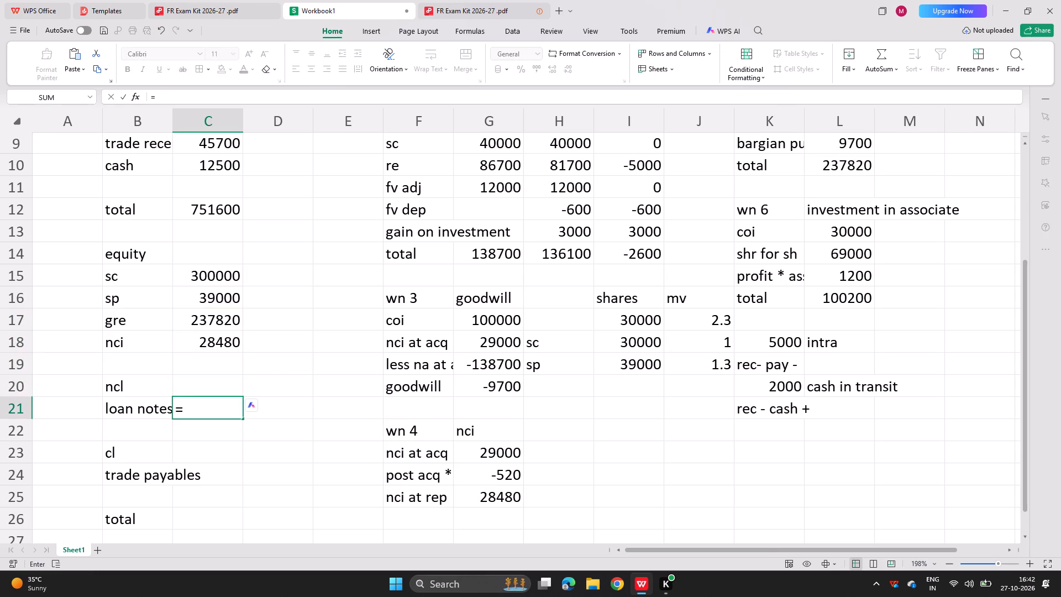
pyautogui.click(206, 0)
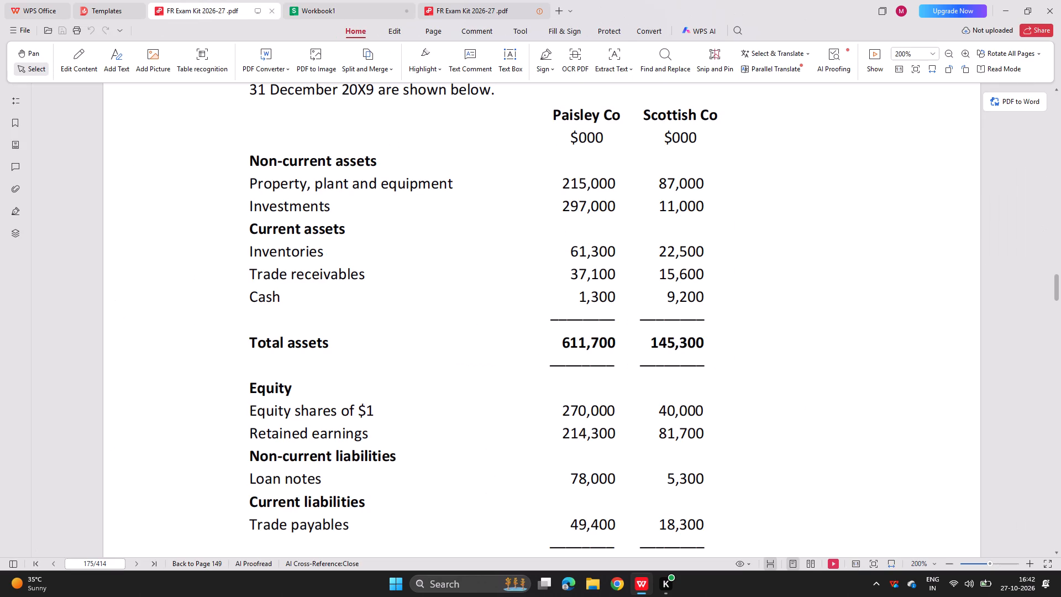
pyautogui.scroll(-1, 308, 449)
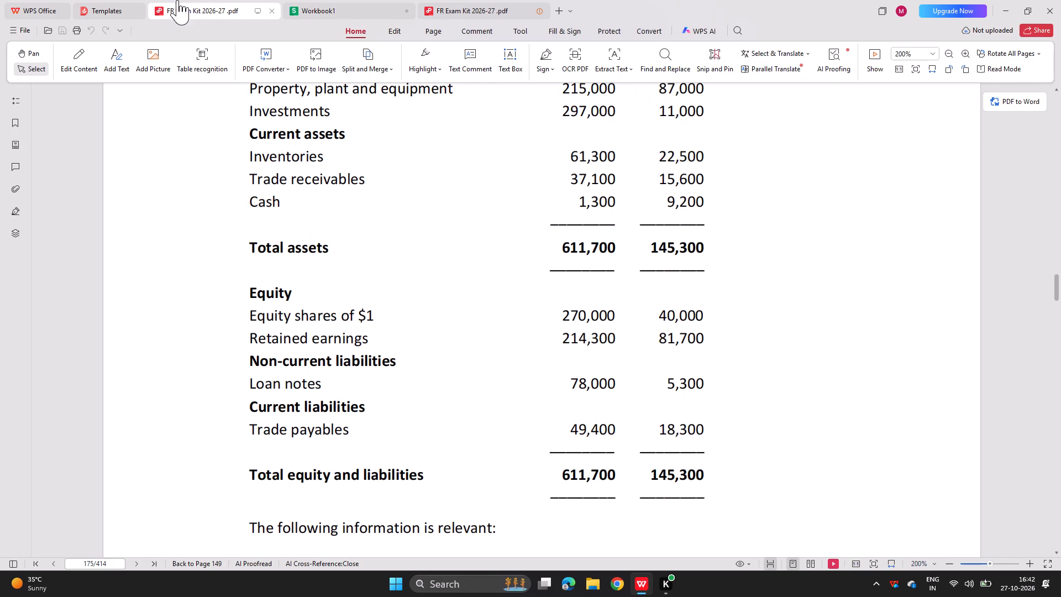
pyautogui.click(327, 0)
pyautogui.write('78000+5300')
pyautogui.press('Return')
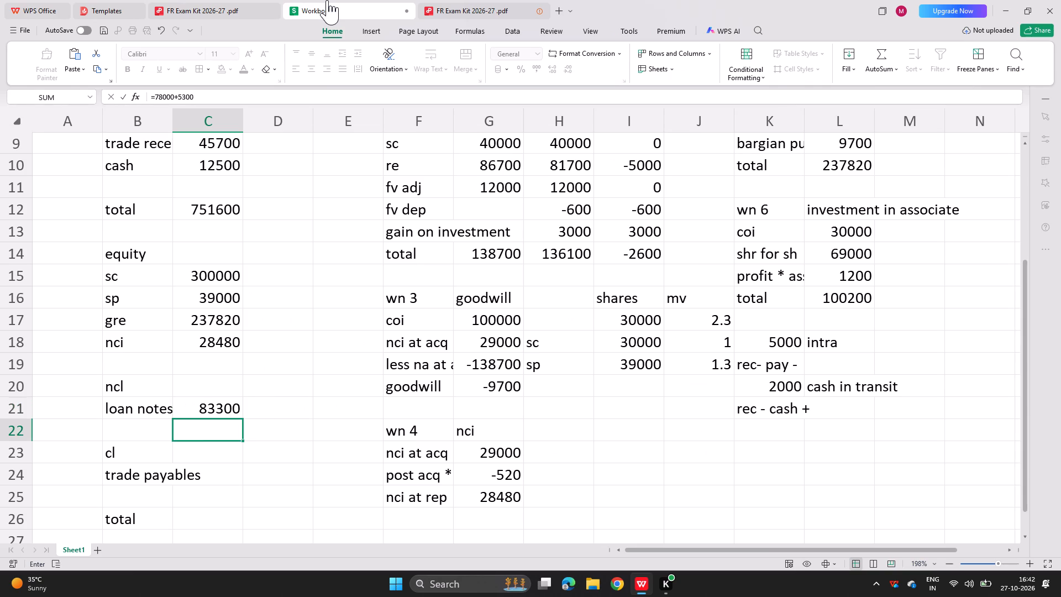
# Enter trade payables in C24 as =49400+18300, combining the parent and subsidiary balances from the question.
pyautogui.press('Return')
pyautogui.press('Return')
pyautogui.press('=')
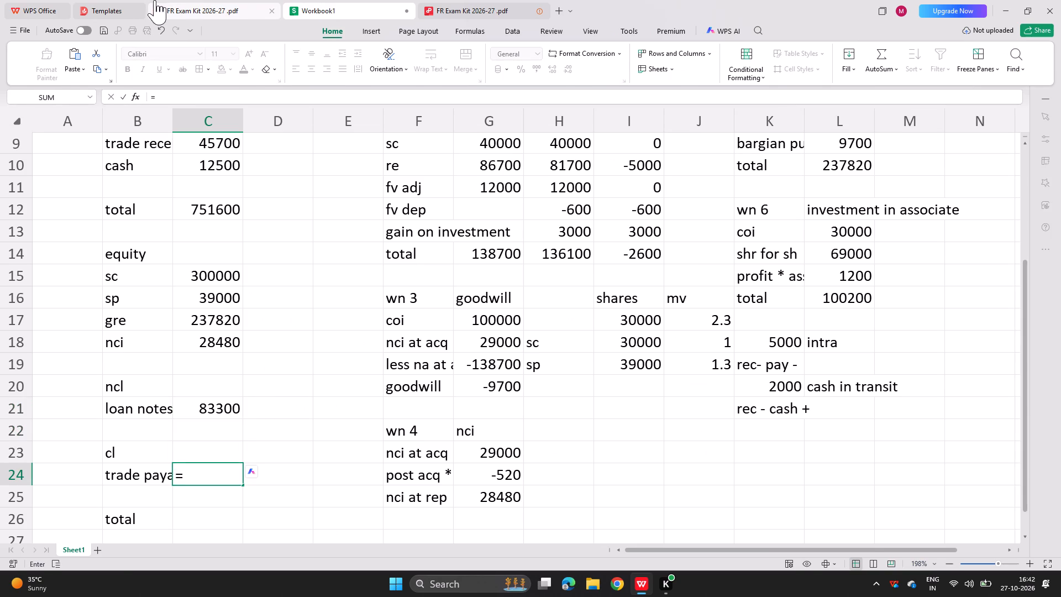
pyautogui.click(156, 0)
pyautogui.scroll(-1, 267, 308)
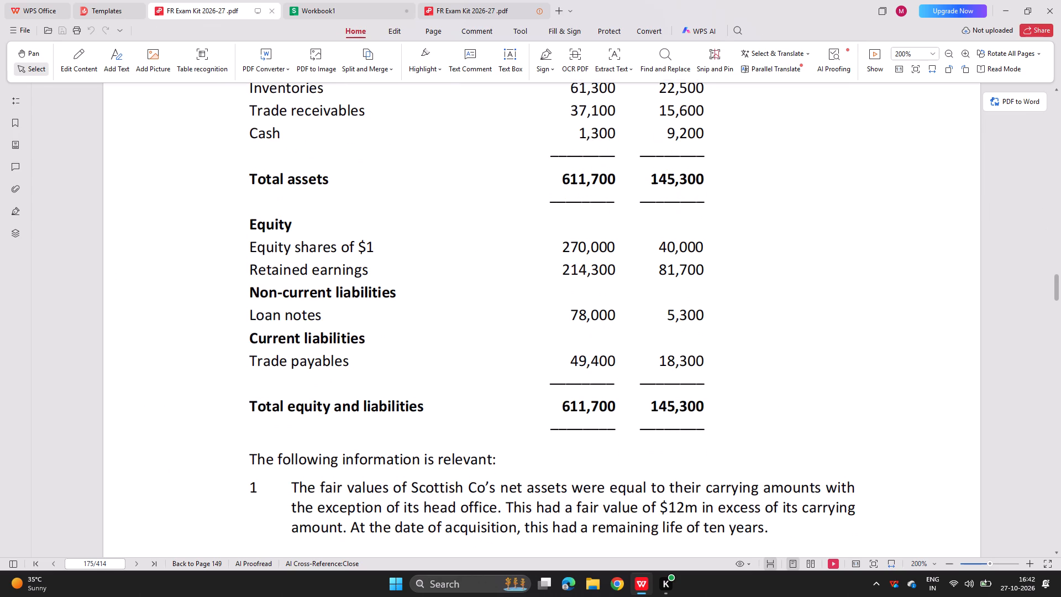
pyautogui.click(341, 5)
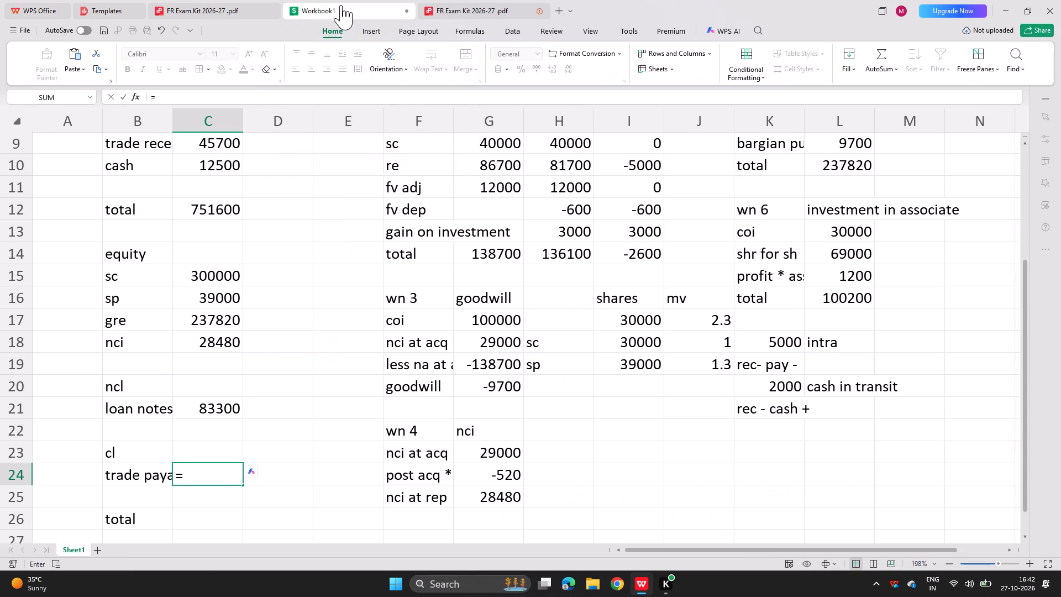
pyautogui.write('49400+')
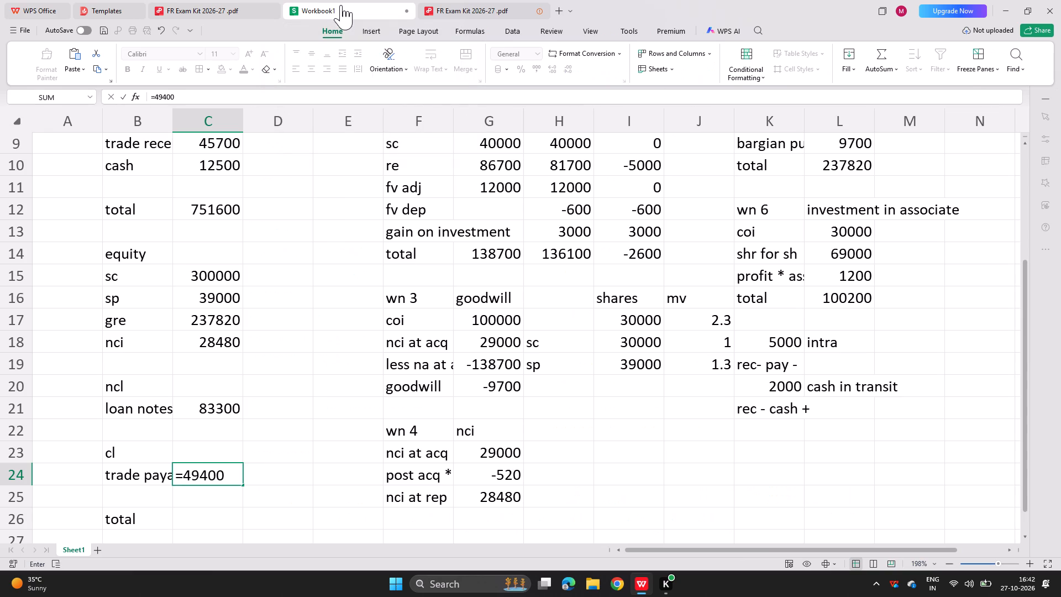
pyautogui.click(185, 0)
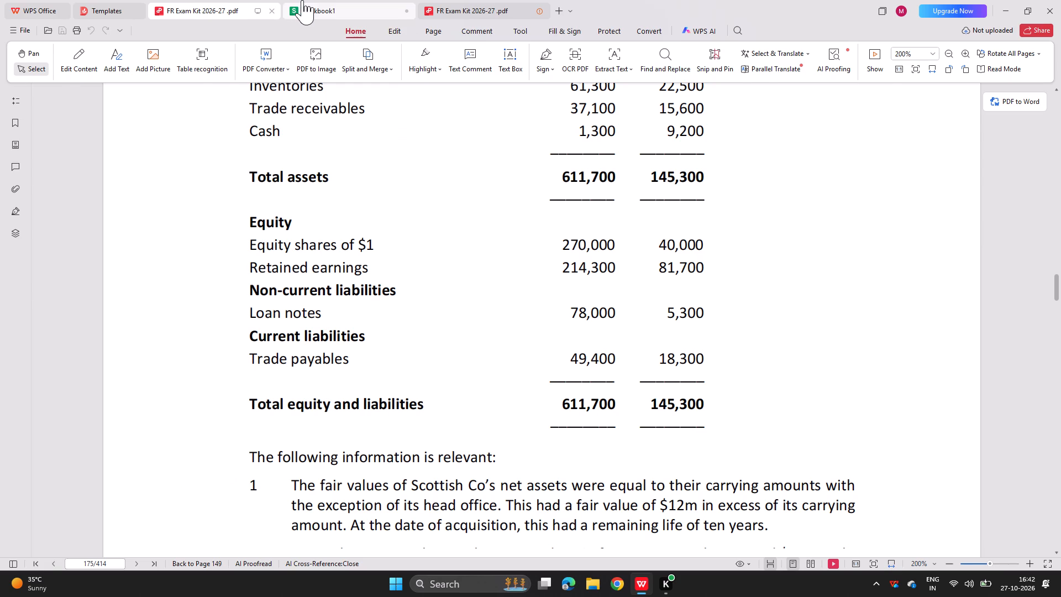
pyautogui.click(302, 0)
pyautogui.write('18300')
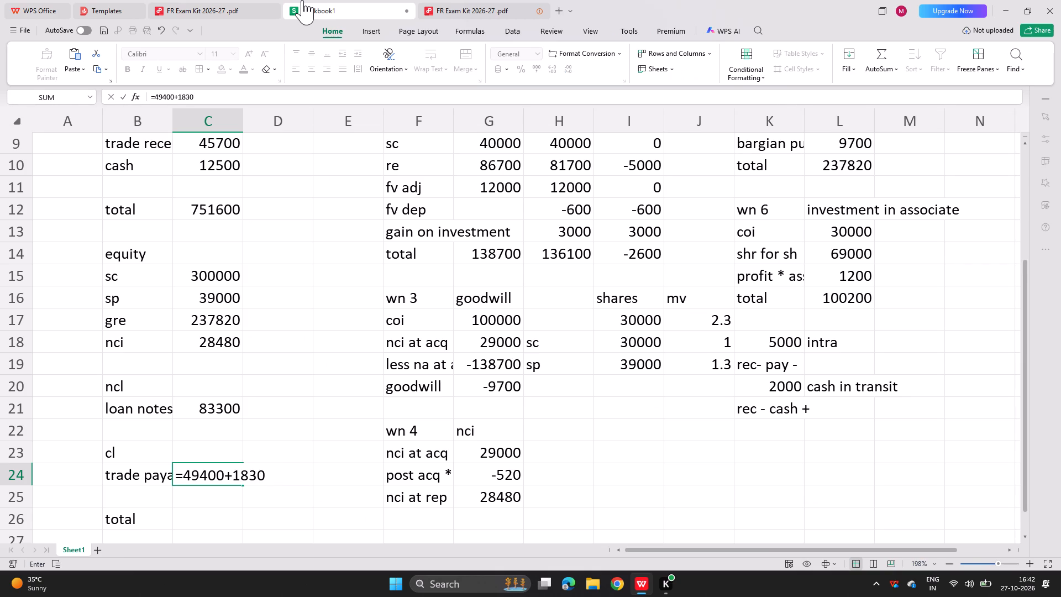
pyautogui.press('Return')
pyautogui.press('Return')
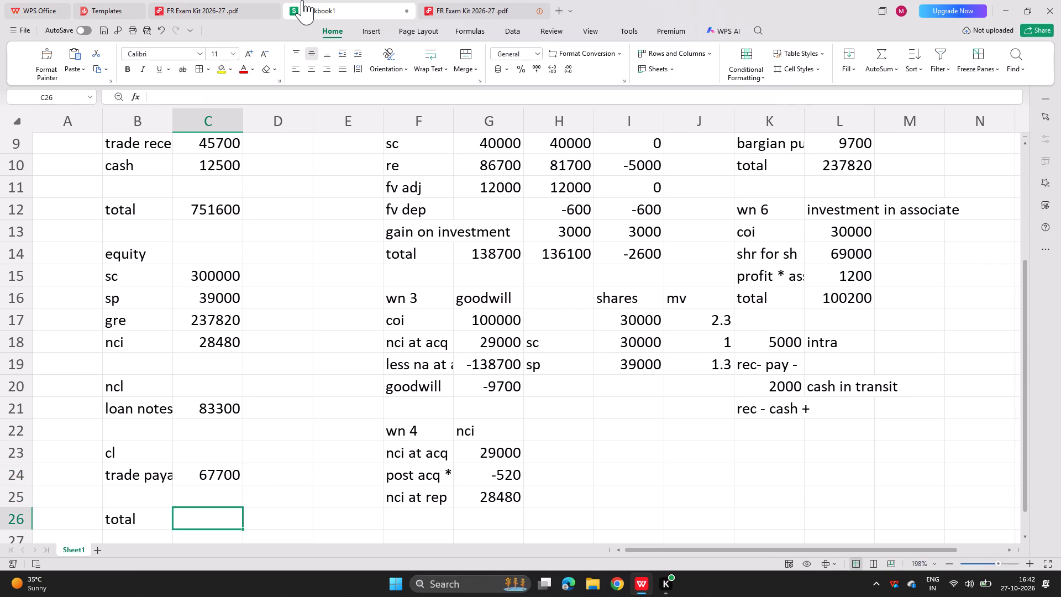
# Extend the trade payables formula in C24 to deduct the intra-group amount in K18.
pyautogui.doubleClick(218, 480)
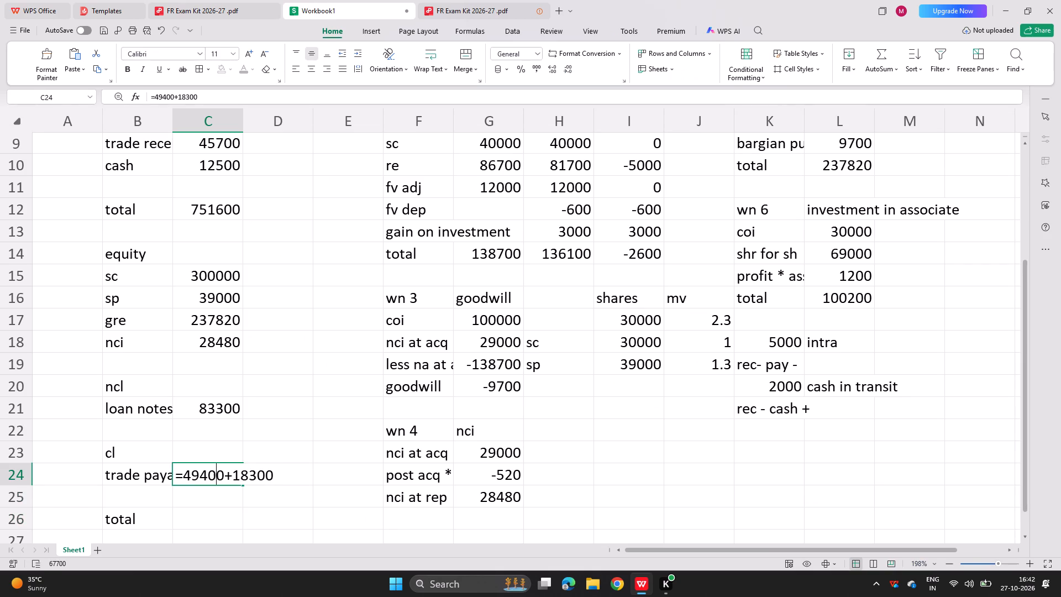
pyautogui.click(293, 474)
pyautogui.press('-')
pyautogui.press('Right')
pyautogui.press('Right')
pyautogui.press('Right')
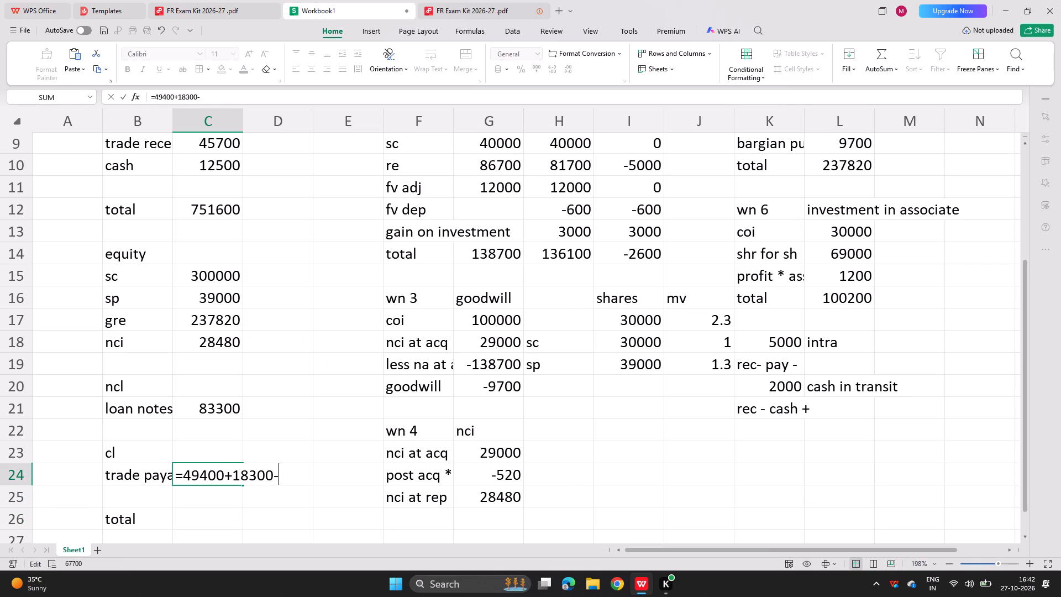
pyautogui.click(758, 343)
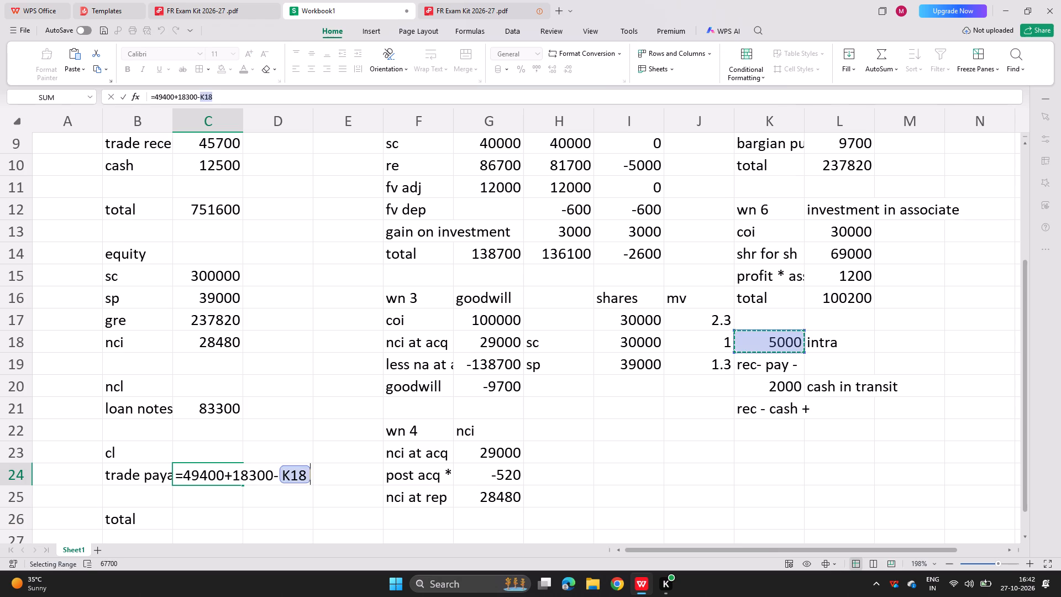
pyautogui.press('Return')
# Total equity and liabilities in C26 with a SUM of C15:C25.
pyautogui.press('Return')
pyautogui.write('=sum(')
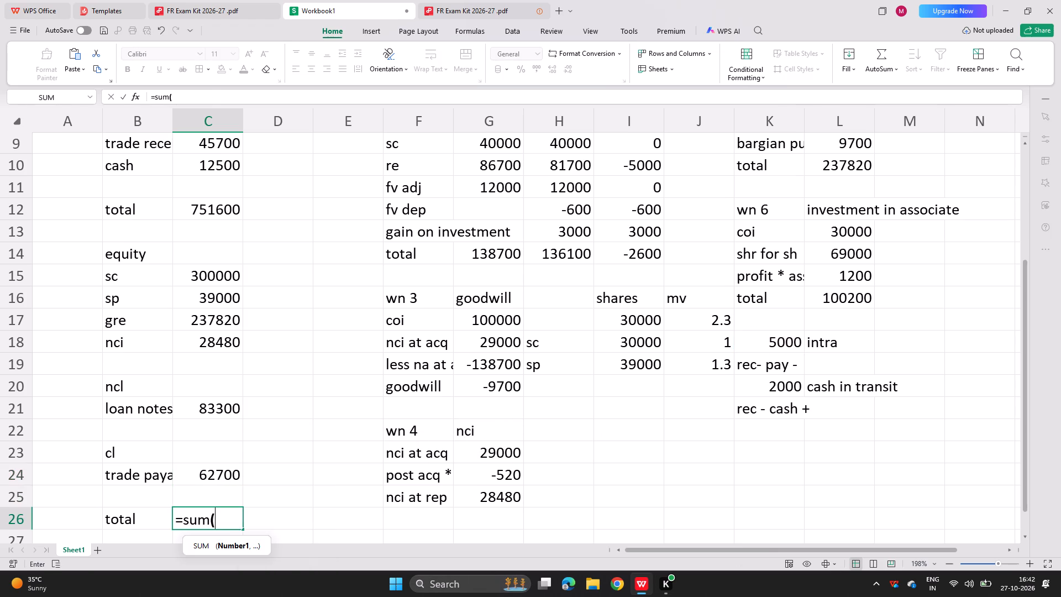
pyautogui.moveTo(224, 499); pyautogui.dragTo(222, 277)
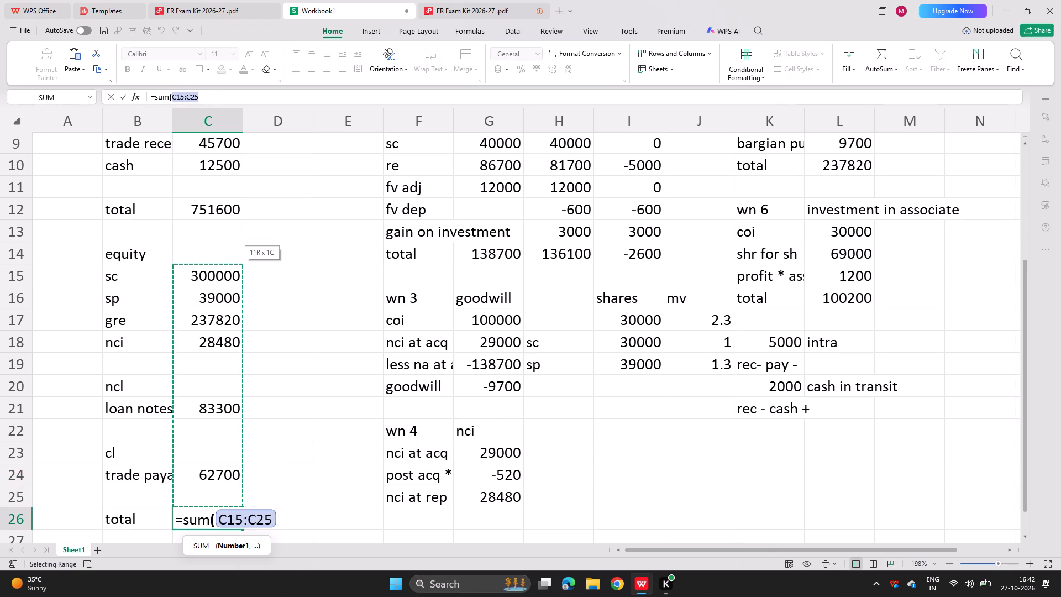
pyautogui.moveTo(222, 277); pyautogui.dragTo(222, 269)
pyautogui.press('Return')
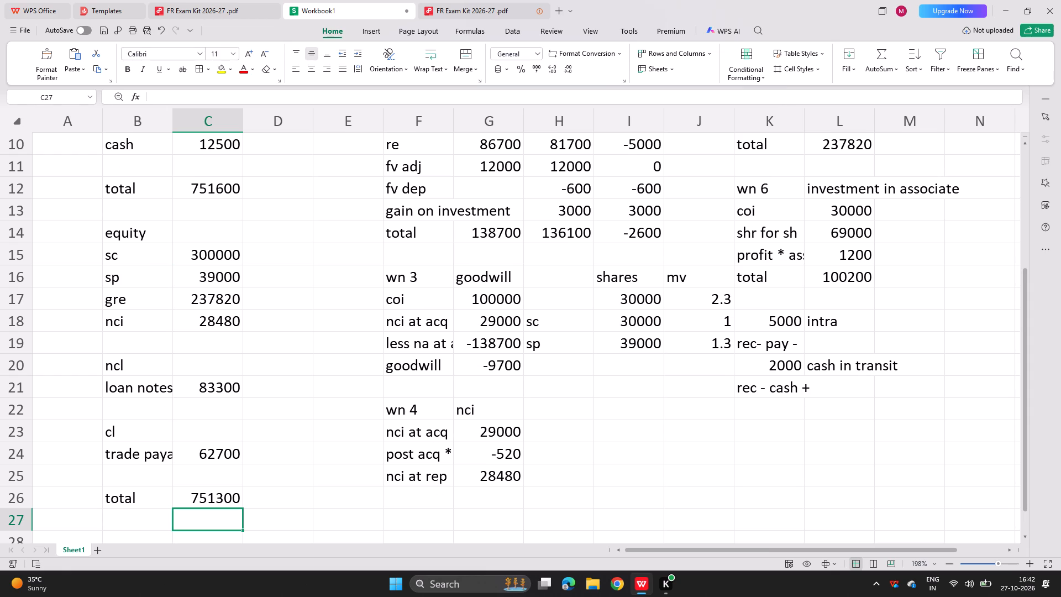
# Compare the equity and liabilities figures and the group retained earnings working with the exam kit's answer.
pyautogui.click(495, 0)
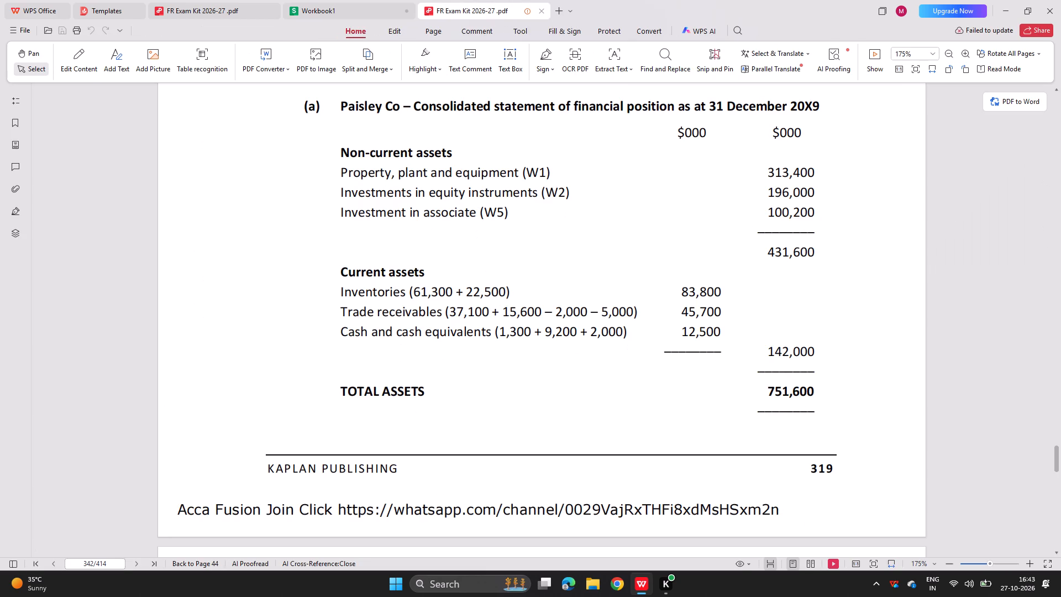
pyautogui.scroll(-2, 426, 322)
pyautogui.scroll(1, 426, 322)
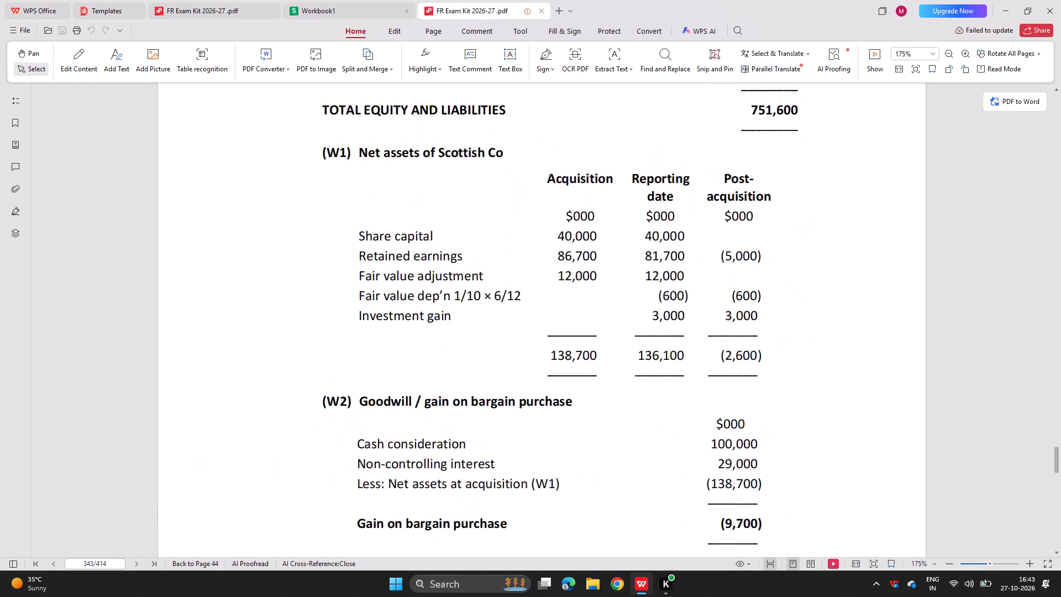
pyautogui.scroll(1, 426, 322)
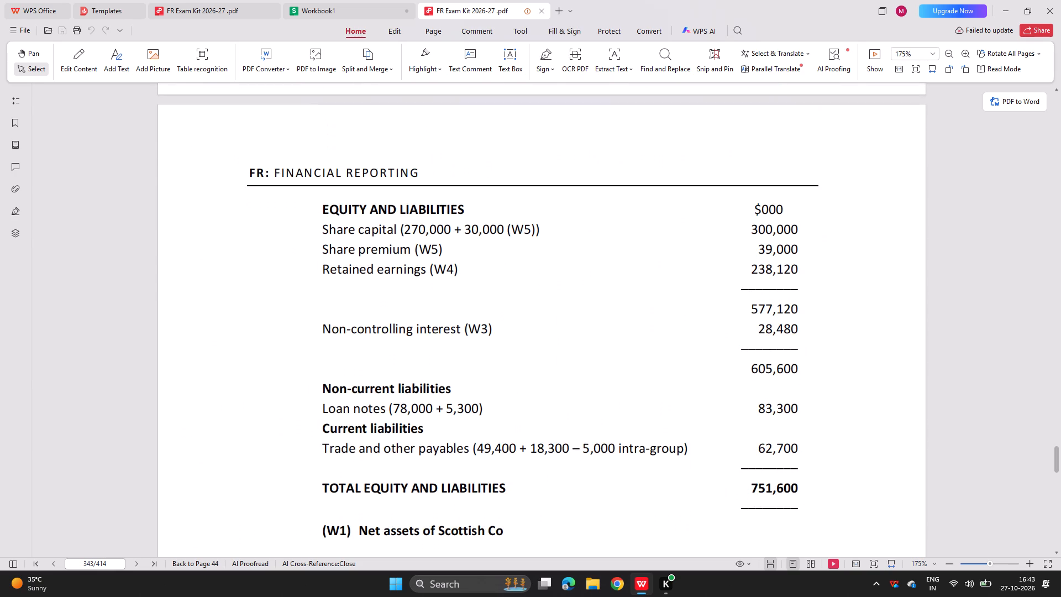
pyautogui.click(303, 3)
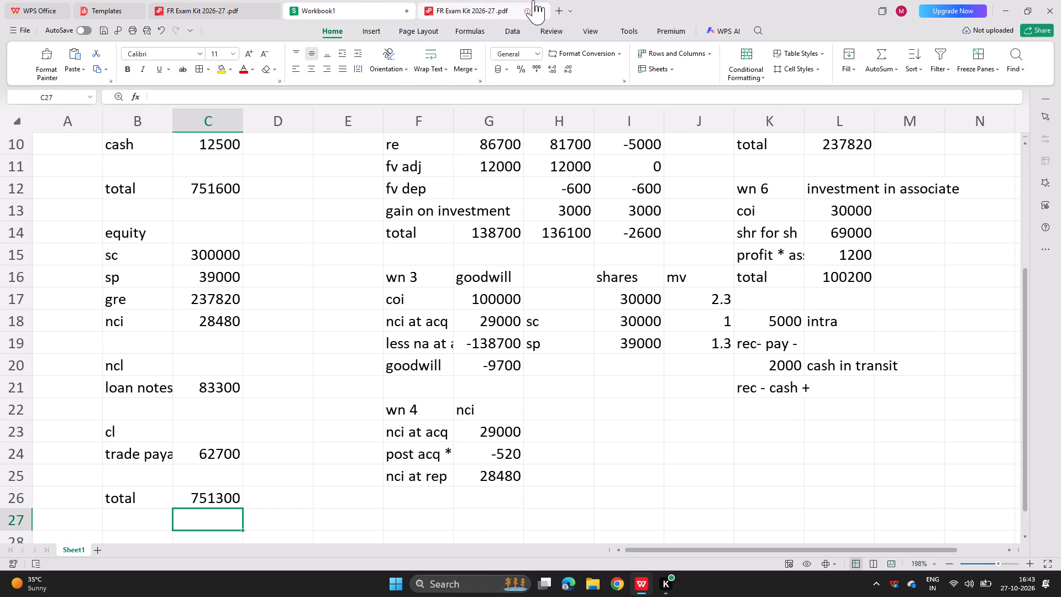
pyautogui.click(483, 1)
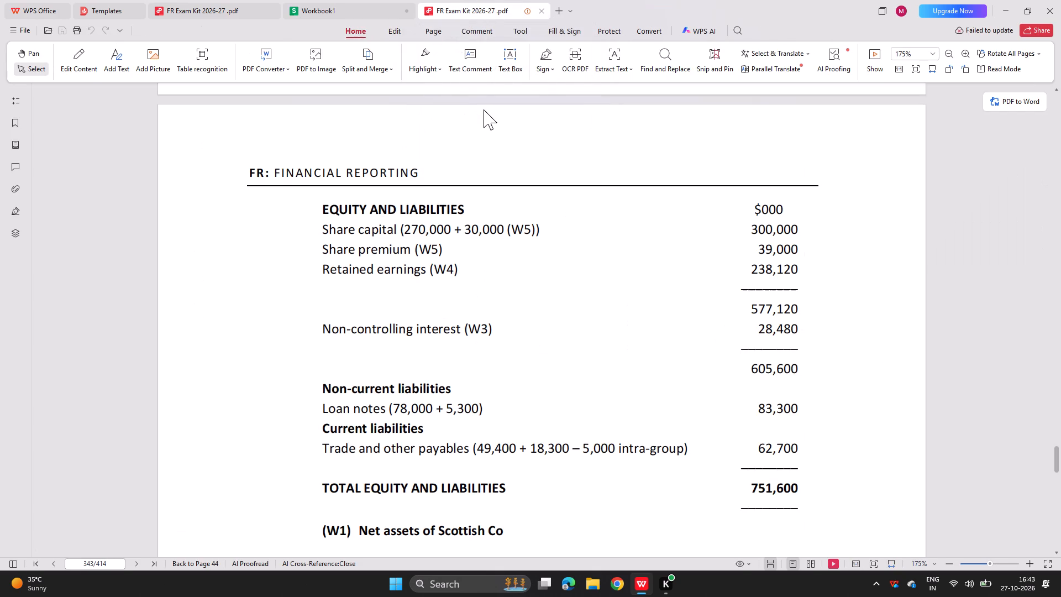
pyautogui.scroll(-3, 485, 229)
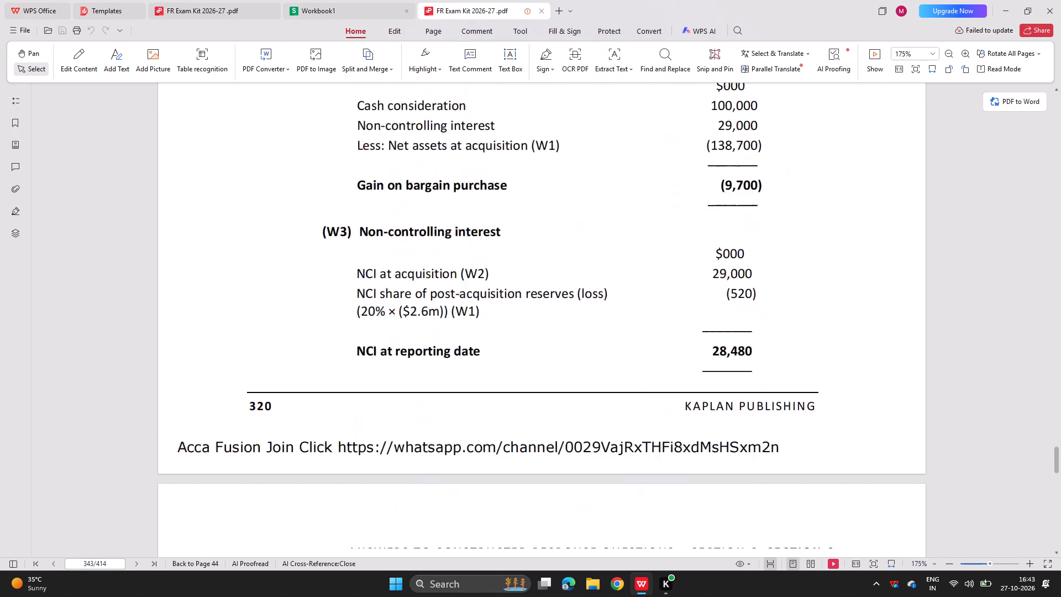
pyautogui.scroll(-3, 485, 229)
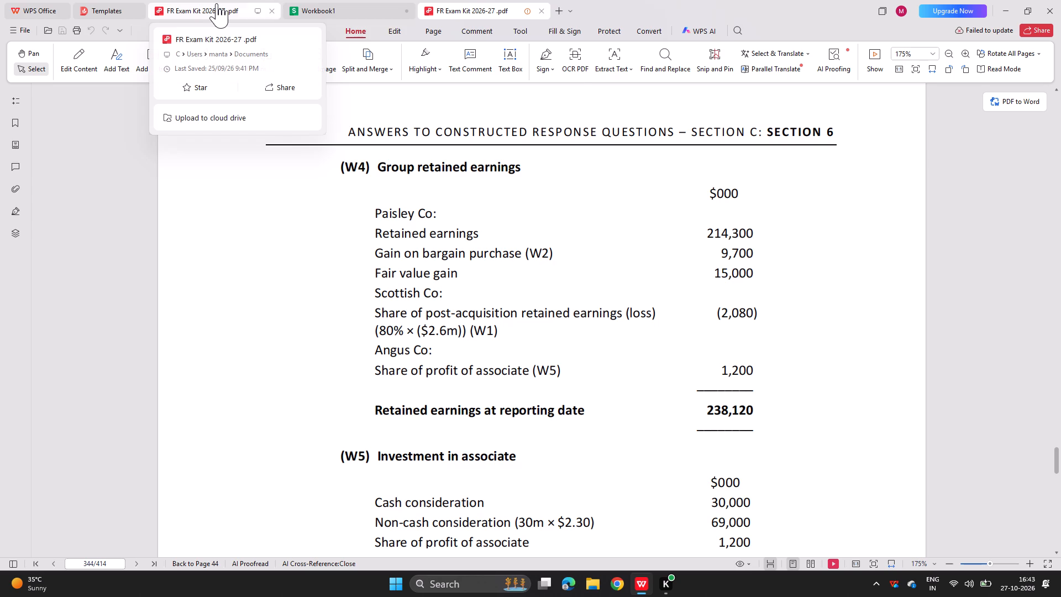
pyautogui.click(217, 3)
pyautogui.click(335, 0)
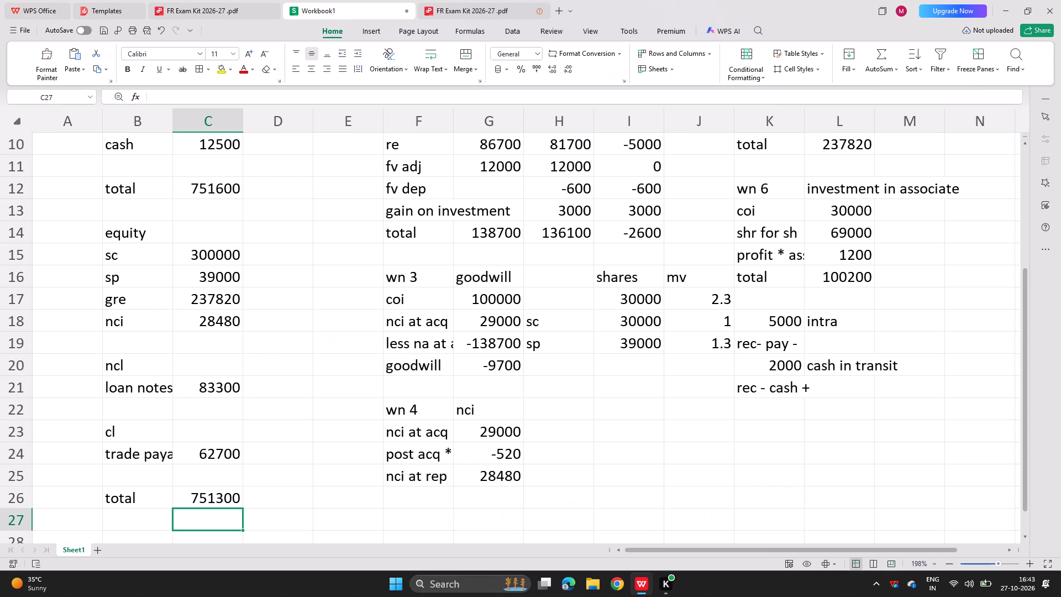
pyautogui.scroll(2, 351, 233)
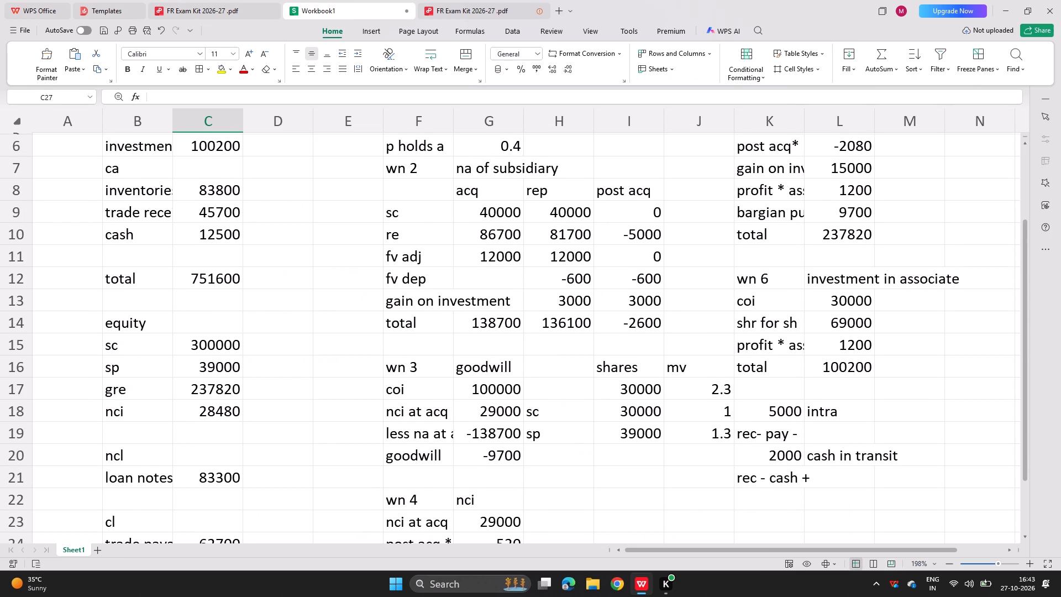
pyautogui.scroll(3, 700, 241)
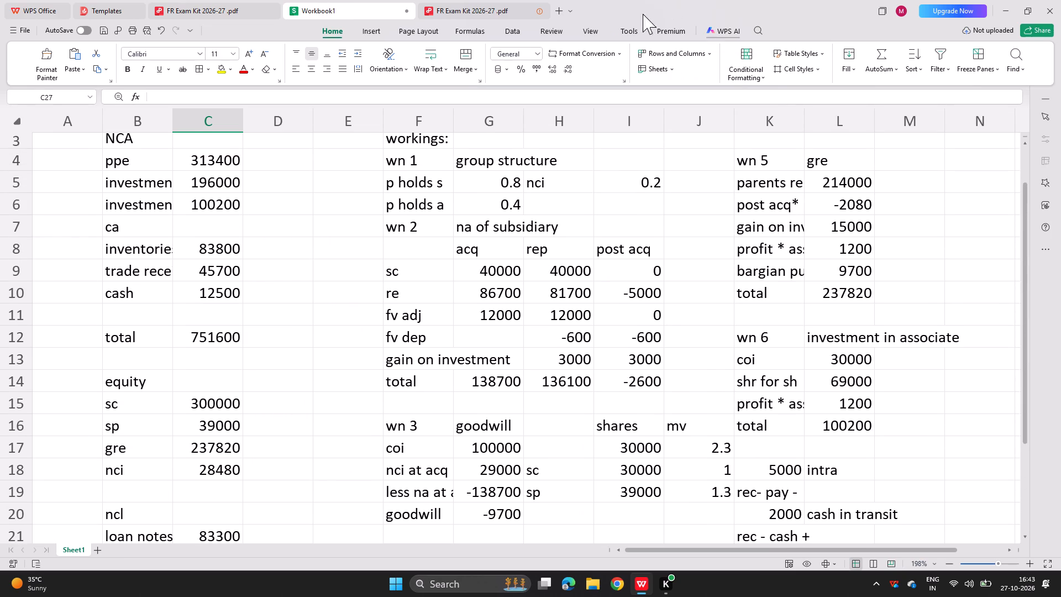
pyautogui.click(455, 3)
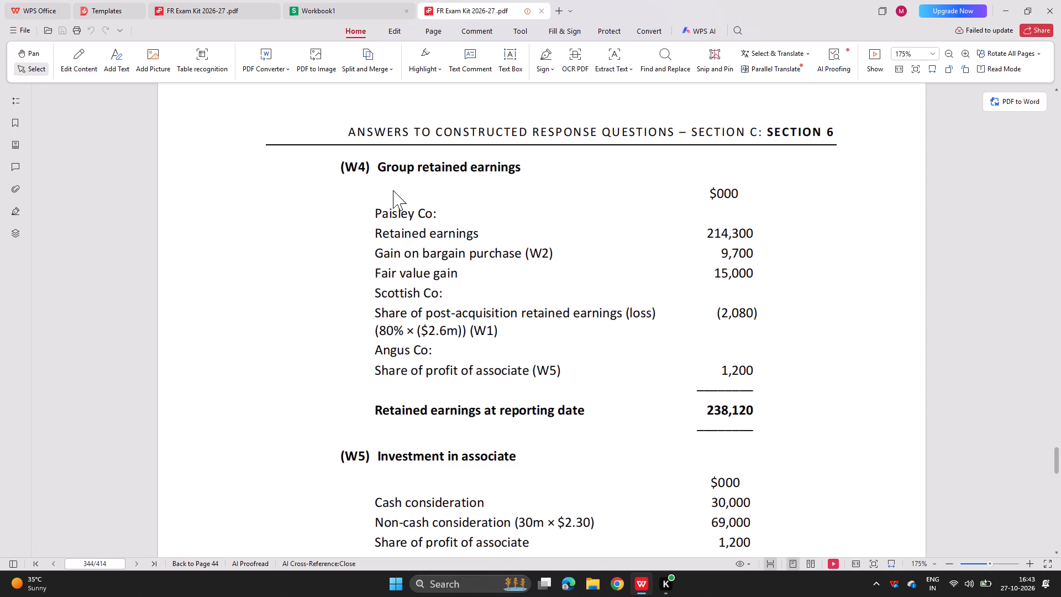
# Correct the parent's retained earnings in L5 of working 5 to 214300.
pyautogui.click(290, 0)
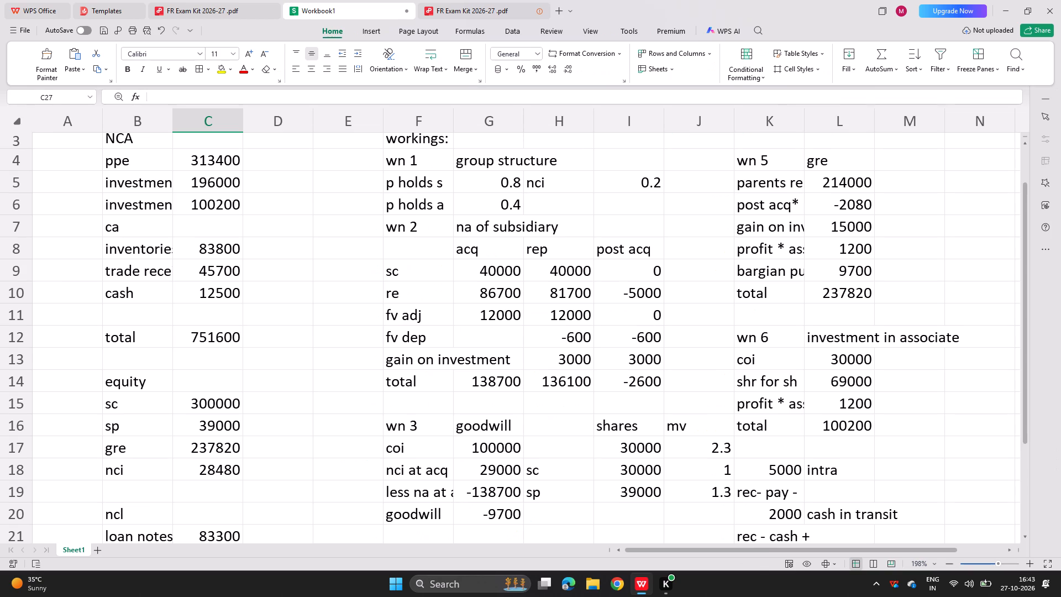
pyautogui.doubleClick(864, 183)
pyautogui.click(837, 182)
pyautogui.press('BackSpace')
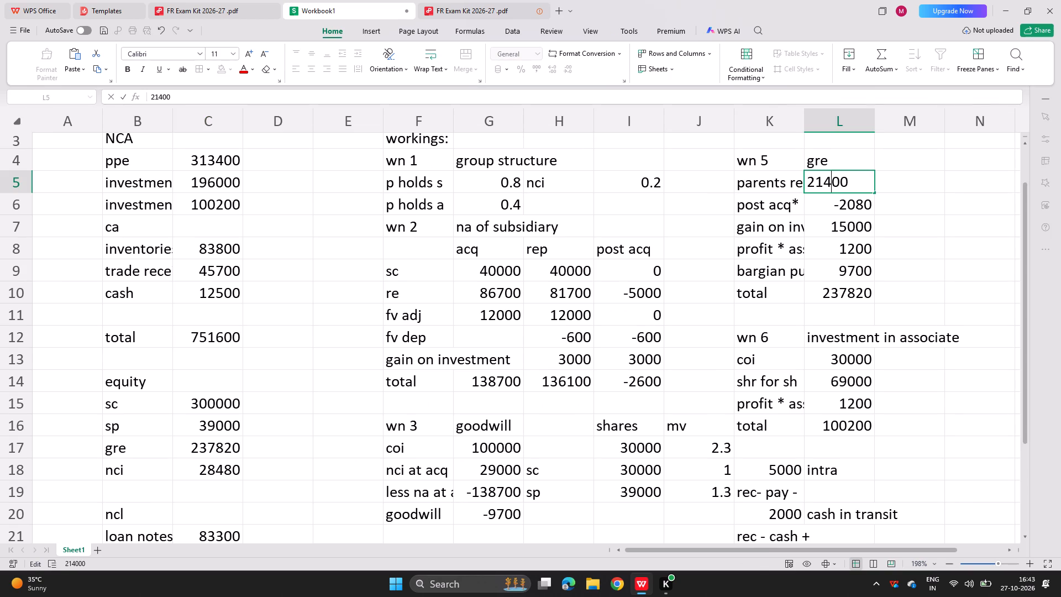
pyautogui.press('3')
pyautogui.press('Return')
# Make both total rows of the statement, B12:C12 and B26:C26, bold.
pyautogui.scroll(-3, 810, 178)
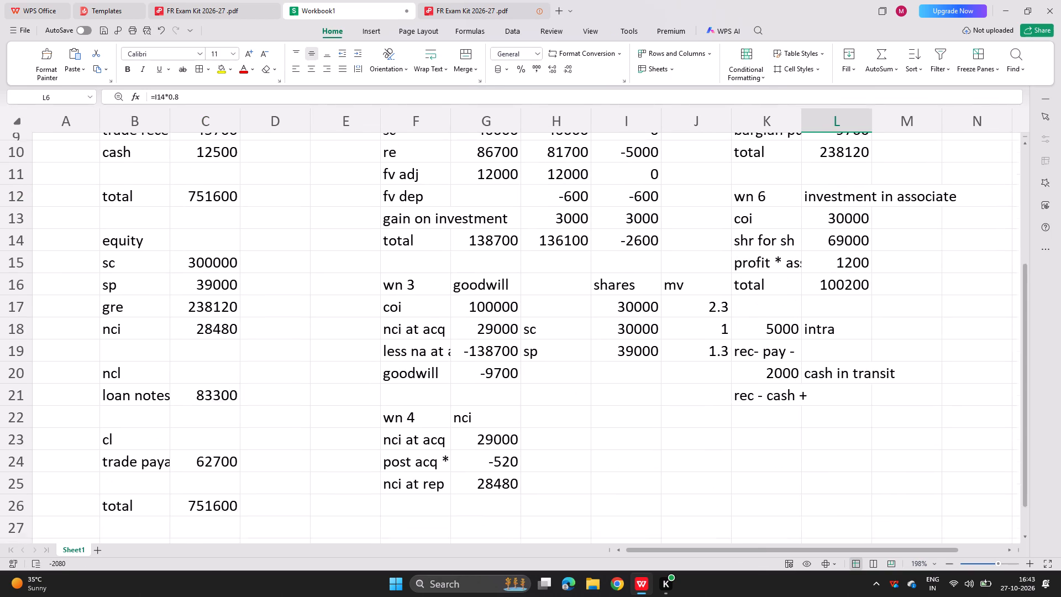
pyautogui.scroll(-1, 810, 178)
pyautogui.click(118, 174)
pyautogui.moveTo(118, 174); pyautogui.dragTo(208, 182)
pyautogui.moveTo(233, 172); pyautogui.dragTo(111, 179)
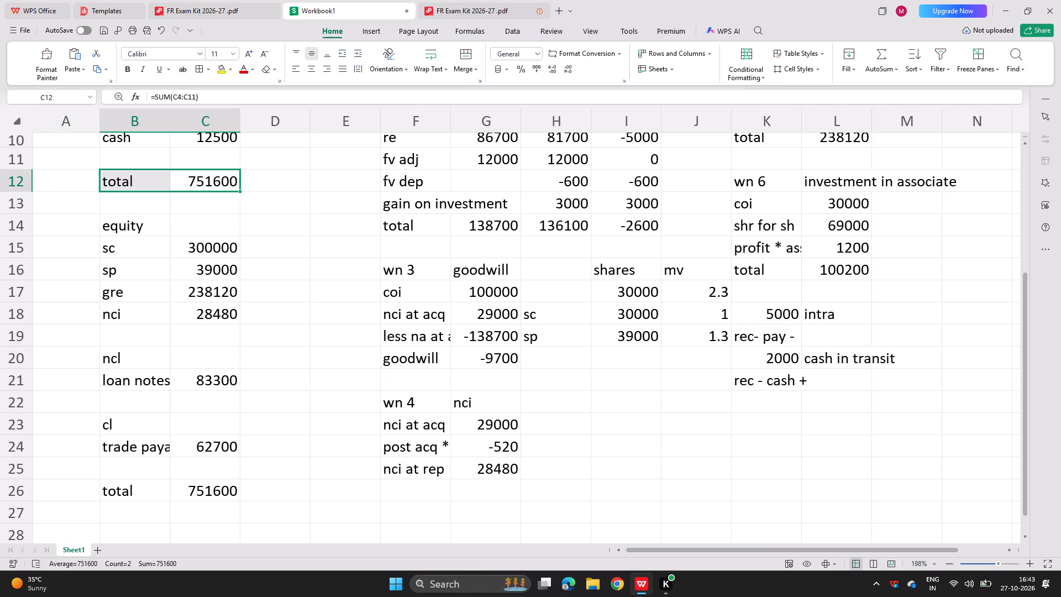
pyautogui.hotkey('ctrl', 'b')
pyautogui.moveTo(127, 493); pyautogui.dragTo(213, 497)
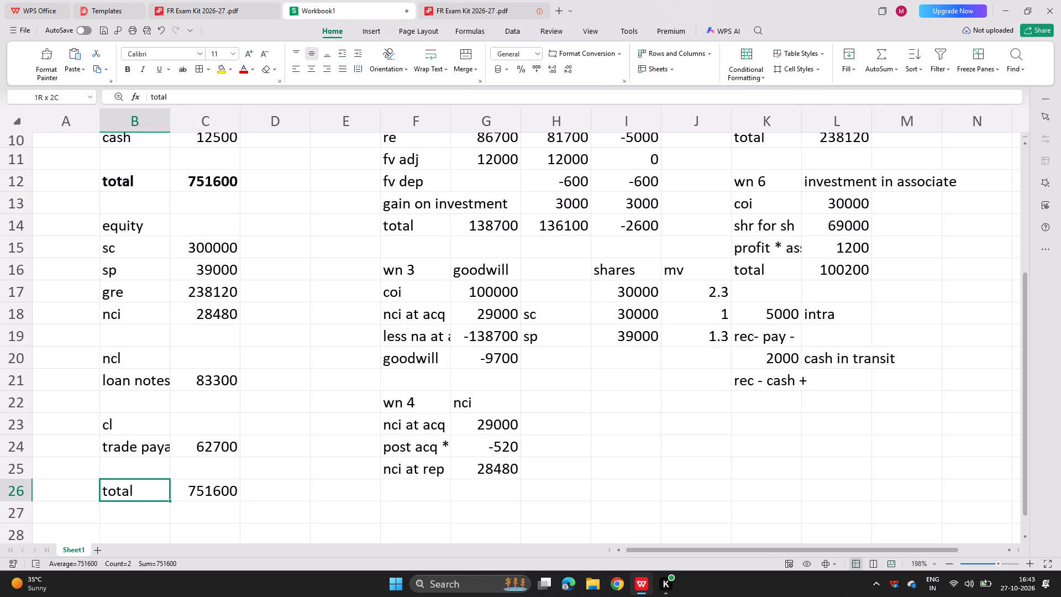
pyautogui.moveTo(213, 497); pyautogui.dragTo(213, 496)
pyautogui.hotkey('ctrl', 'b')
pyautogui.click(336, 365)
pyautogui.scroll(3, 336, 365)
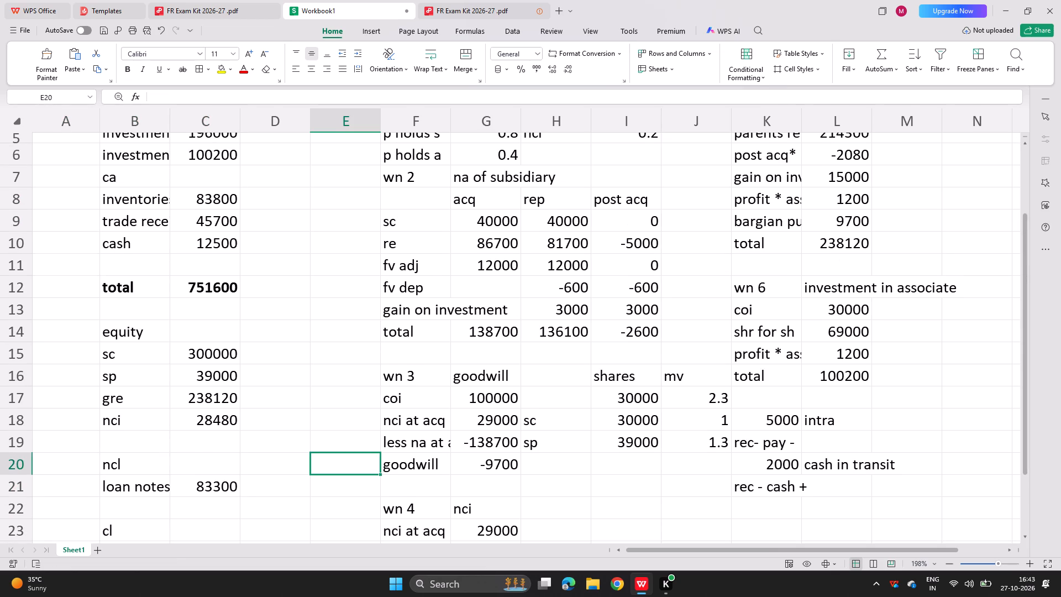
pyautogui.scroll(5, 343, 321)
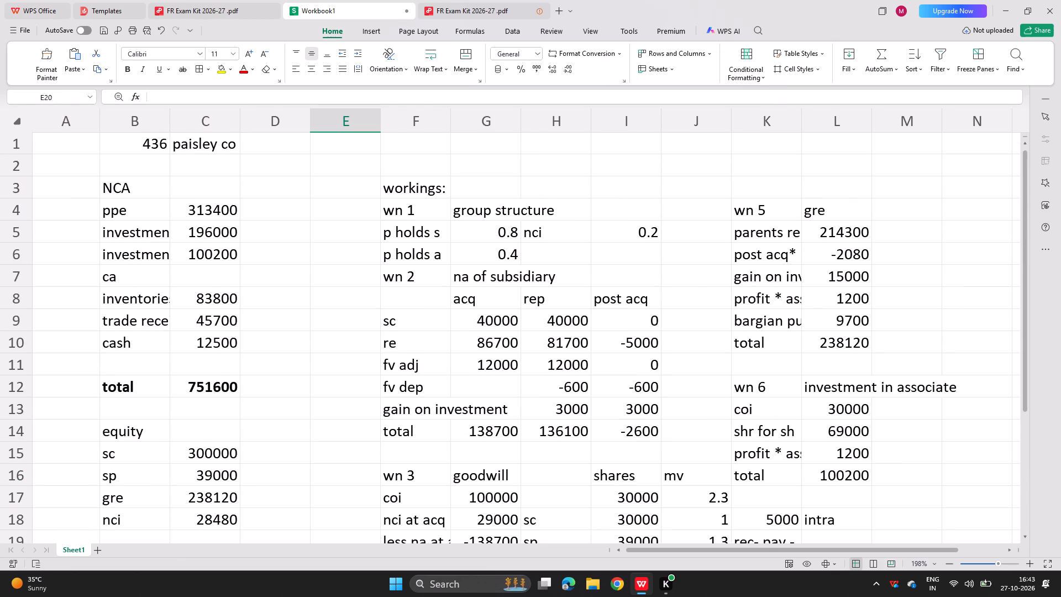